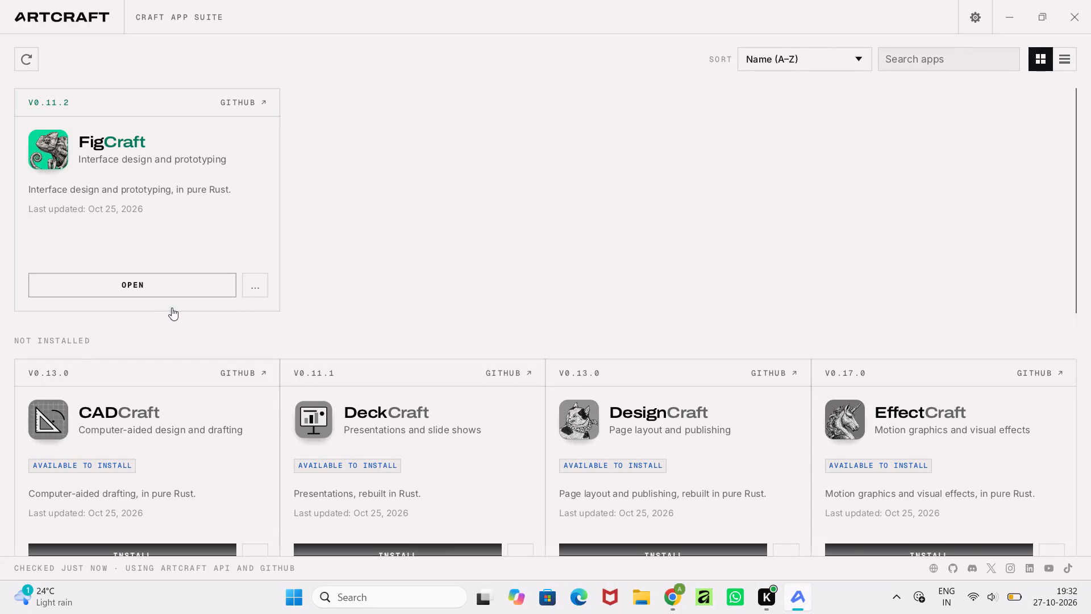
Open FigCraft from the Artcraft launcher and maximize its window with the blank untitled design.
click(159, 283)
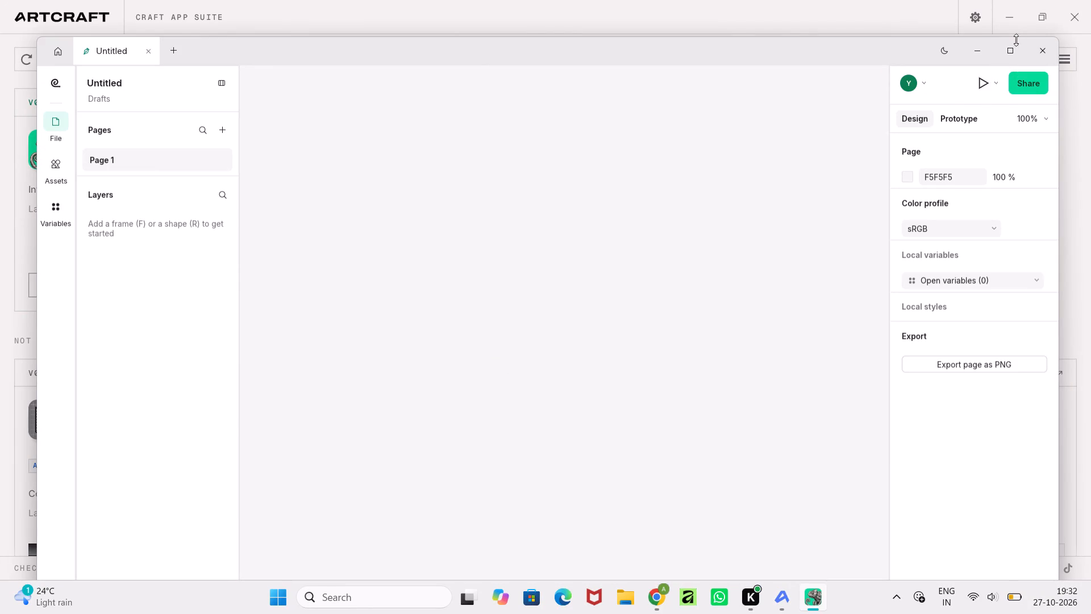
click(1010, 53)
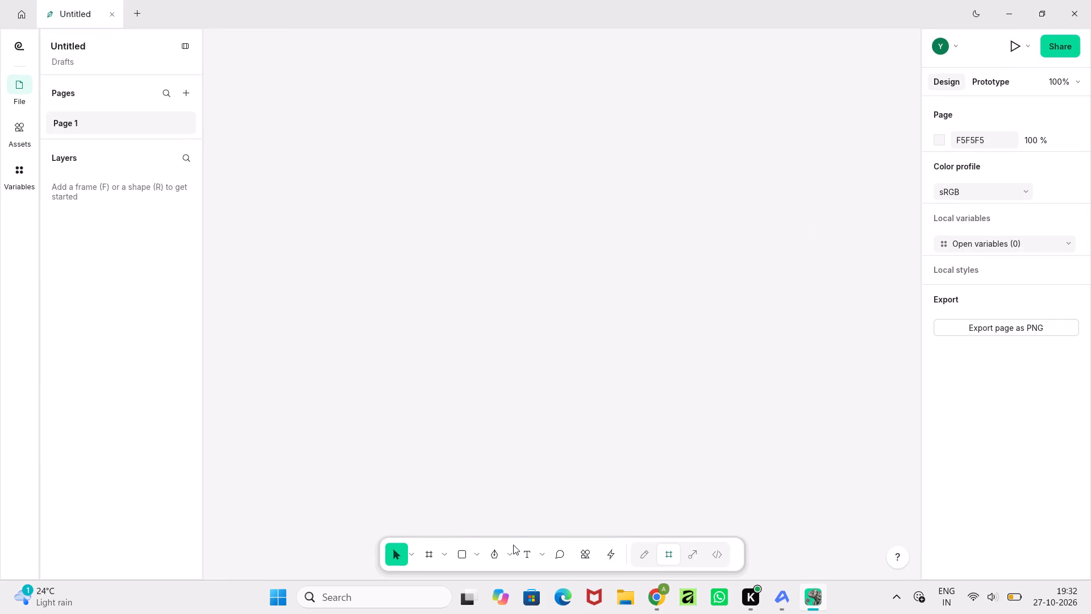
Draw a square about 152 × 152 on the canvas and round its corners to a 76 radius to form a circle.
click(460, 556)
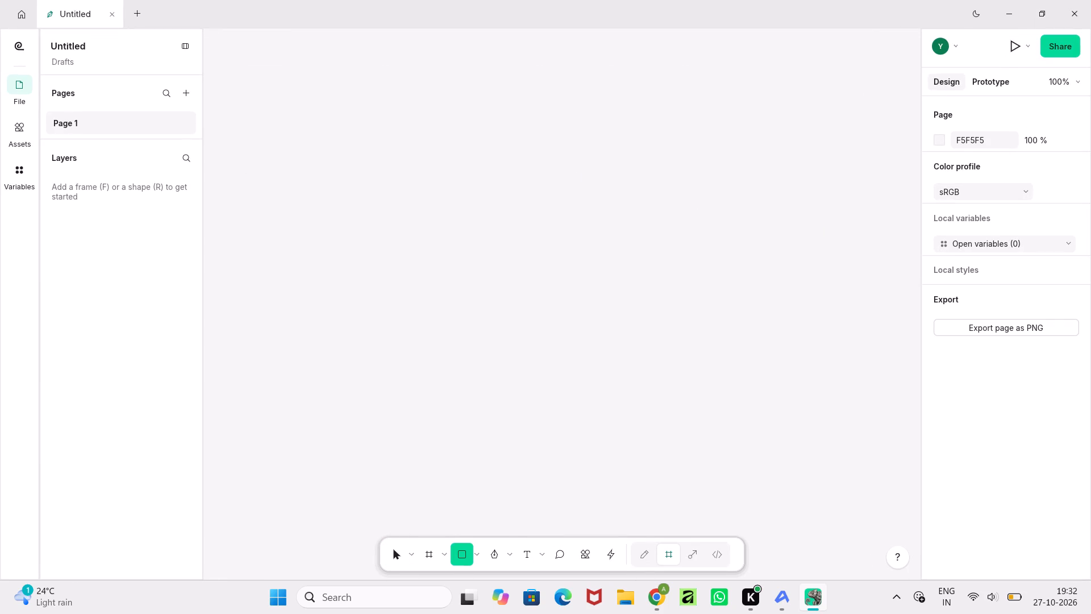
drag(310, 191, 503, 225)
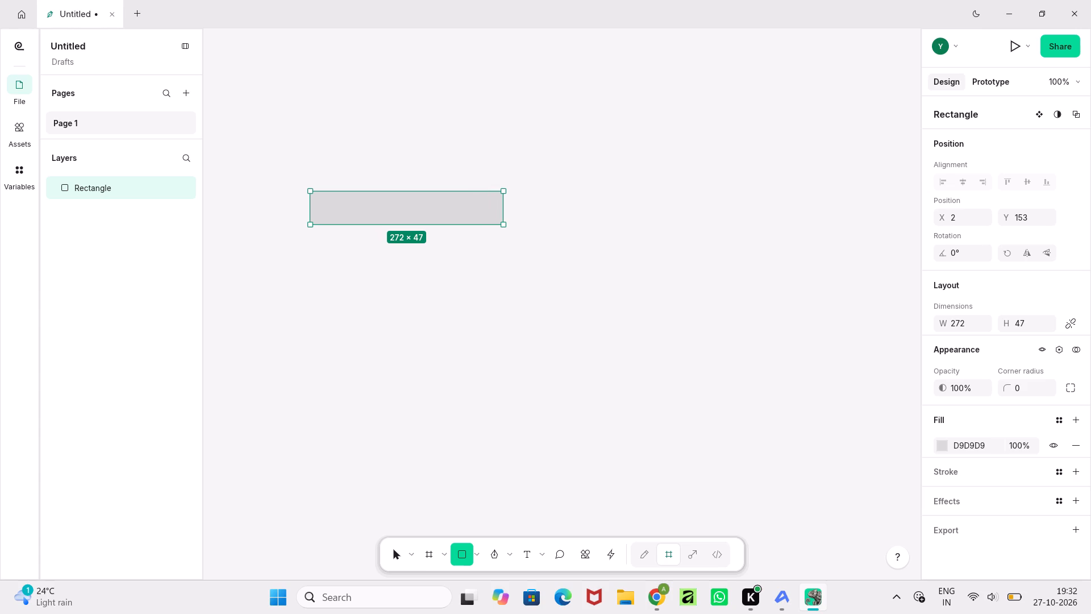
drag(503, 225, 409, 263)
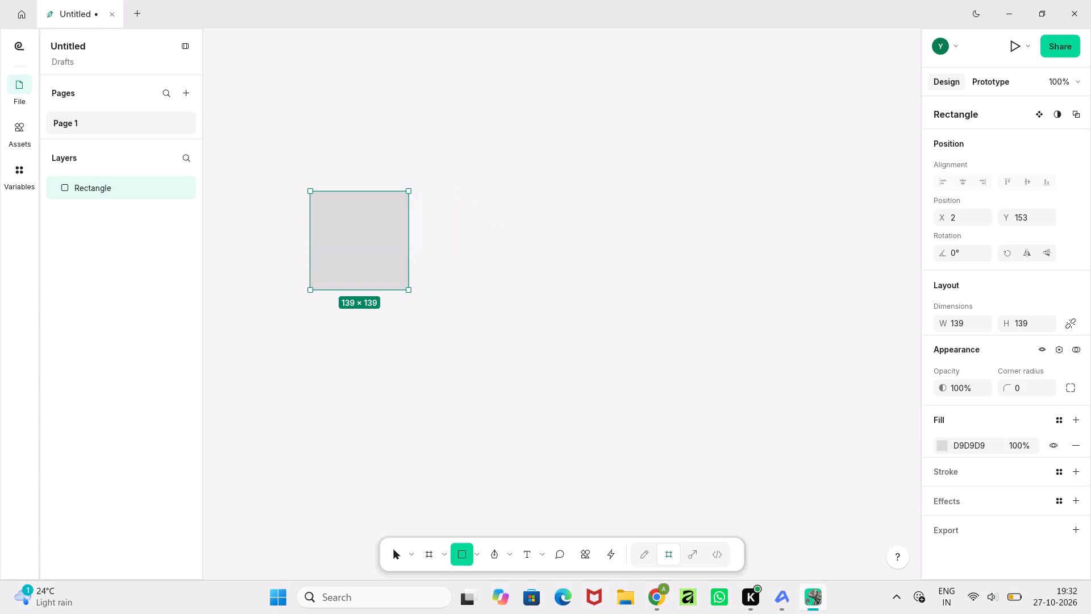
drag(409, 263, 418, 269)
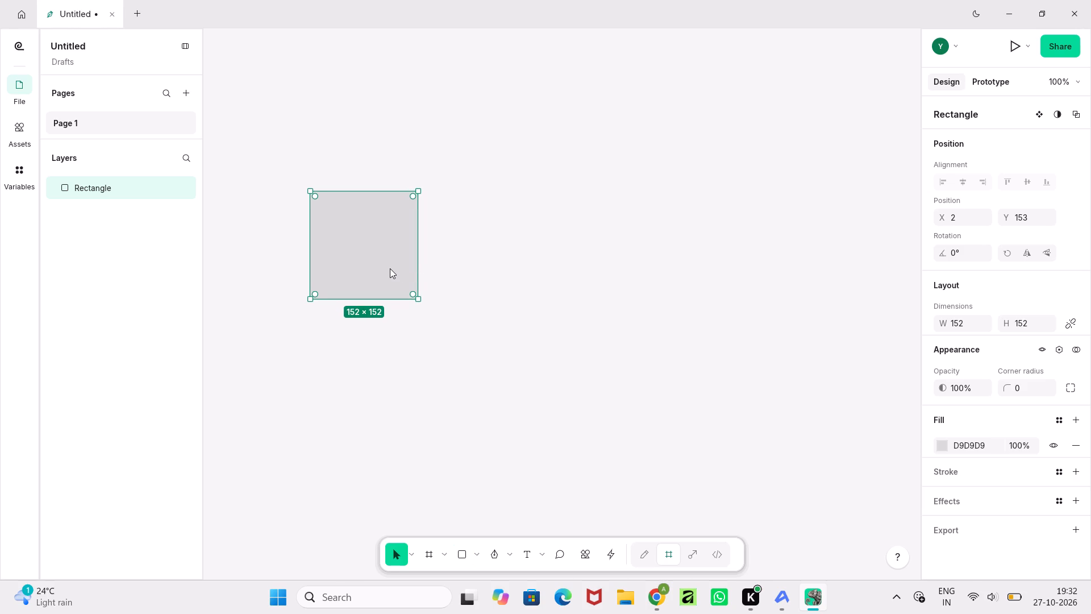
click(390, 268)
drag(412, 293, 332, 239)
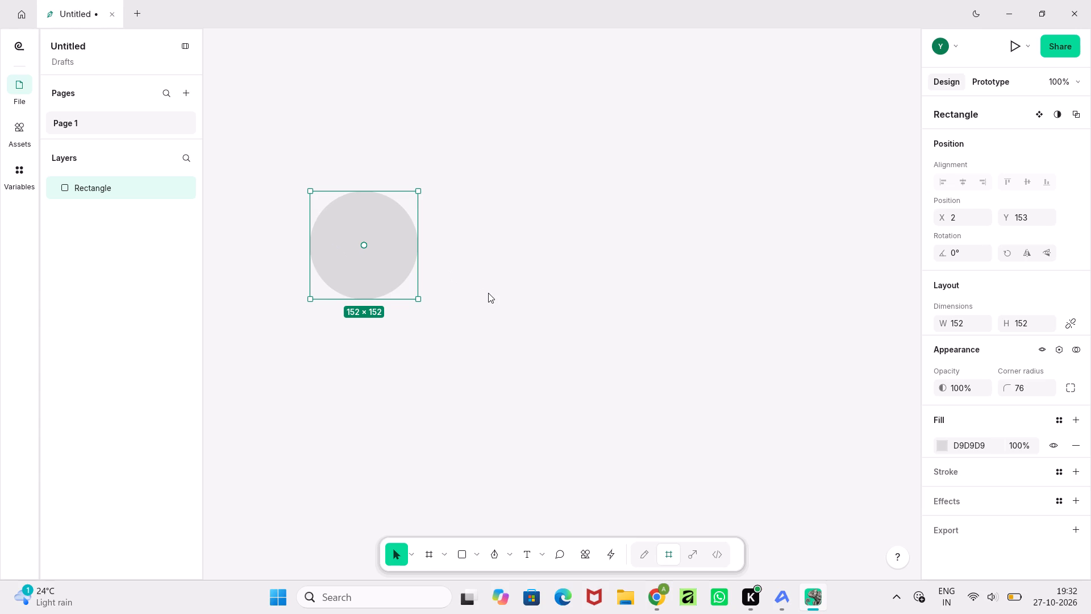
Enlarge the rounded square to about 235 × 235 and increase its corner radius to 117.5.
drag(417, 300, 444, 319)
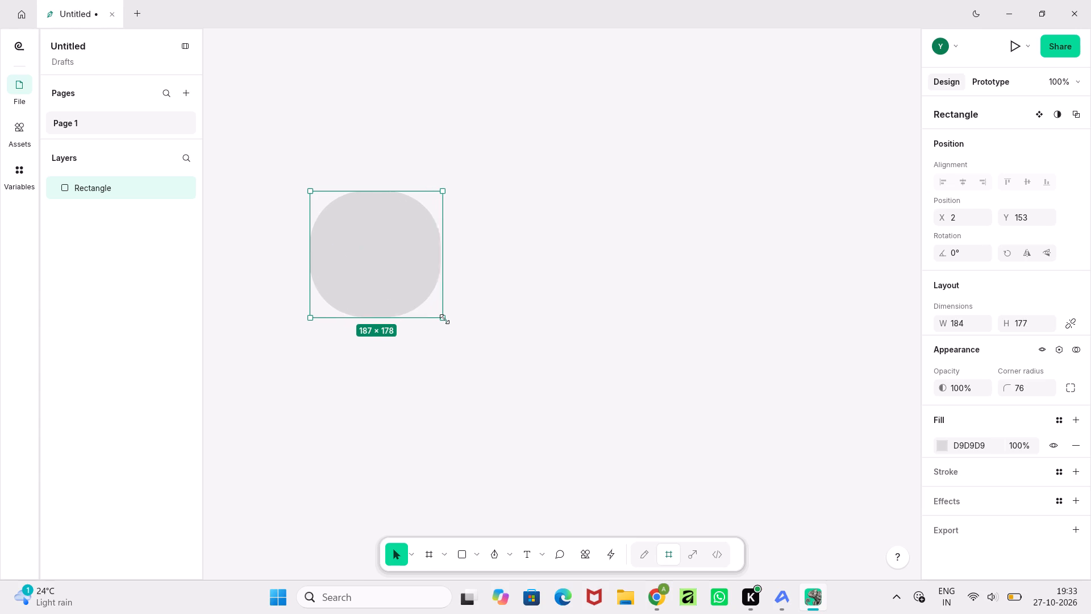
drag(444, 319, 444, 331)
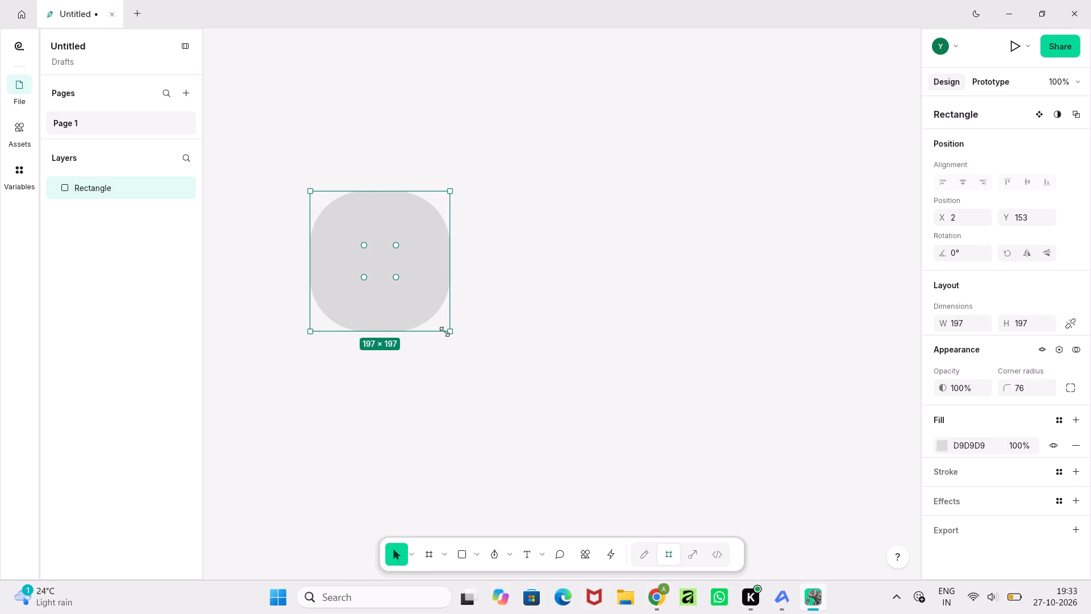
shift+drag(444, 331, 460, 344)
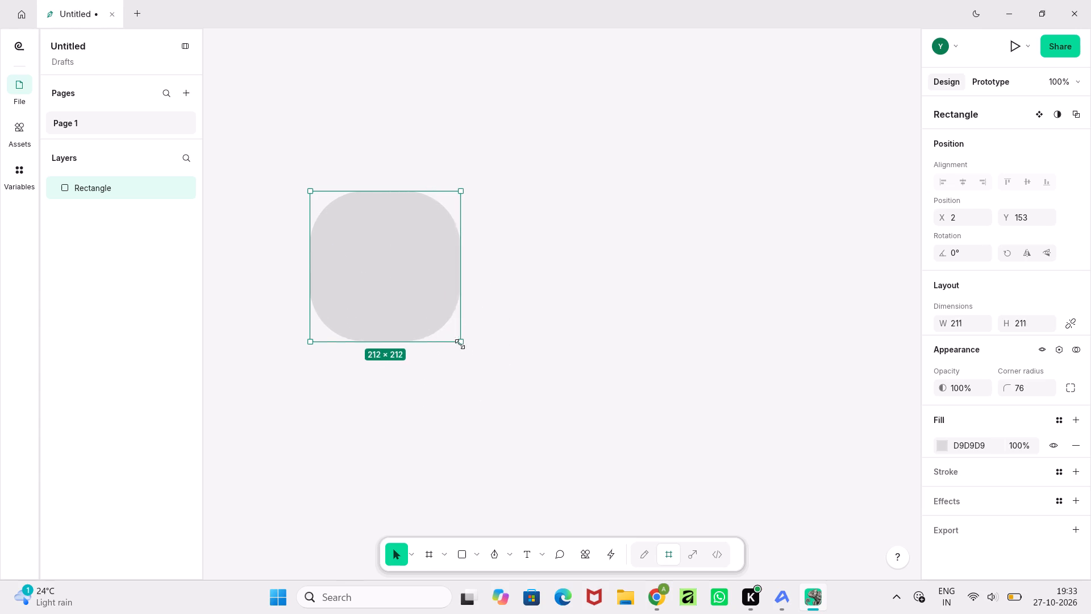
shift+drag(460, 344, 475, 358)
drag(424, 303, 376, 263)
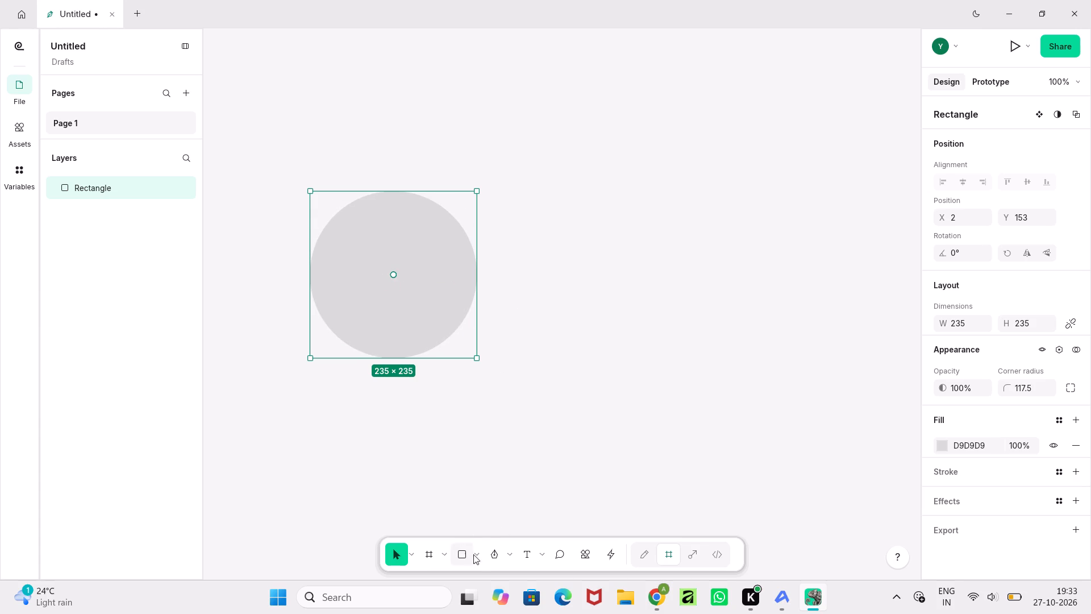
Draw a circle about 233 × 233 with the Ellipse tool beside the rounded square.
click(474, 555)
click(508, 464)
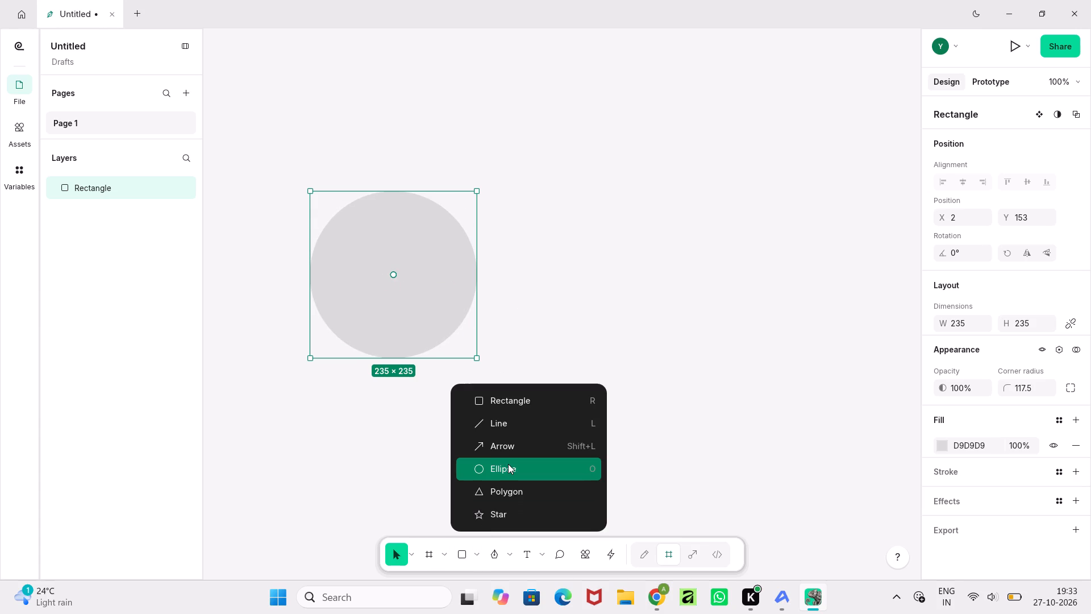
drag(568, 202, 684, 351)
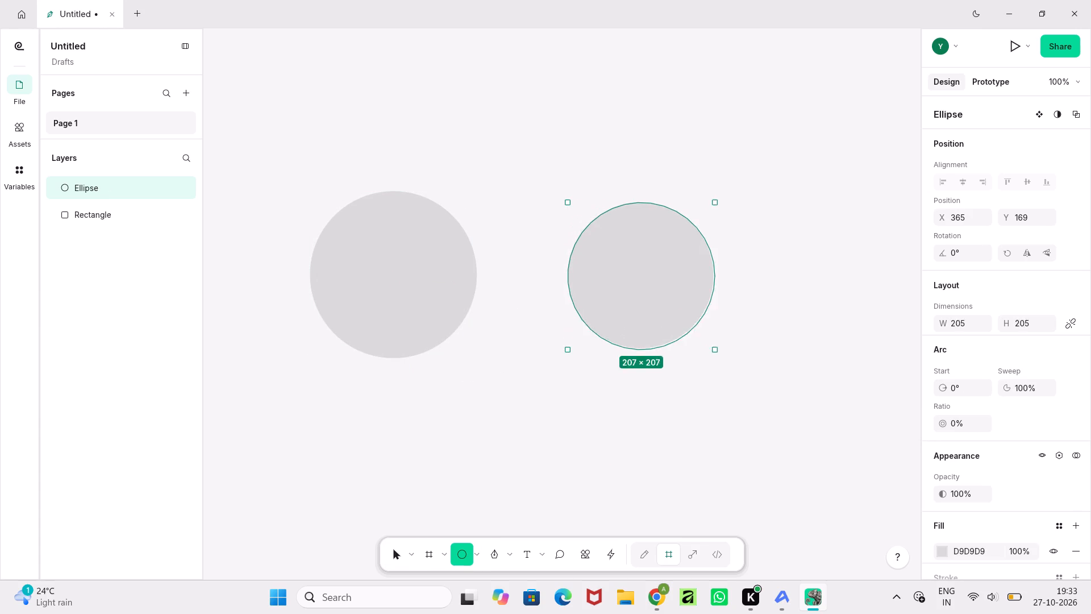
drag(684, 351, 702, 368)
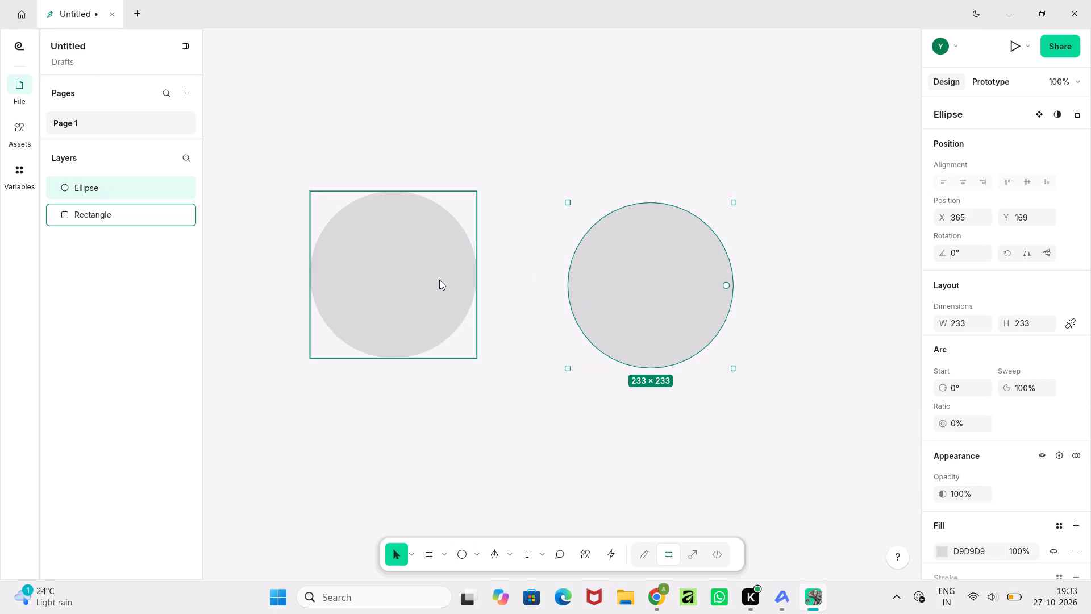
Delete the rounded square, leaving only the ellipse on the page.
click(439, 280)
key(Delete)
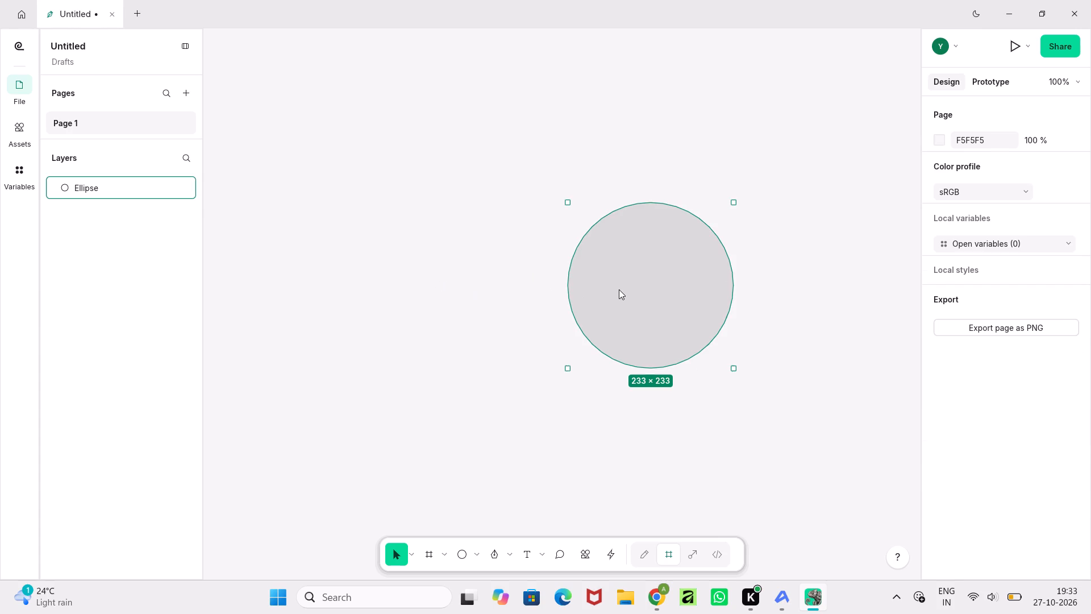
Reshape the ellipse into a thin quarter-ring arc with a -25% sweep and an 85% ratio.
click(619, 289)
drag(724, 286, 622, 222)
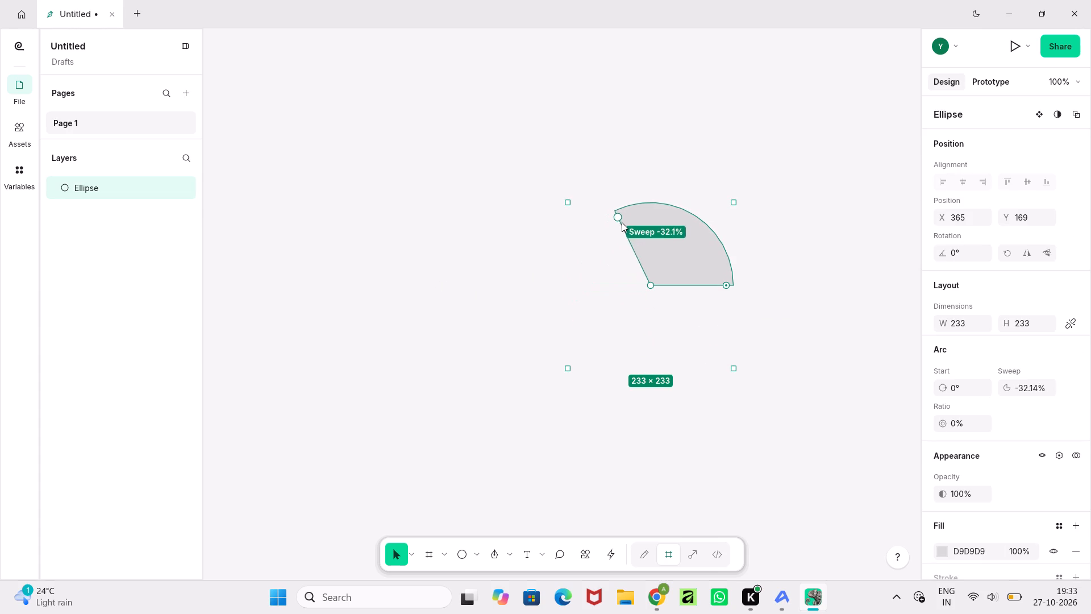
drag(622, 222, 652, 217)
drag(651, 283, 705, 238)
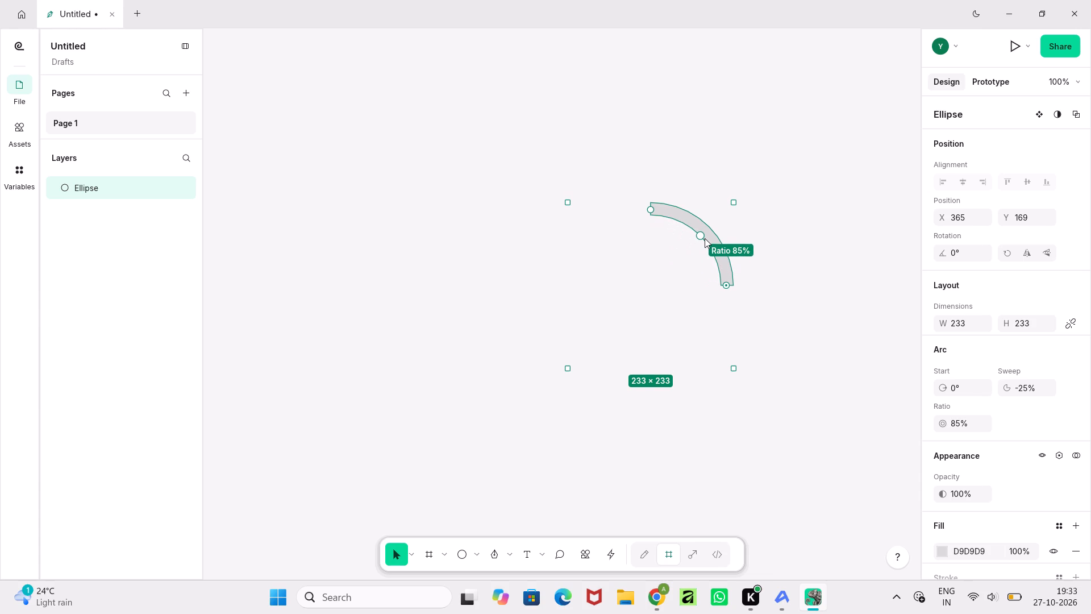
drag(705, 238, 706, 239)
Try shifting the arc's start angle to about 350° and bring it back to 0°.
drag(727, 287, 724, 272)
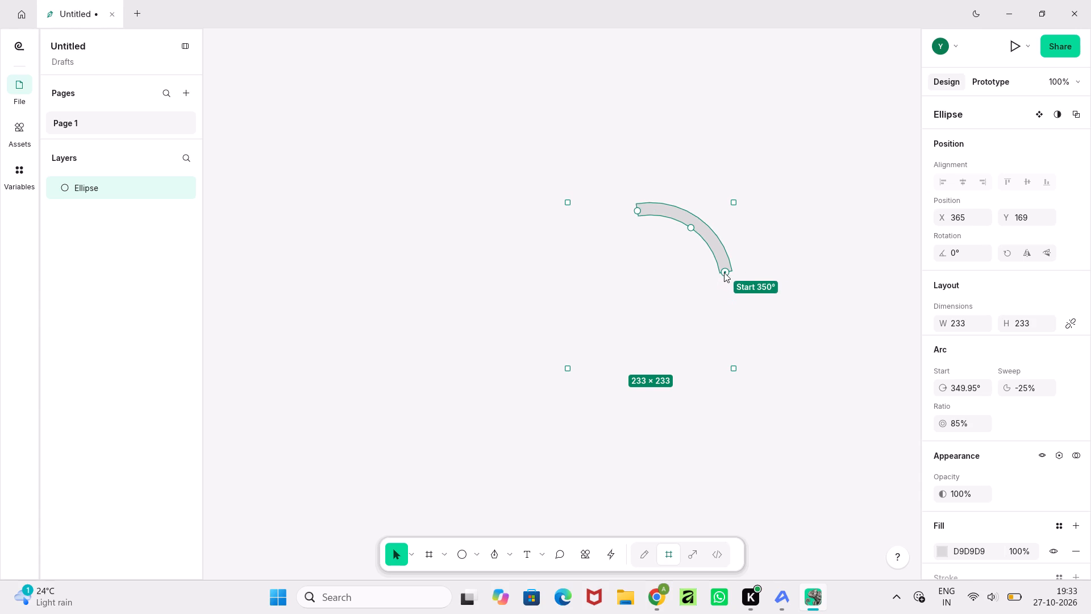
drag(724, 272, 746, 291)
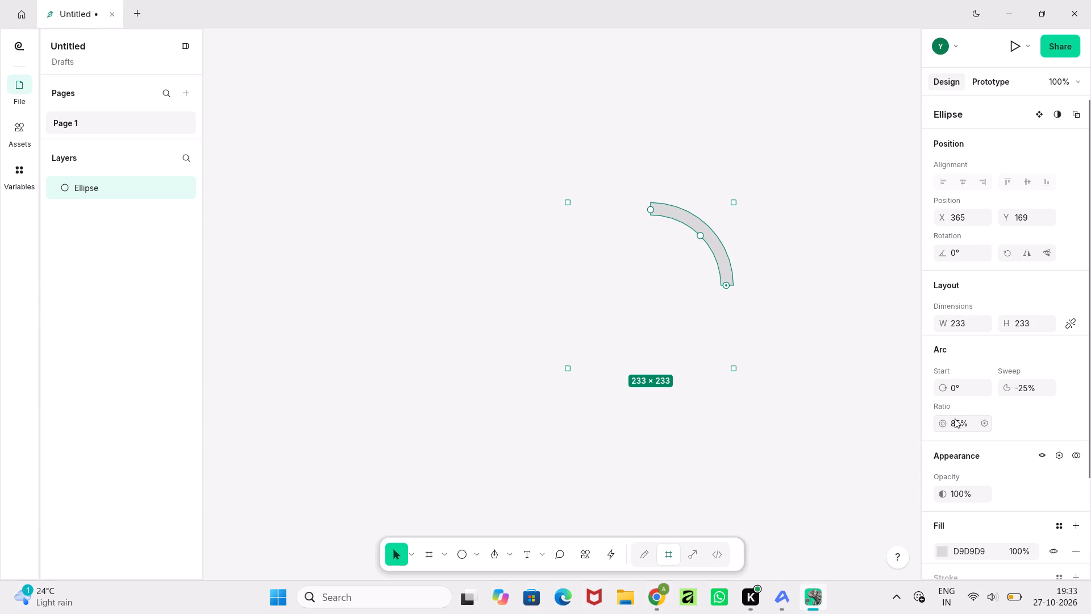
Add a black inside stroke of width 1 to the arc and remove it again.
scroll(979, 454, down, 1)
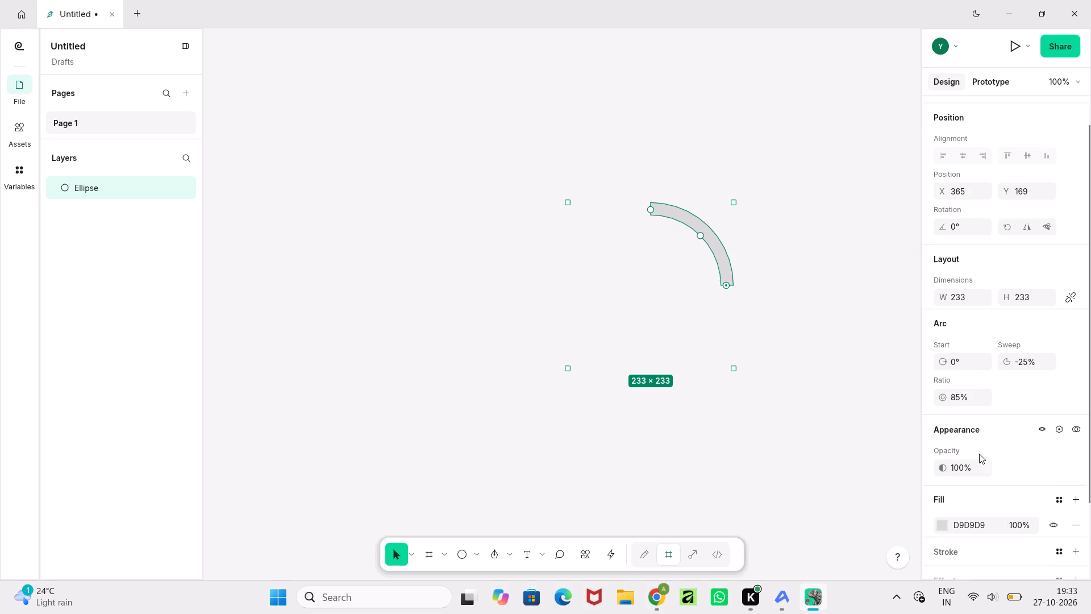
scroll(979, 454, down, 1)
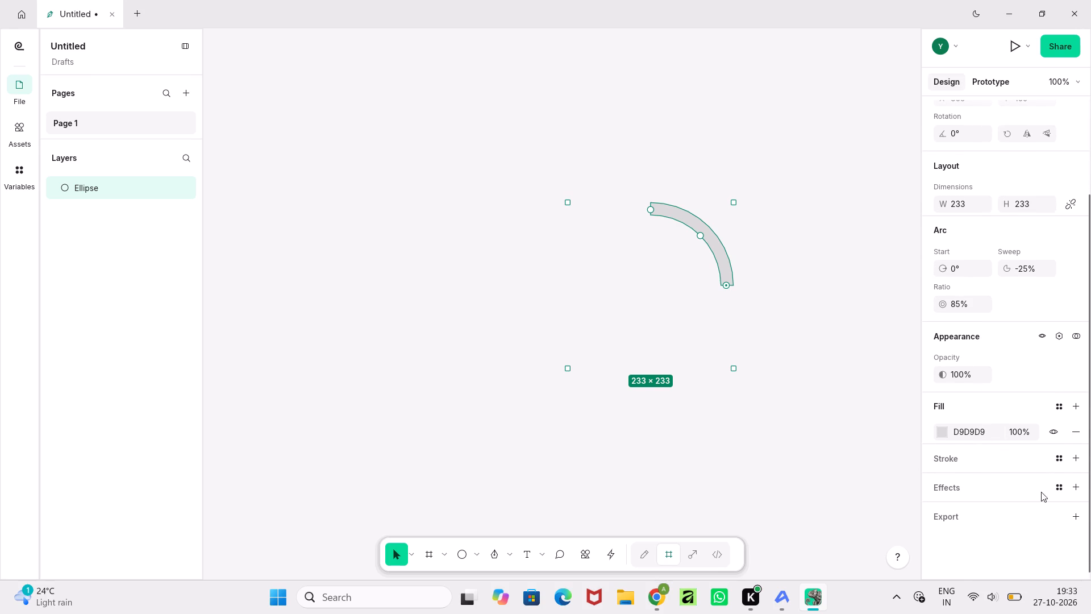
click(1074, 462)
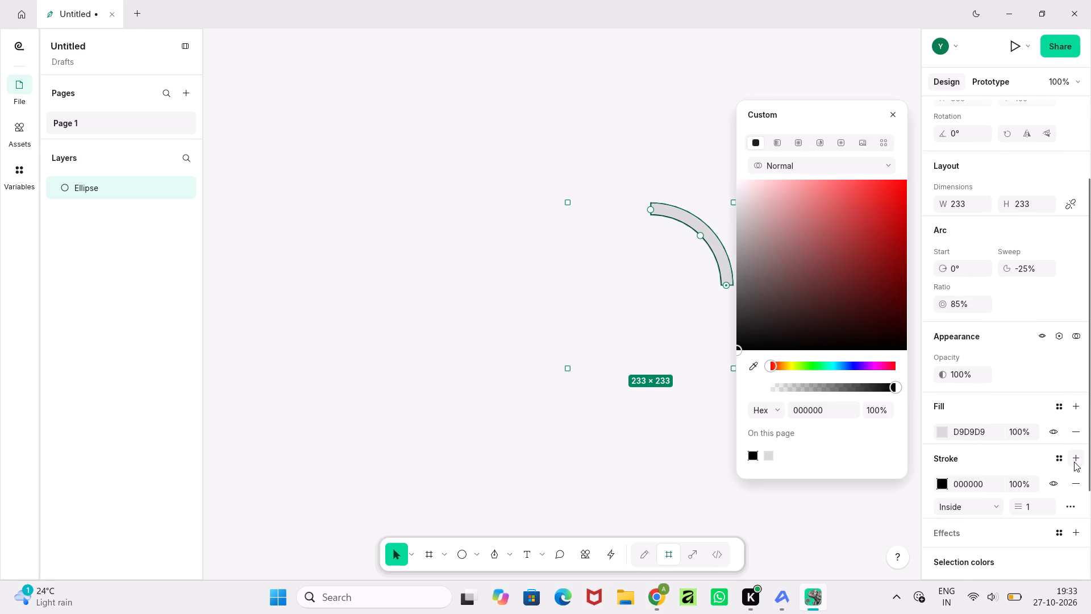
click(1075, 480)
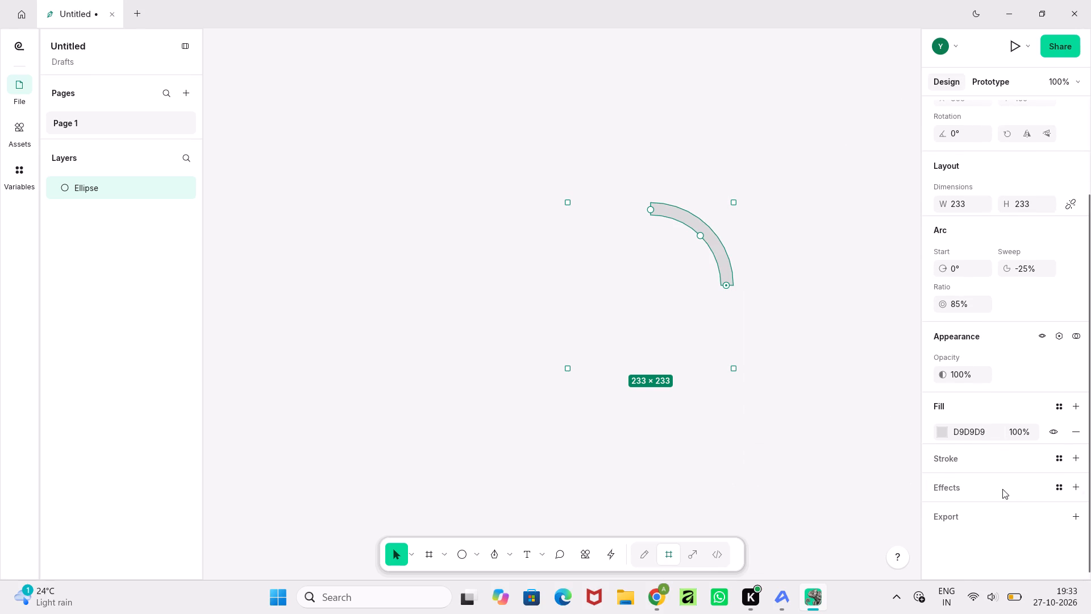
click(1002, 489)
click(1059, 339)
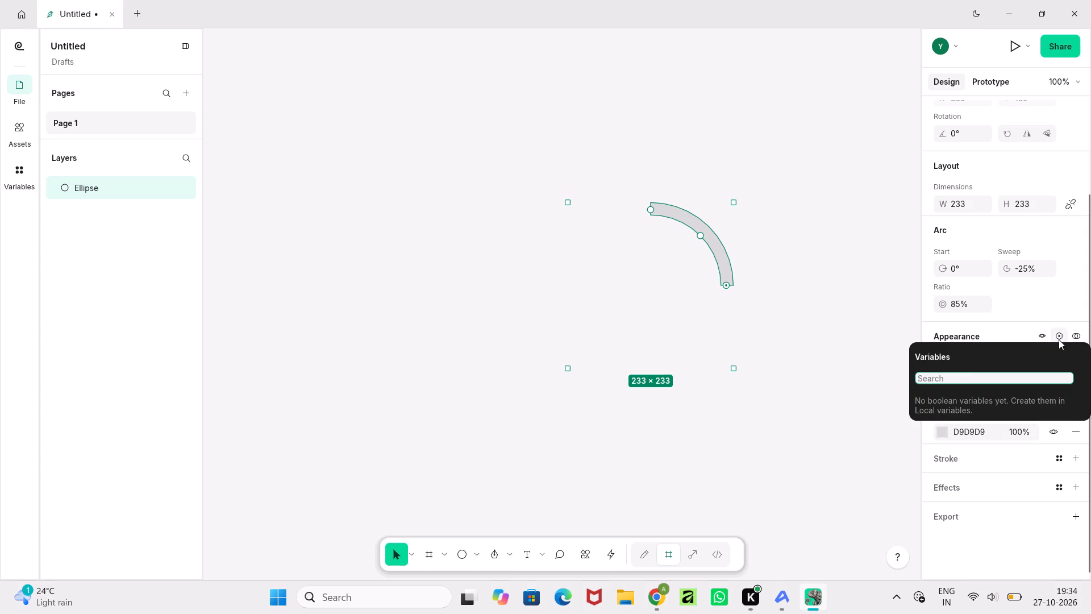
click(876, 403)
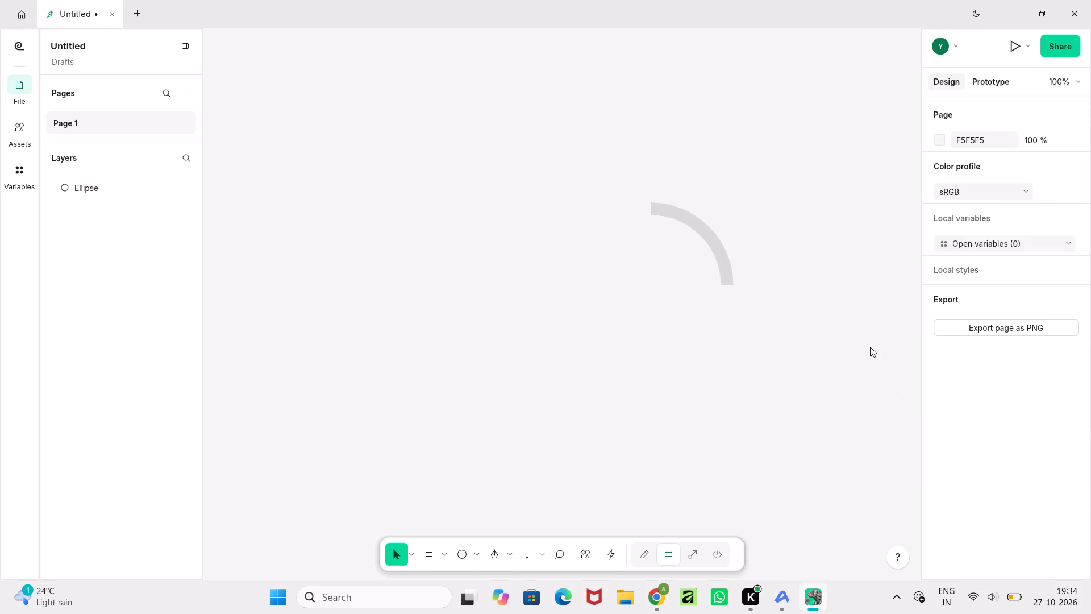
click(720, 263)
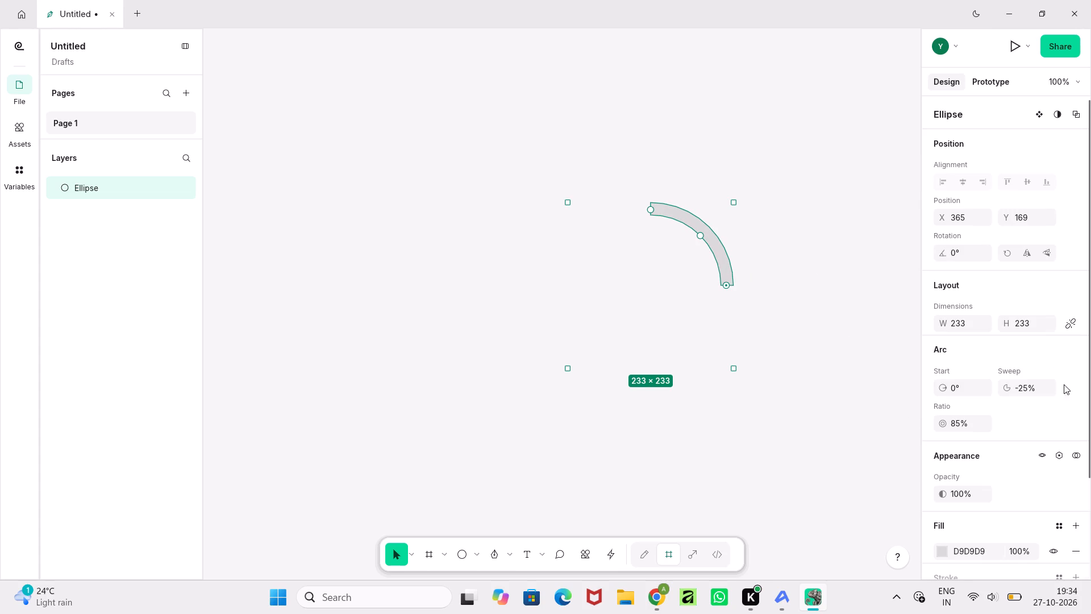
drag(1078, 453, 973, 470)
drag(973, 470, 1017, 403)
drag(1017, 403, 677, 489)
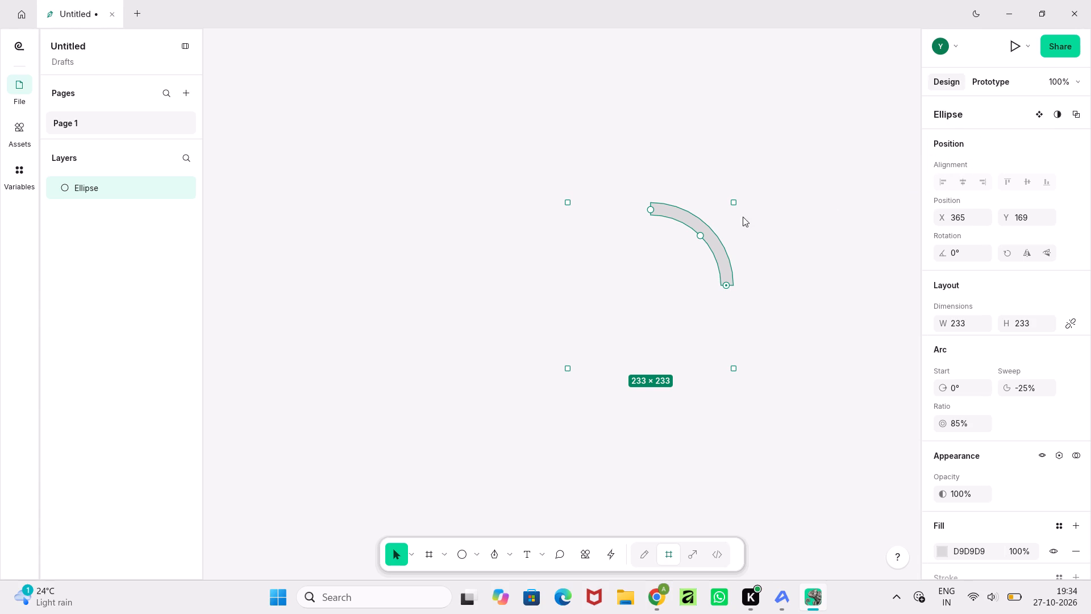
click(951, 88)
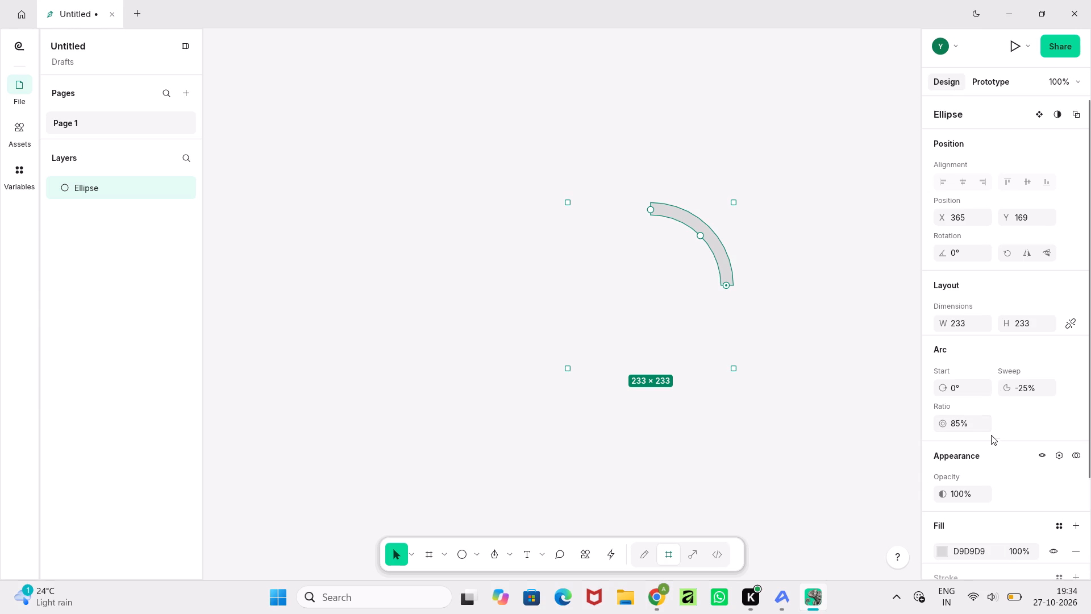
Change the arc's fill to the dark teal 008C7C.
scroll(989, 437, down, 1)
click(944, 424)
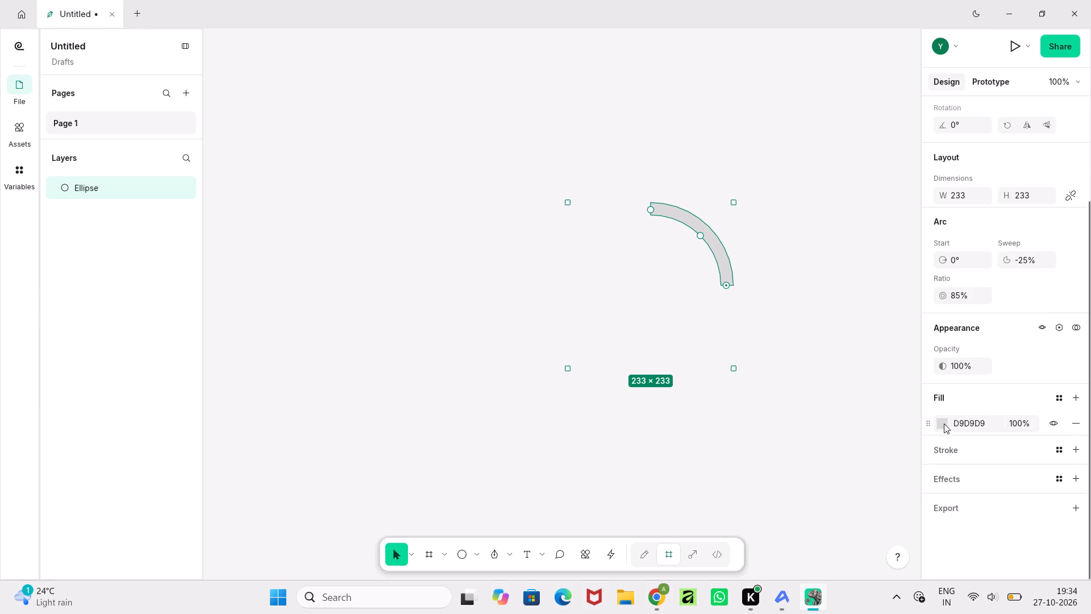
click(831, 370)
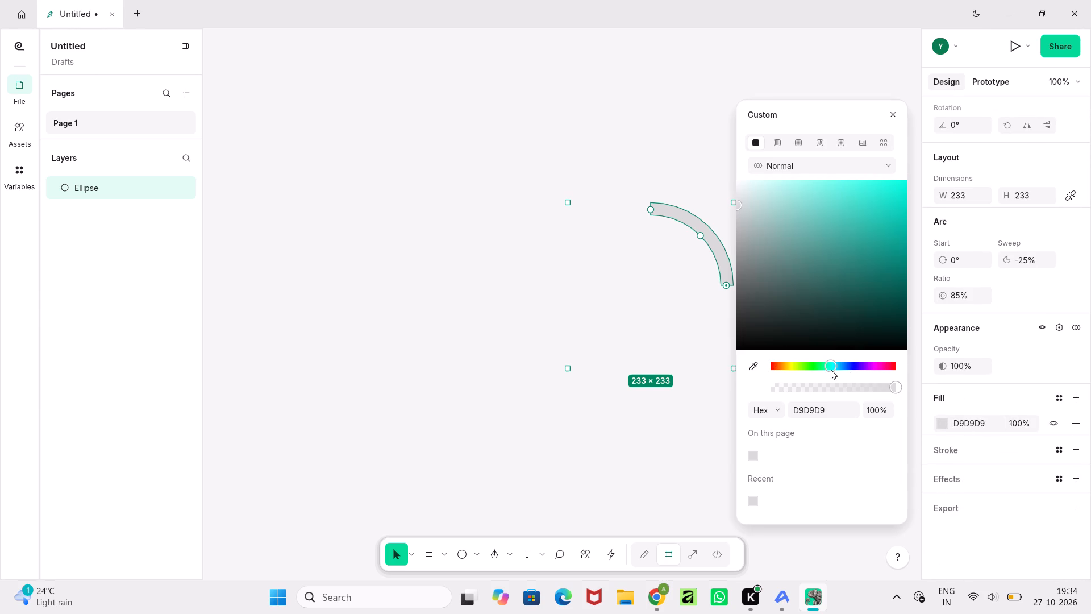
drag(794, 251, 875, 132)
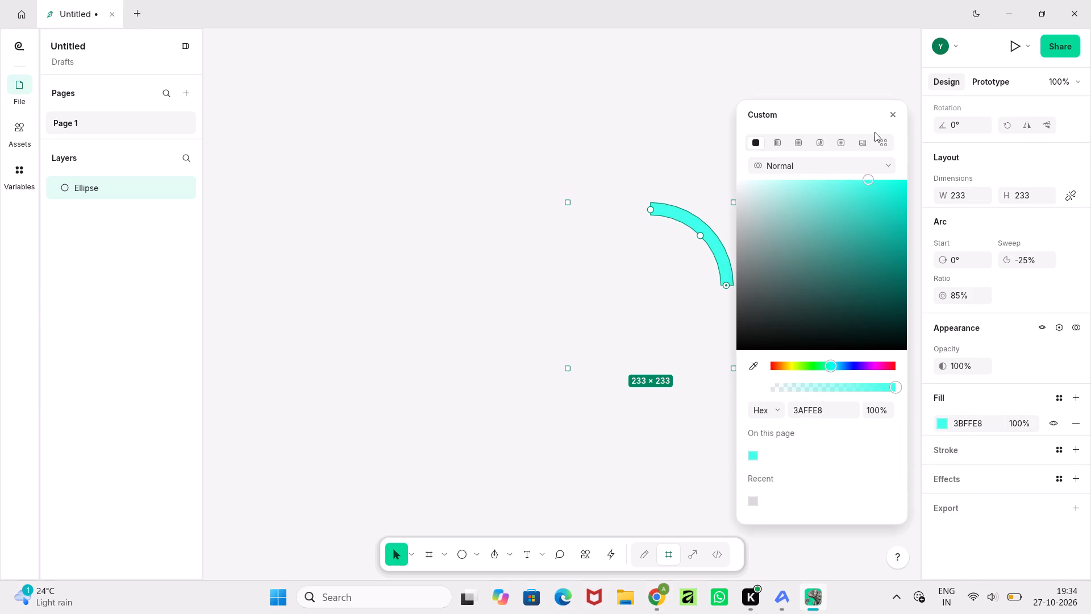
drag(875, 132, 781, 225)
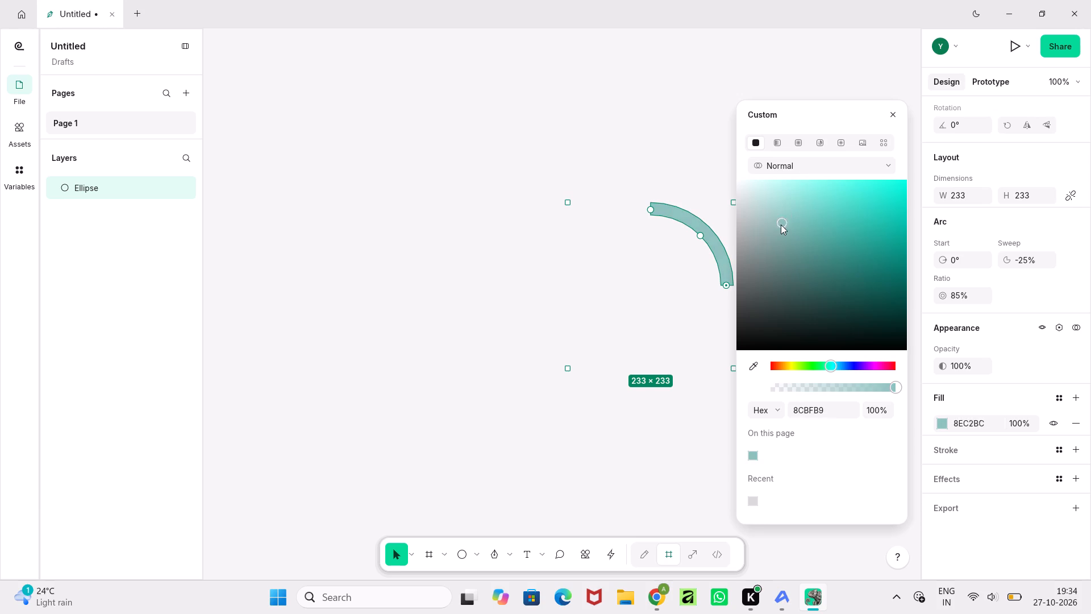
drag(781, 225, 775, 222)
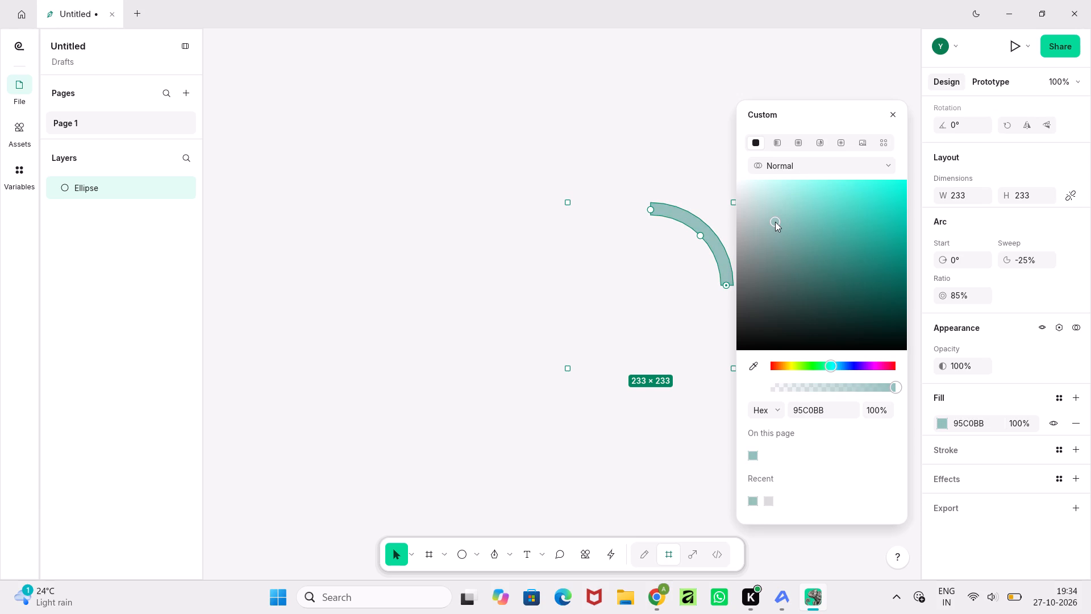
drag(775, 222, 765, 194)
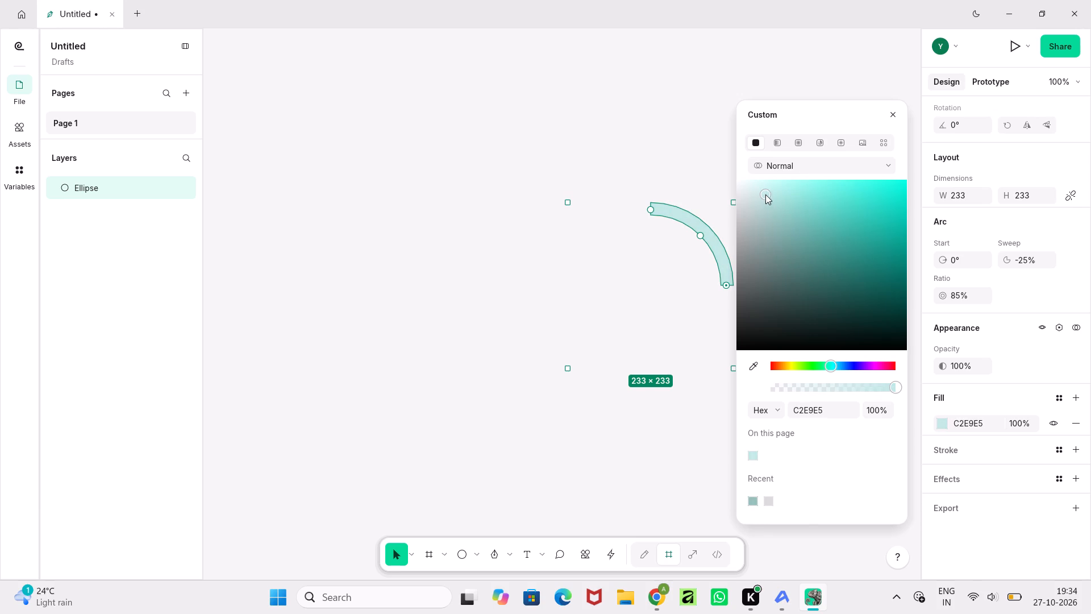
drag(765, 194, 851, 49)
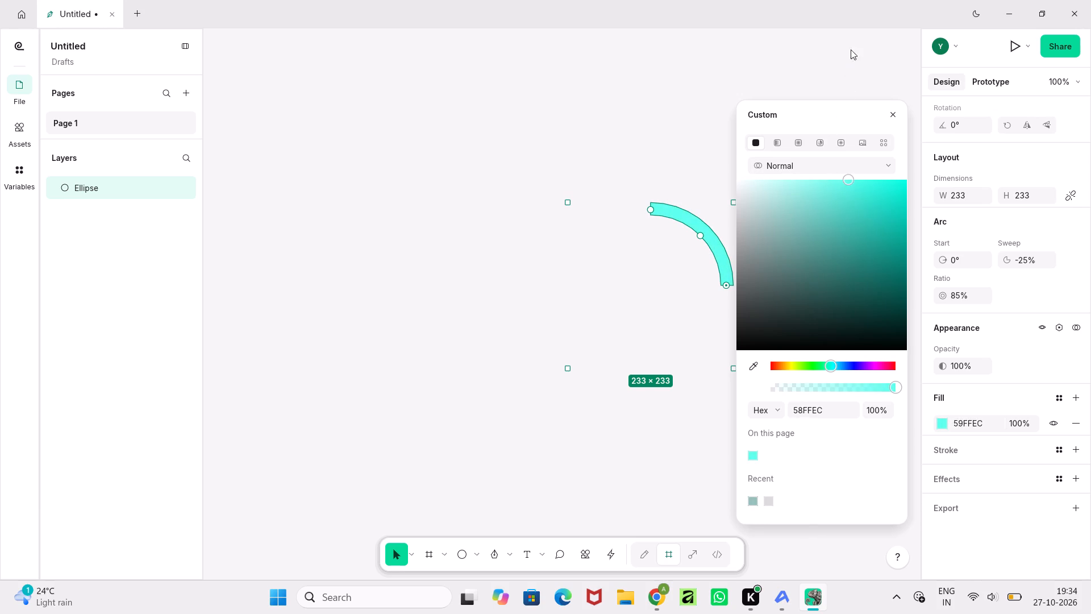
drag(851, 49, 925, 273)
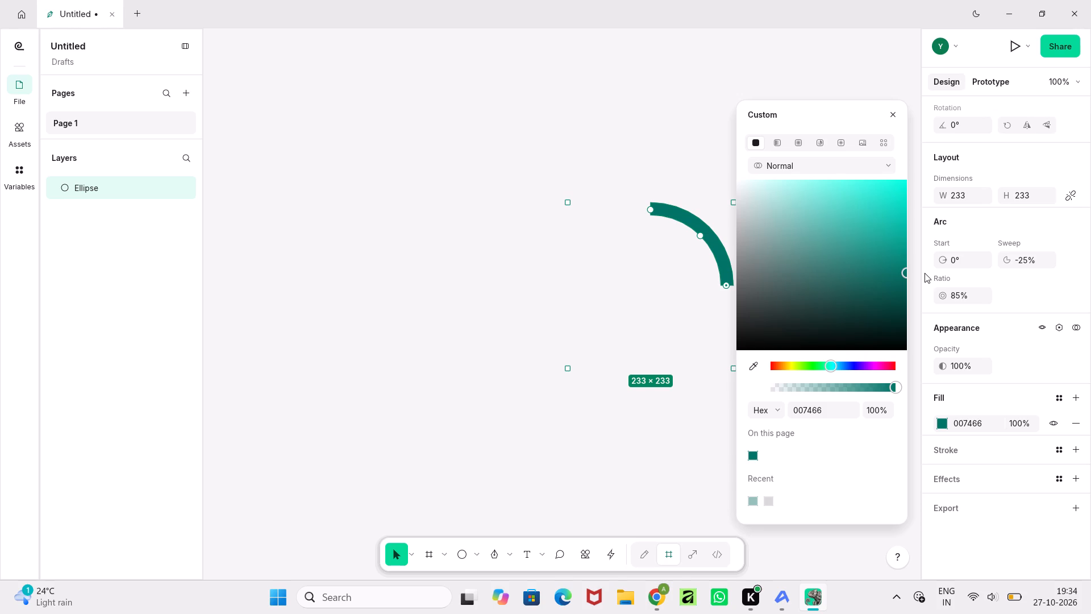
drag(925, 273, 928, 256)
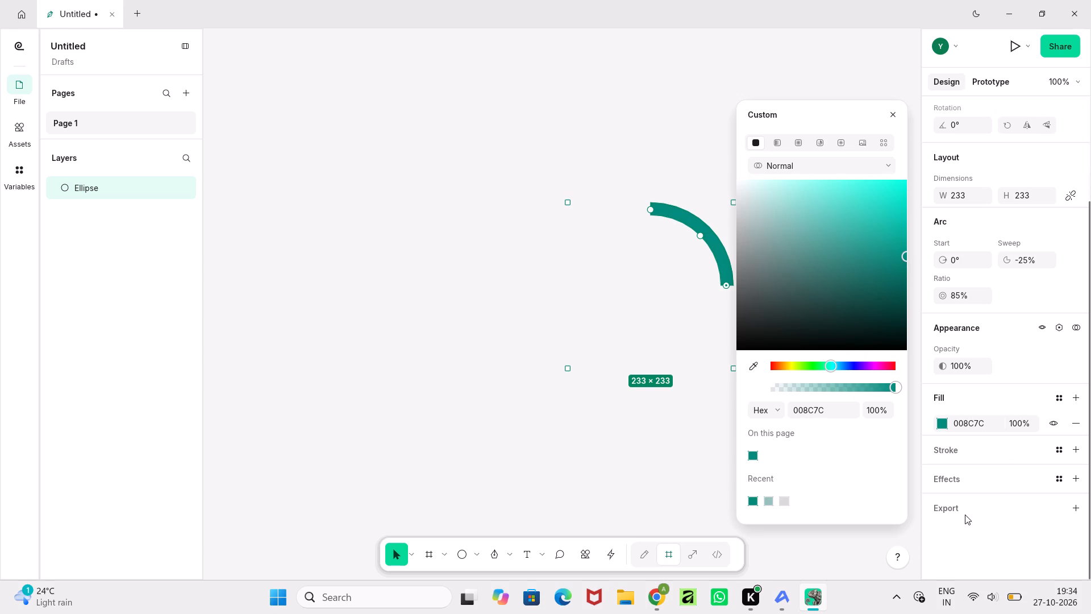
click(1009, 304)
click(1009, 304)
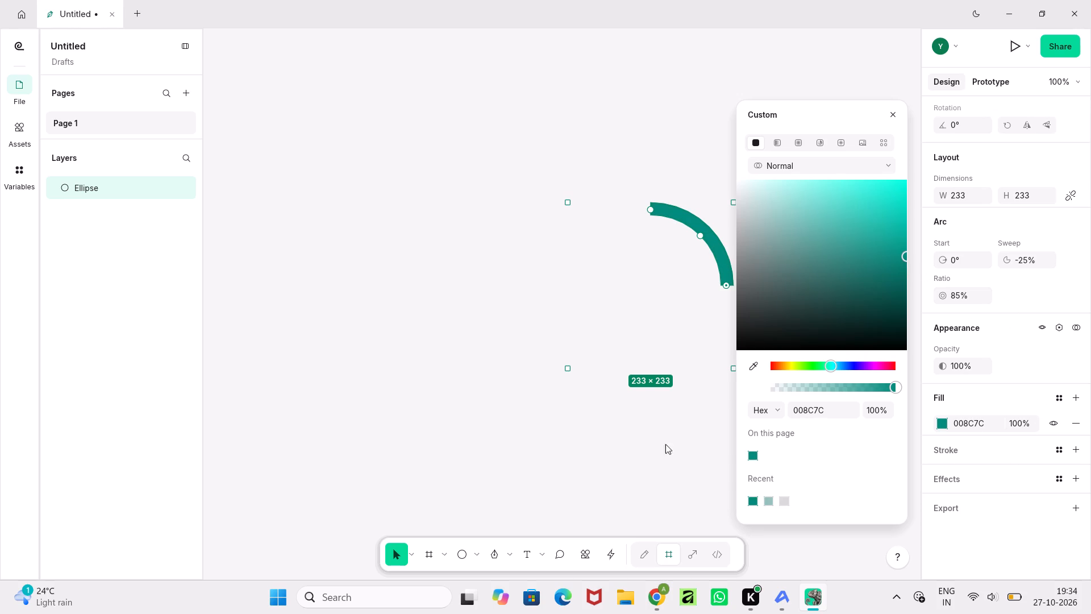
click(649, 453)
Draw a small circle of about 17 × 17 just below the arc's lower end.
click(727, 267)
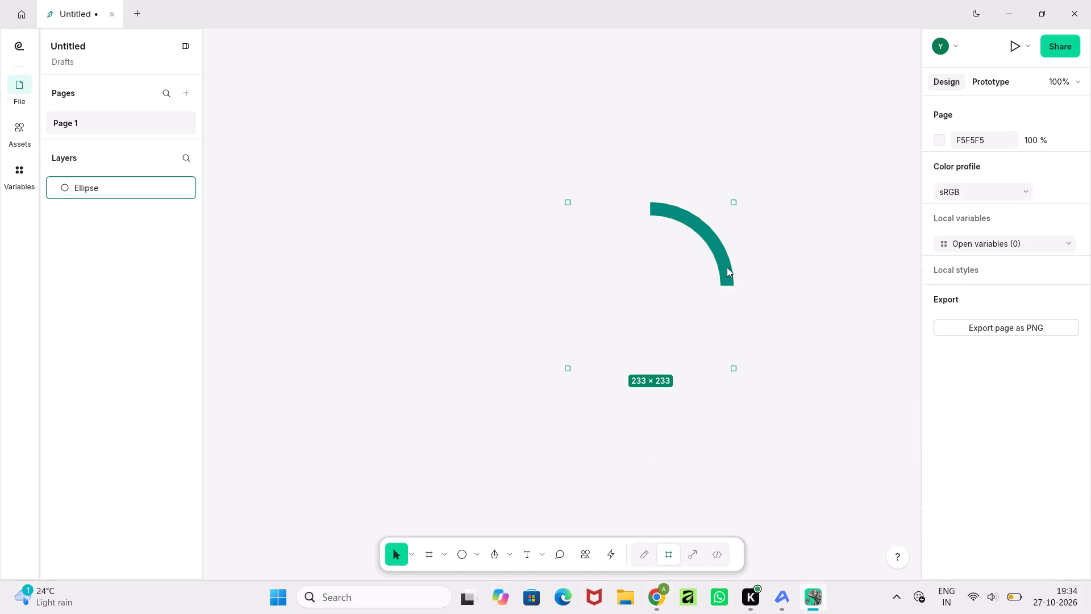
ctrl+scroll(727, 267, up, 8)
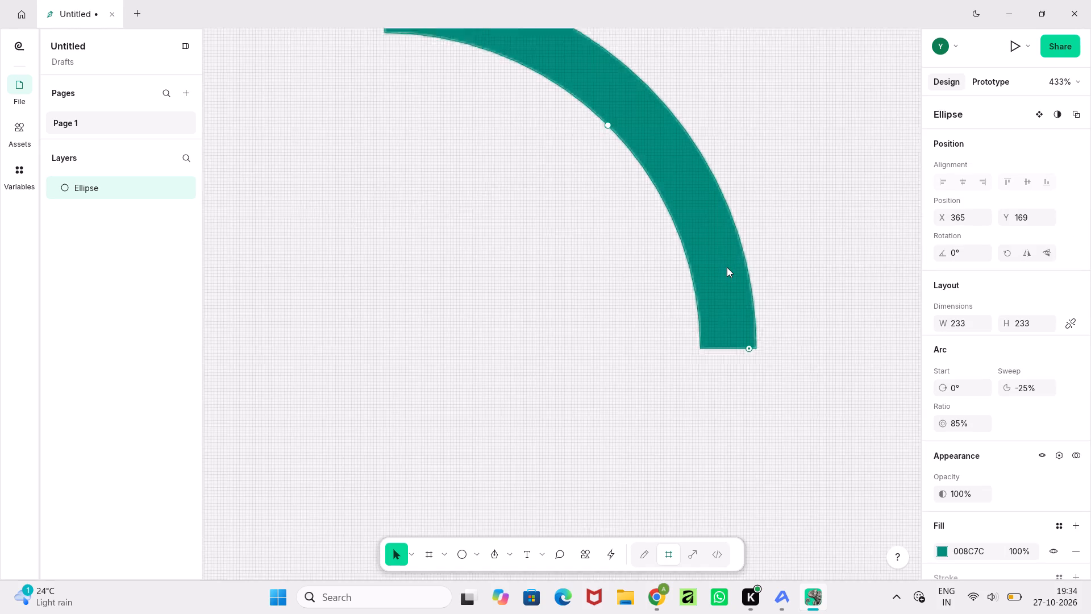
scroll(727, 267, up, 2)
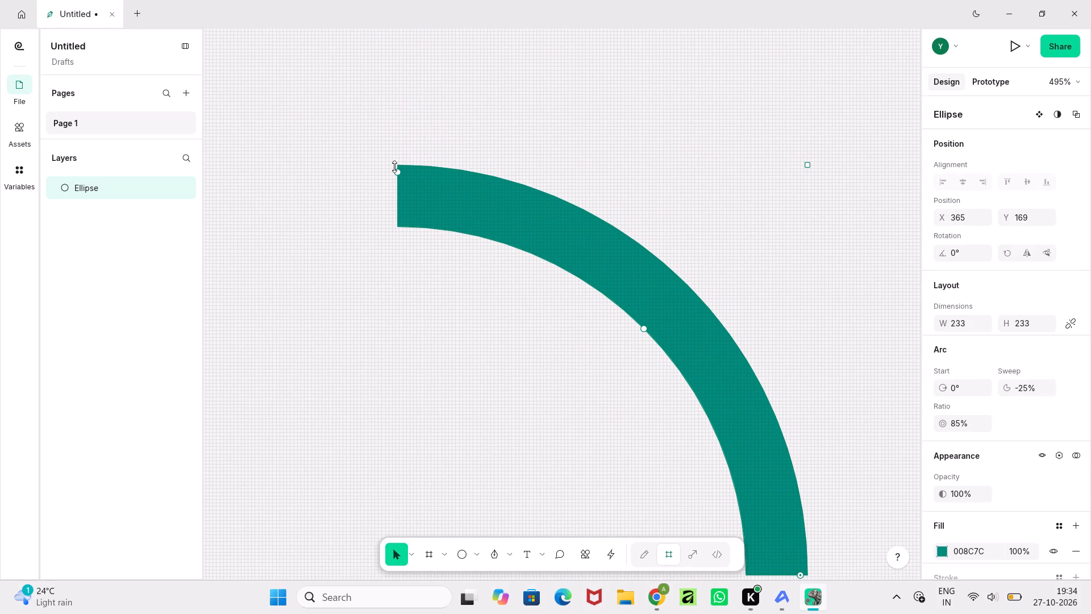
drag(399, 173, 399, 179)
scroll(738, 420, down, 1)
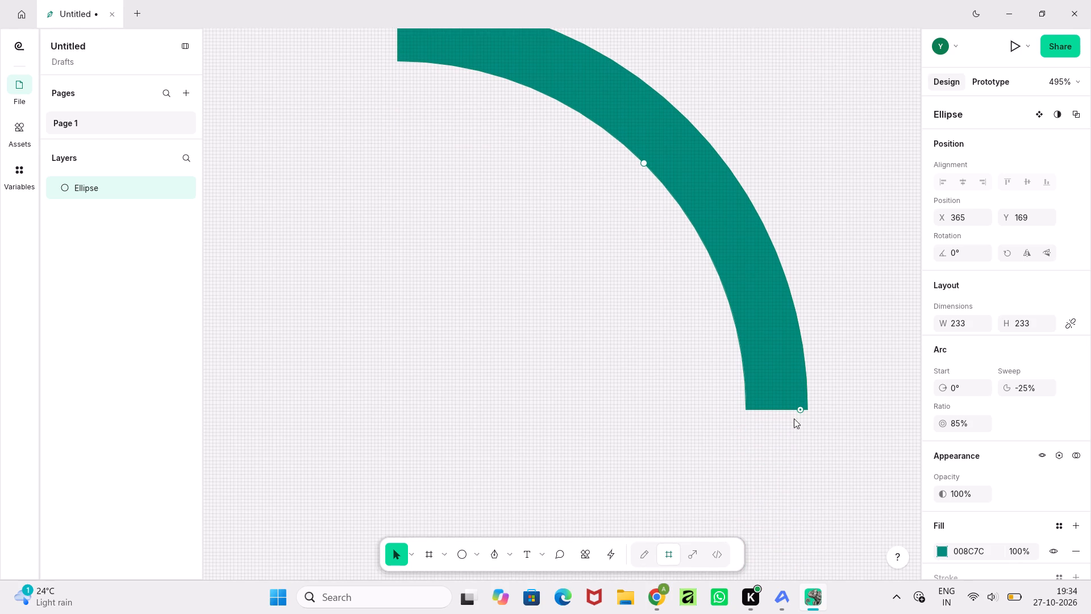
click(802, 408)
click(459, 549)
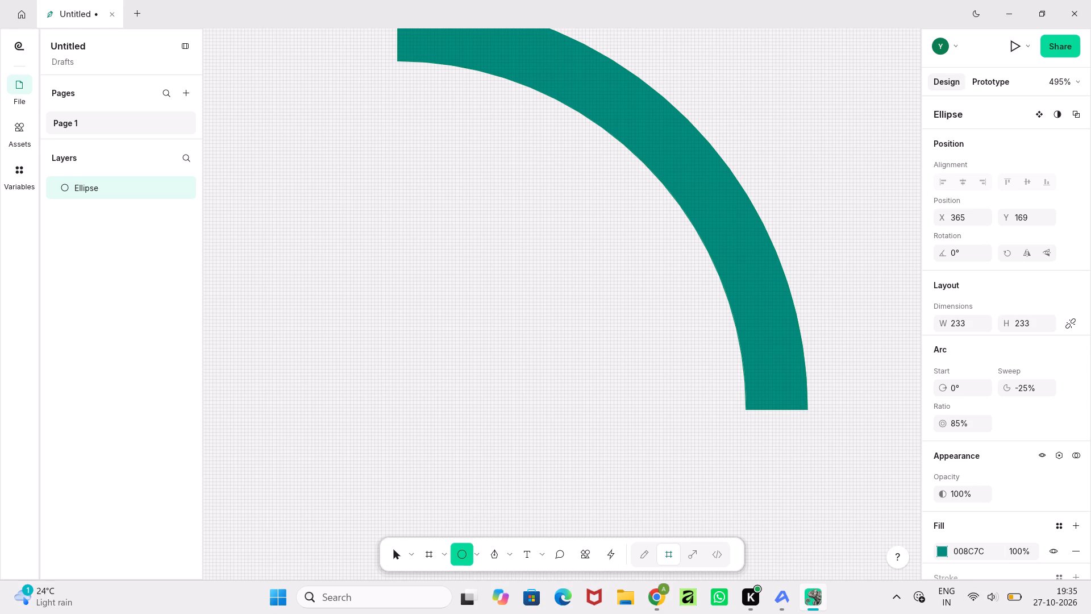
shift+drag(748, 409, 776, 426)
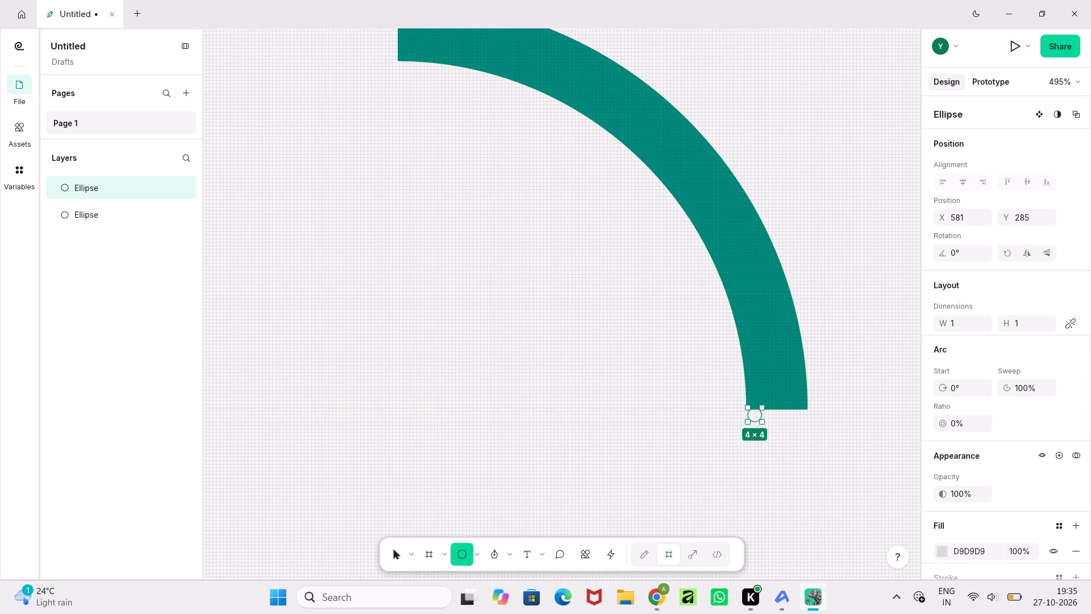
shift+drag(776, 426, 811, 445)
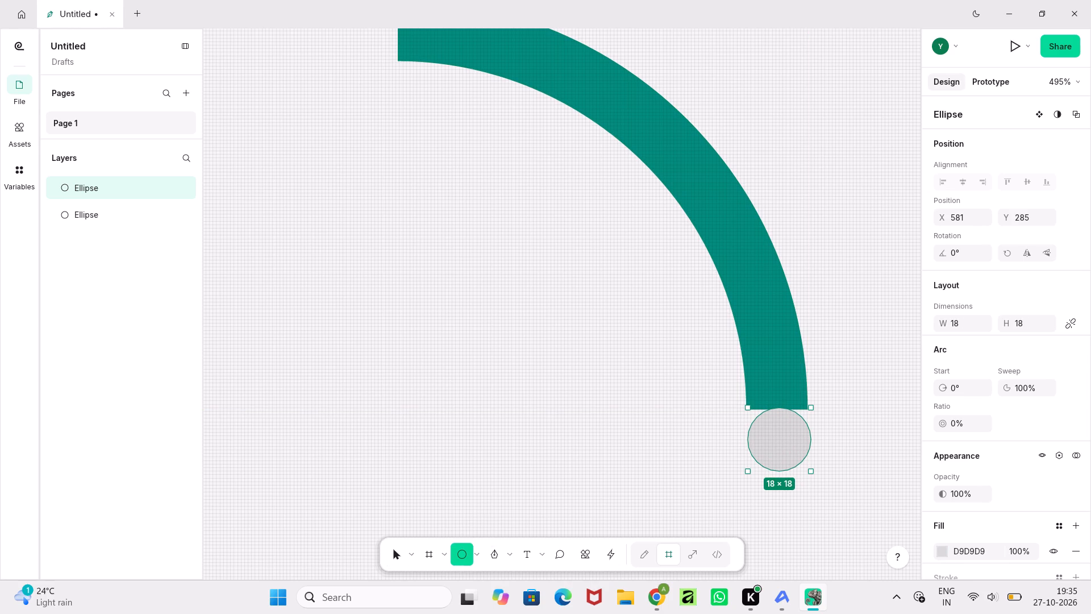
shift+drag(811, 445, 809, 443)
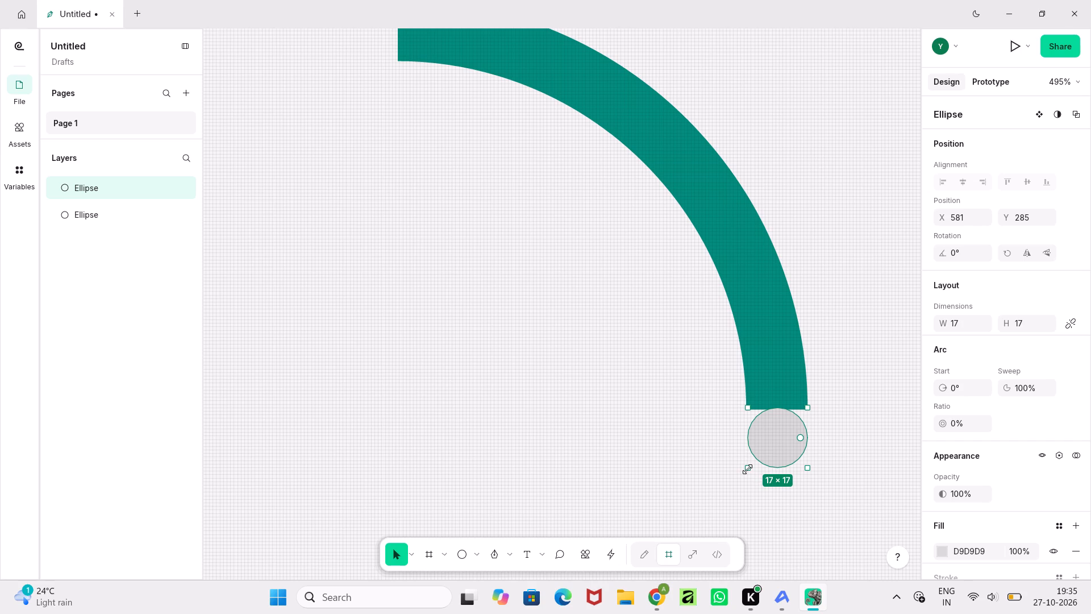
Move the circle up to overlap the arc's lower end at X 581, Y 277, keeping it 17 × 17.
shift+click(747, 469)
drag(771, 452, 767, 428)
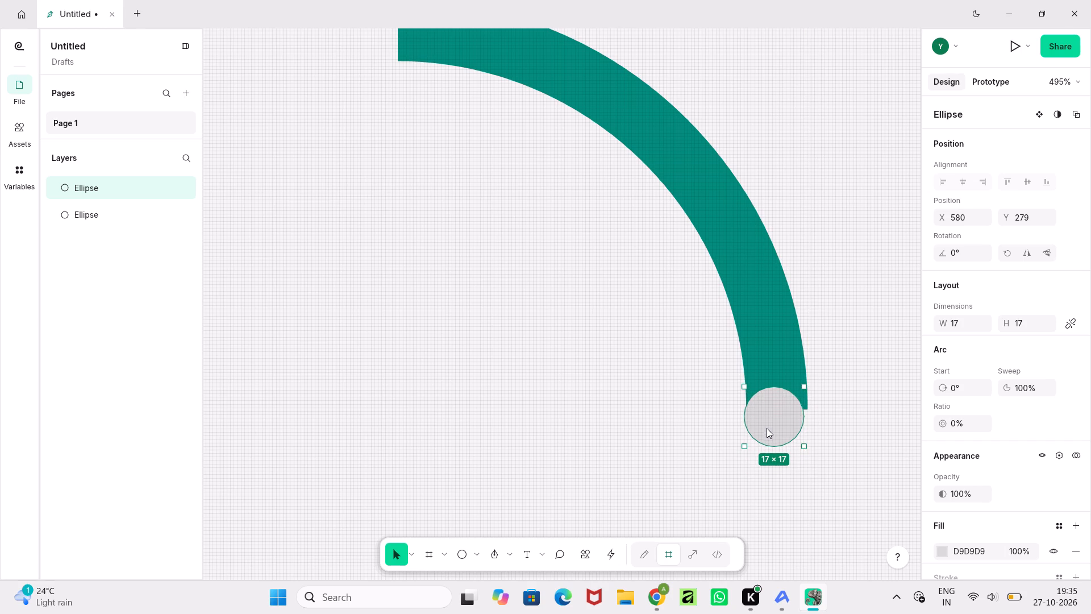
drag(767, 428, 768, 425)
shift+click(750, 443)
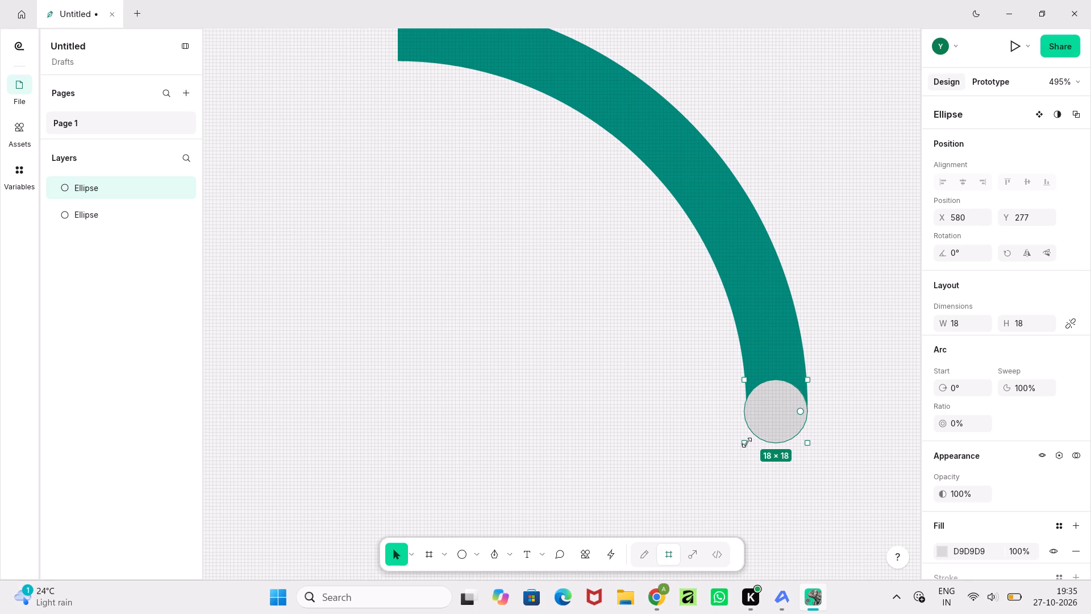
ctrl+scroll(747, 442, up, 6)
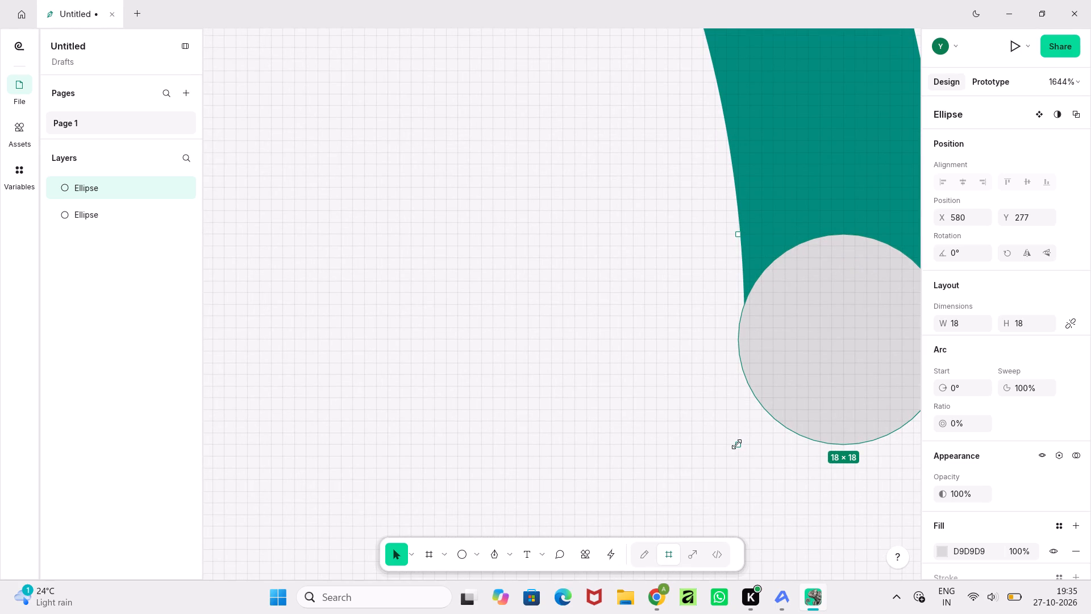
shift+drag(736, 444, 748, 434)
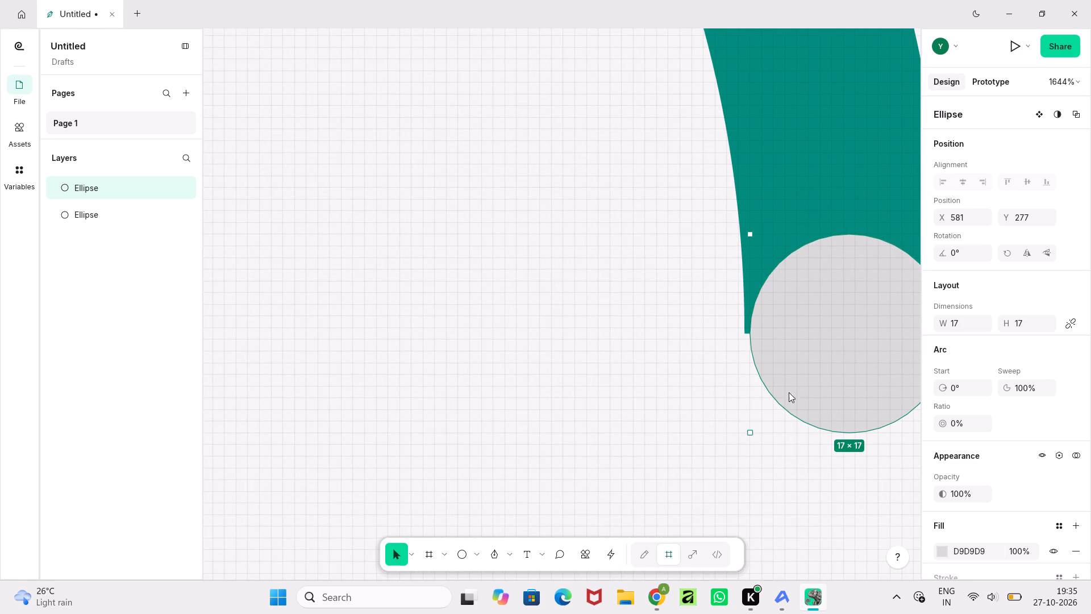
click(831, 344)
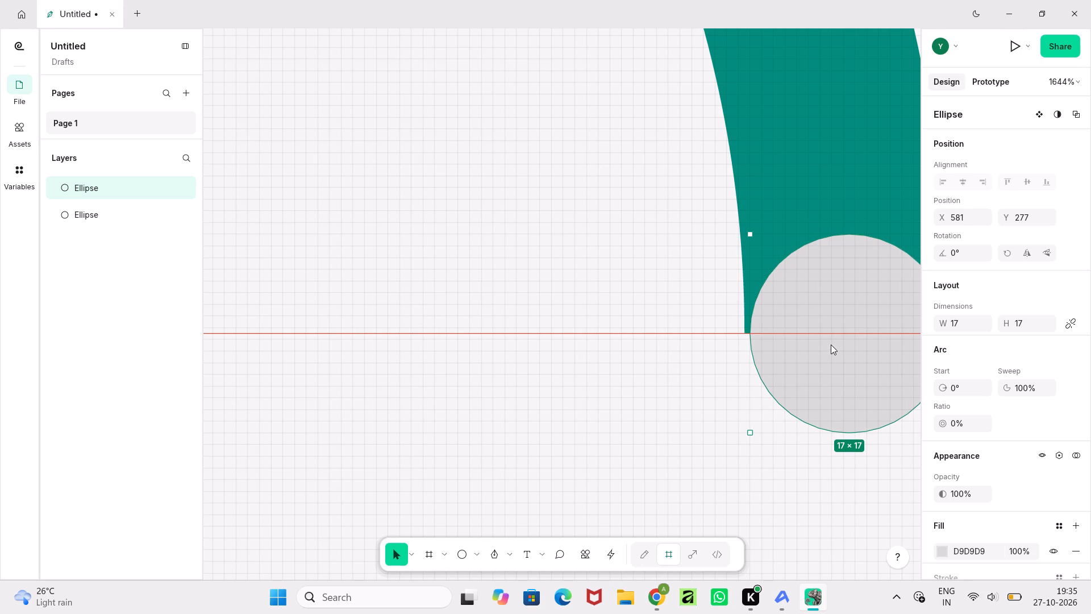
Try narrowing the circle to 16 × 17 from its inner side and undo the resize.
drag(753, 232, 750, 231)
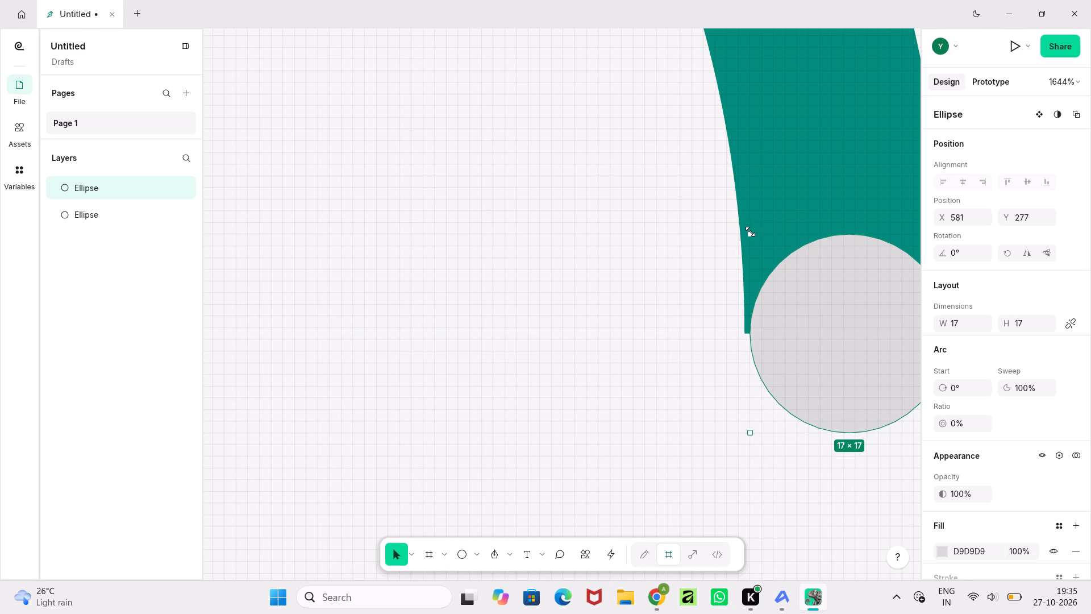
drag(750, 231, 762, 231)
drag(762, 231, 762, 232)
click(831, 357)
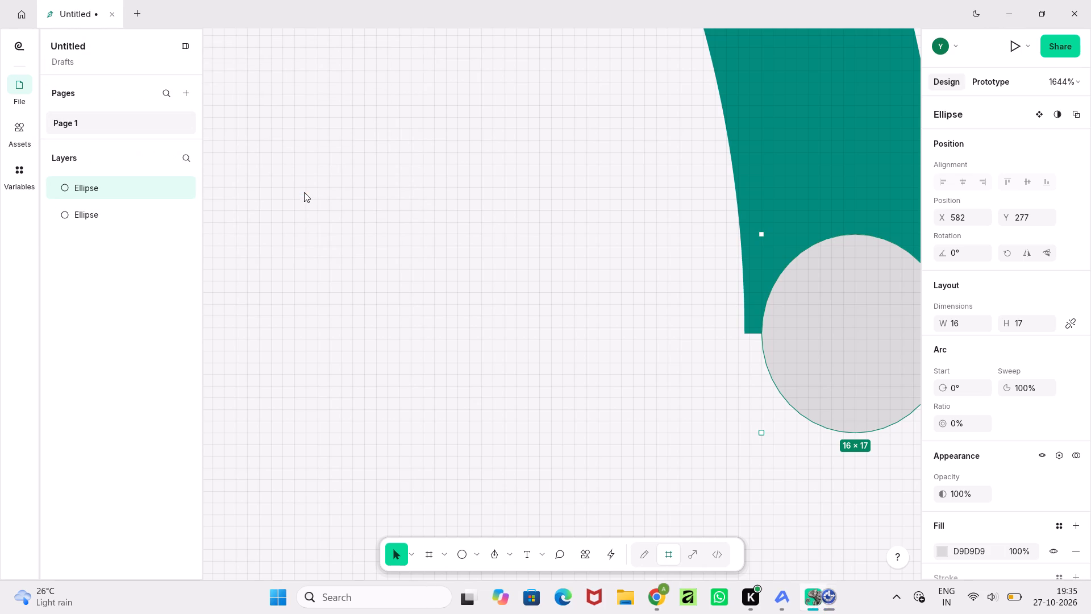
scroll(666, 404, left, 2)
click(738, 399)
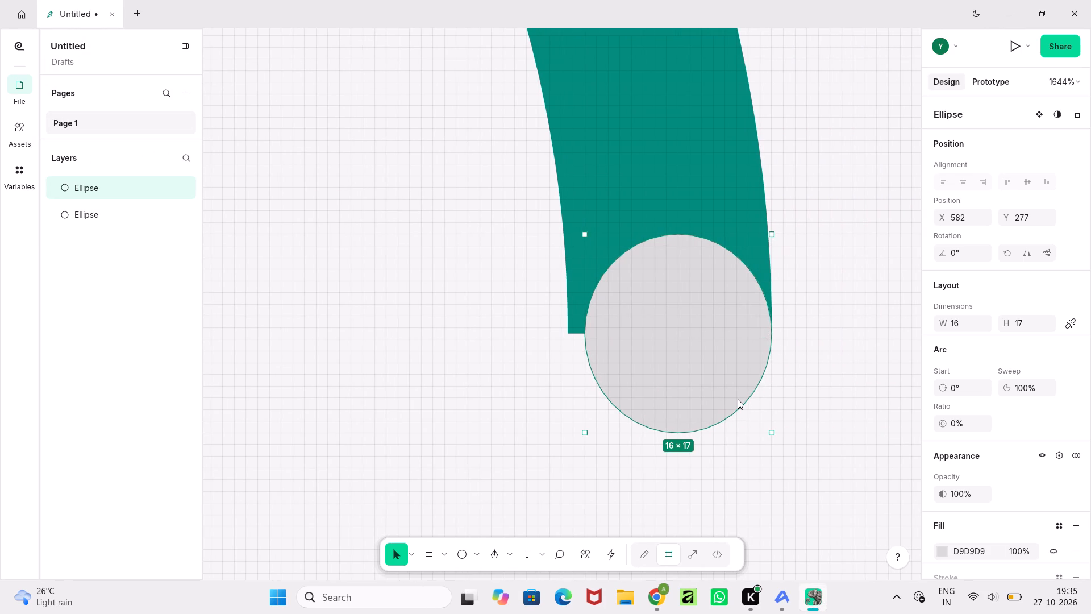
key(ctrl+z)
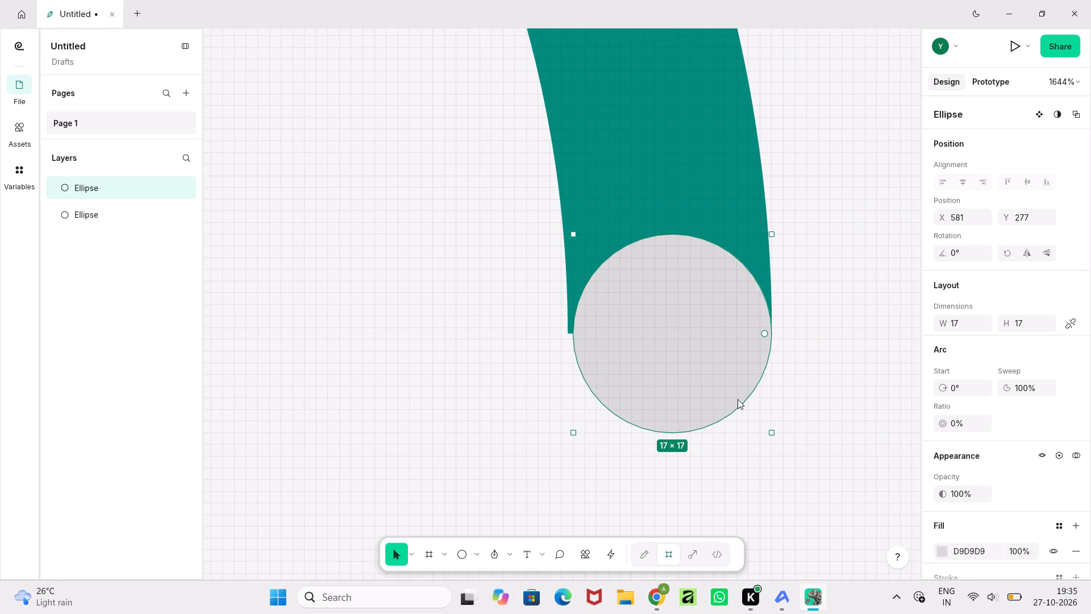
Enlarge the grey circle to 18 × 18 from its lower inner corner, at X 580, Y 277.
click(730, 389)
ctrl+scroll(728, 390, up, 5)
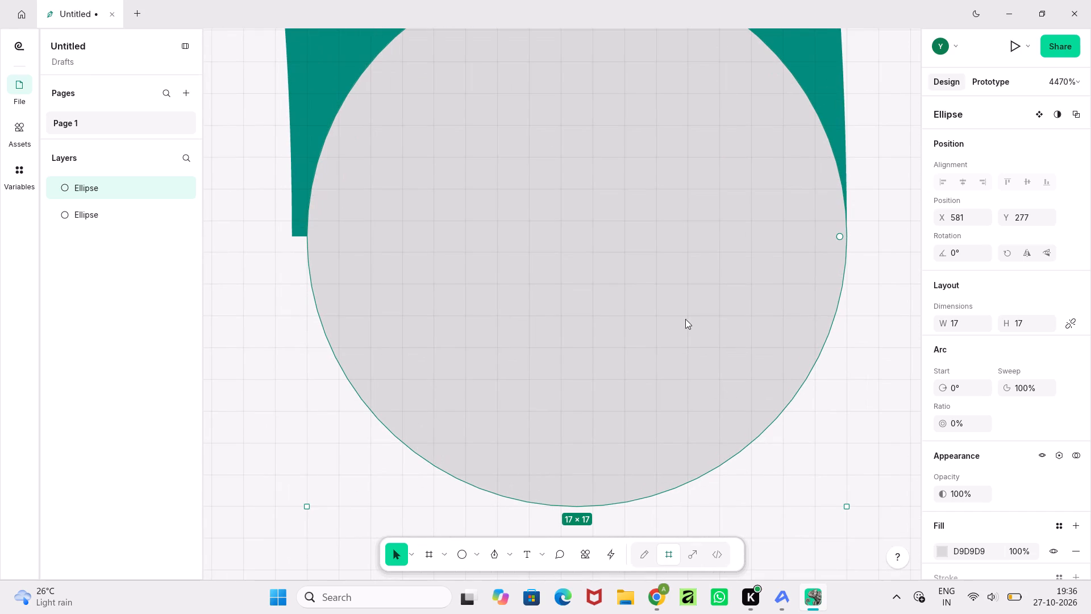
drag(684, 319, 687, 310)
ctrl+scroll(687, 310, down, 3)
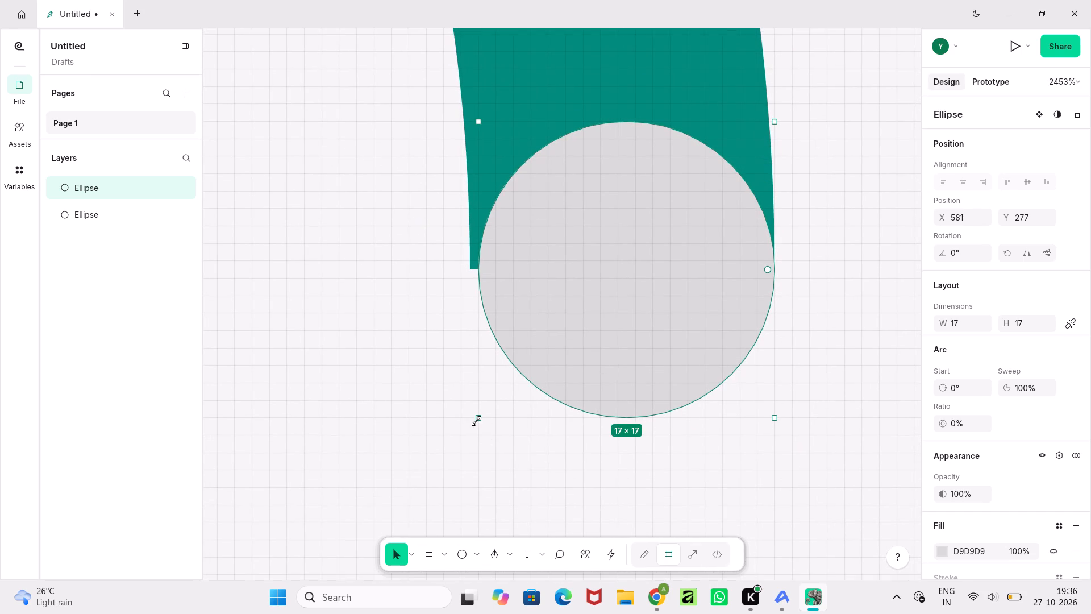
click(476, 420)
shift+drag(475, 421, 469, 424)
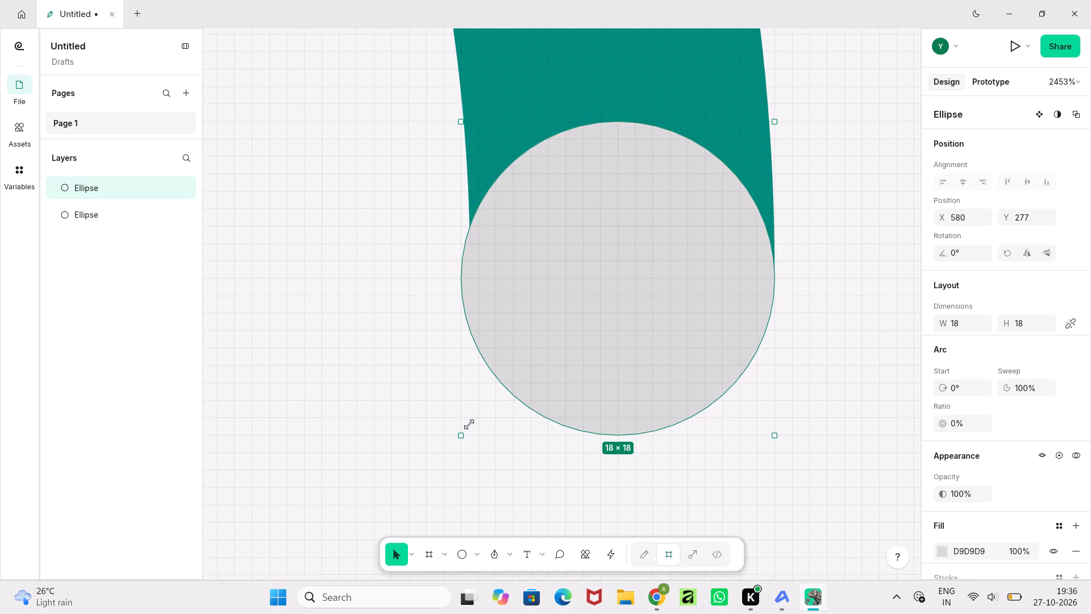
shift+drag(469, 424, 468, 424)
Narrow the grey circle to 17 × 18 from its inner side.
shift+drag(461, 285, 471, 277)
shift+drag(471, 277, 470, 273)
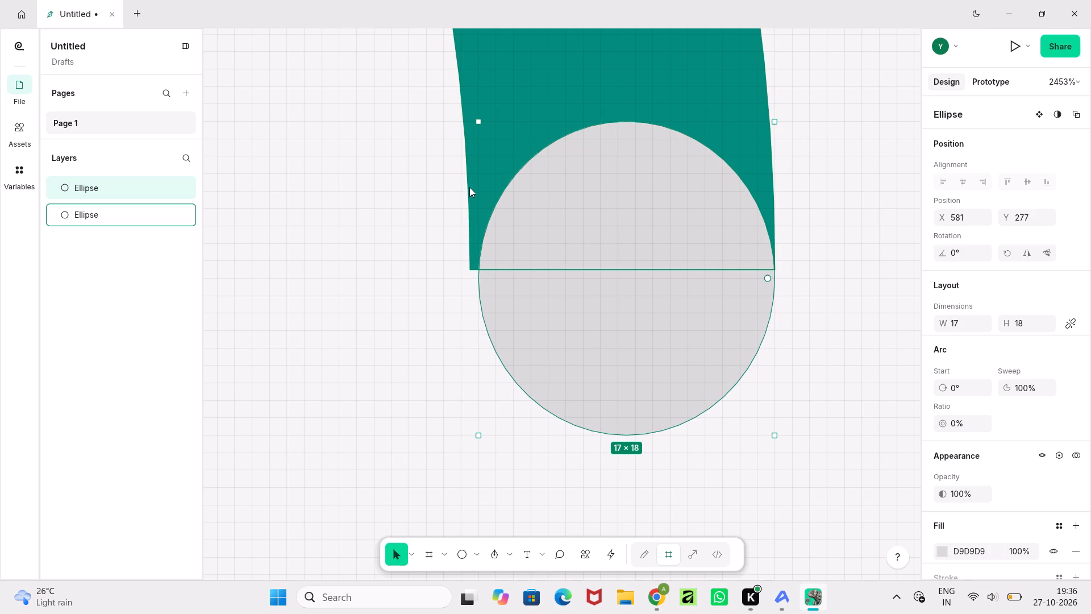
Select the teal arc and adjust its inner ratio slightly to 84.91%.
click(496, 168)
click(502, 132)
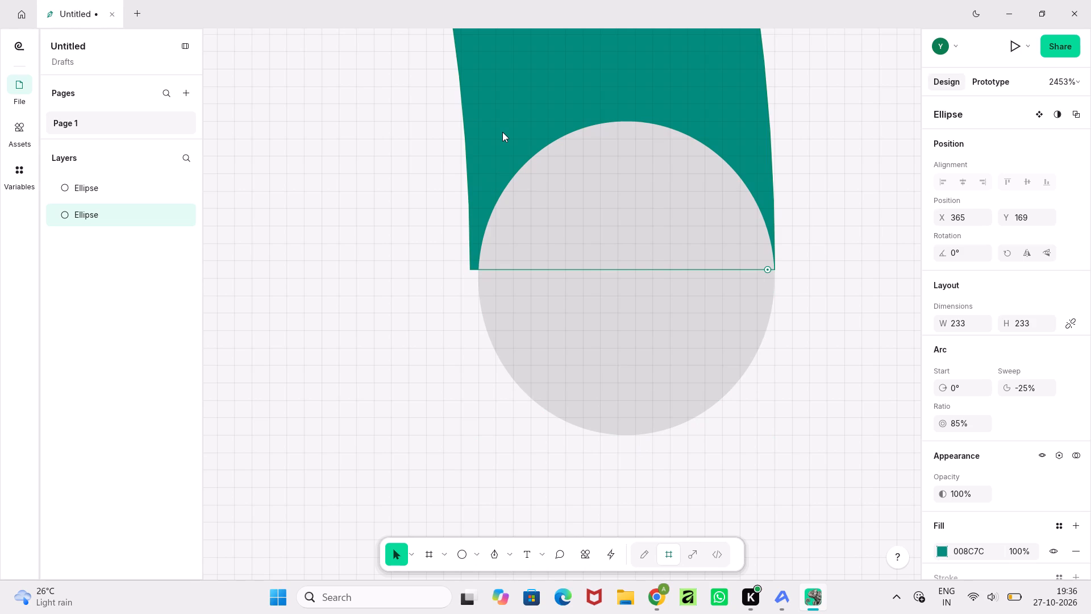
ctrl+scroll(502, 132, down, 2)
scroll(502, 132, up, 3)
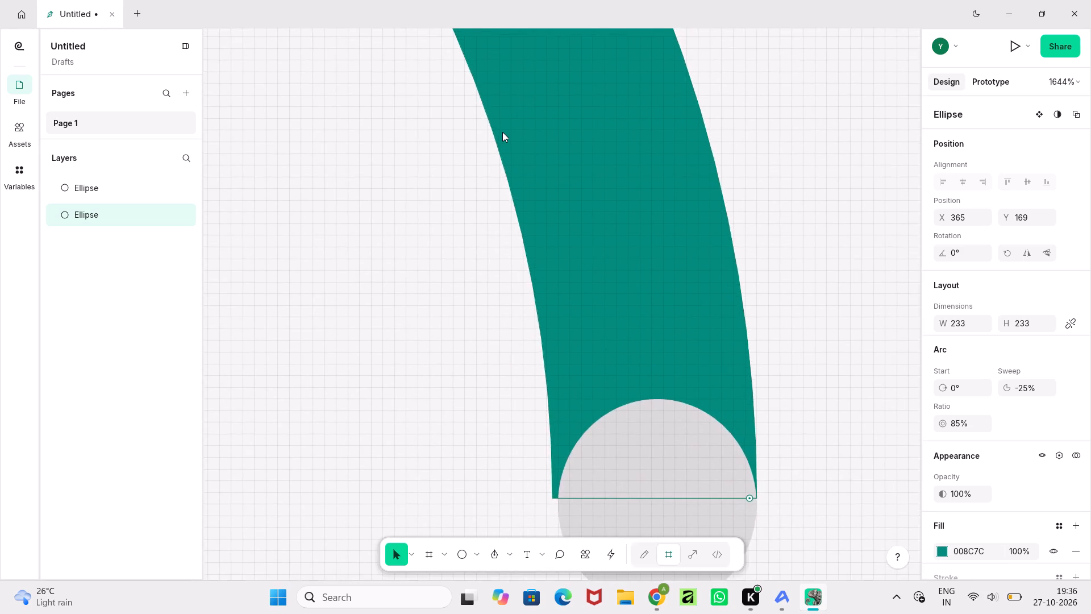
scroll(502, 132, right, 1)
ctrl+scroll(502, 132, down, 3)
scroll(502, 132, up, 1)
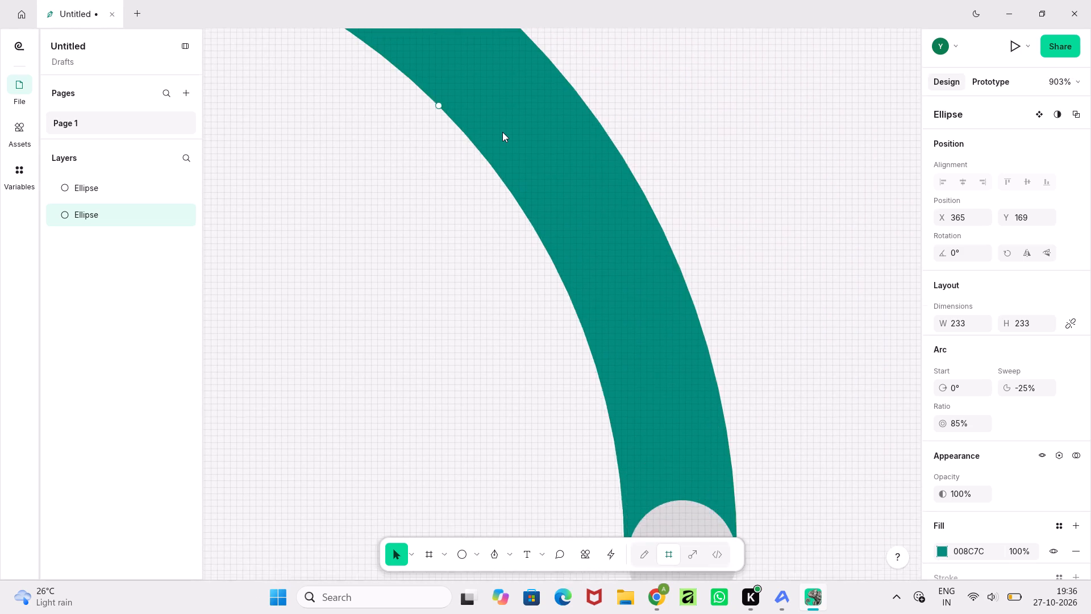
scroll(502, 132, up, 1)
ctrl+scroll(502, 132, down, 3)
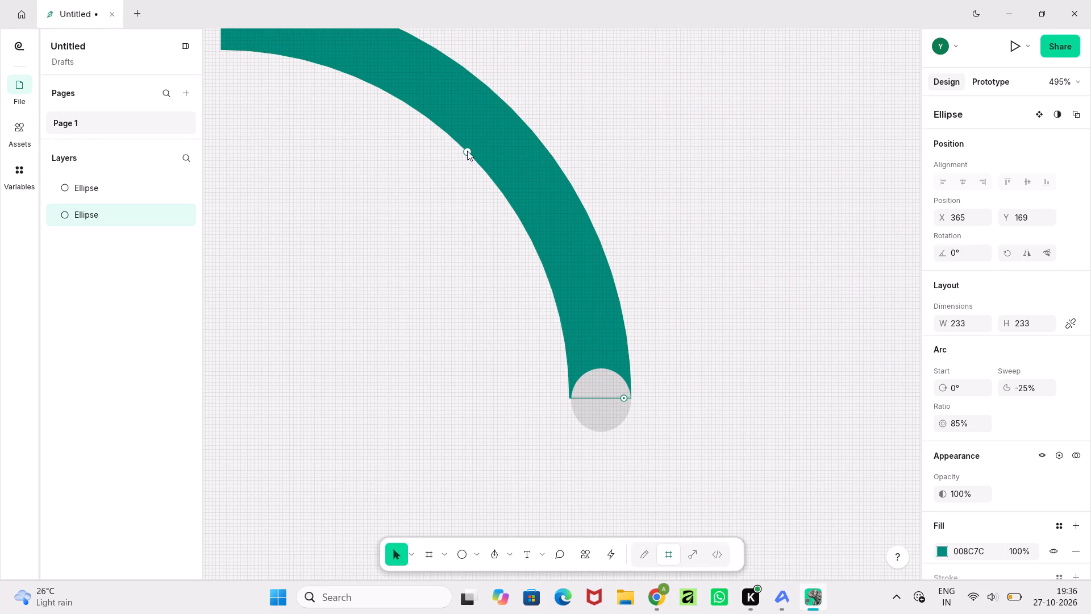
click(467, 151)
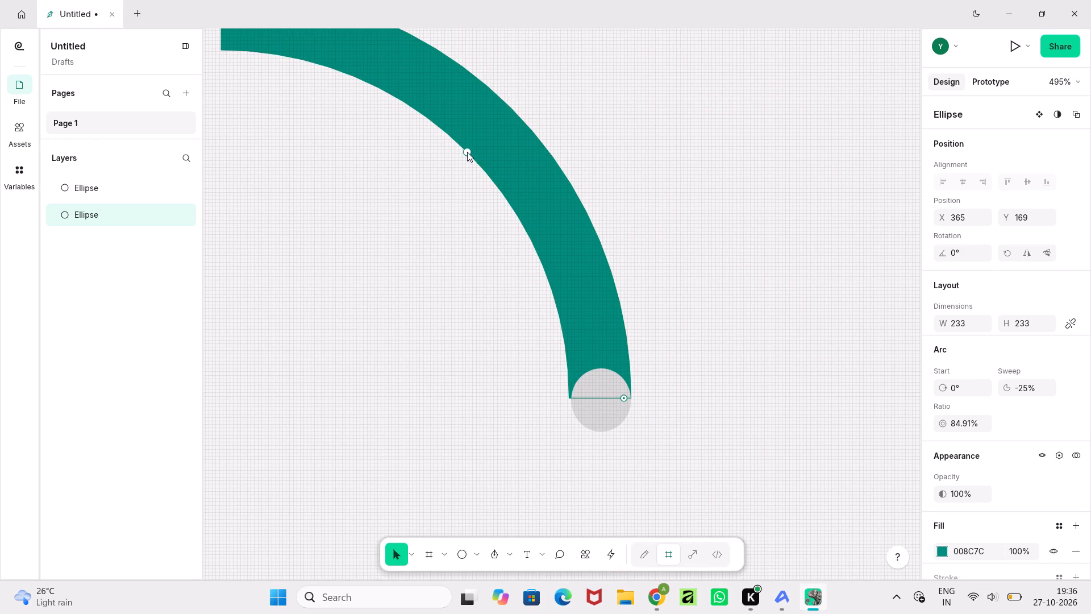
Widen the grey circle from its inner side to 18 × 18 at X 580, covering the arc's lower end.
click(655, 262)
ctrl+scroll(655, 262, up, 4)
scroll(655, 262, down, 2)
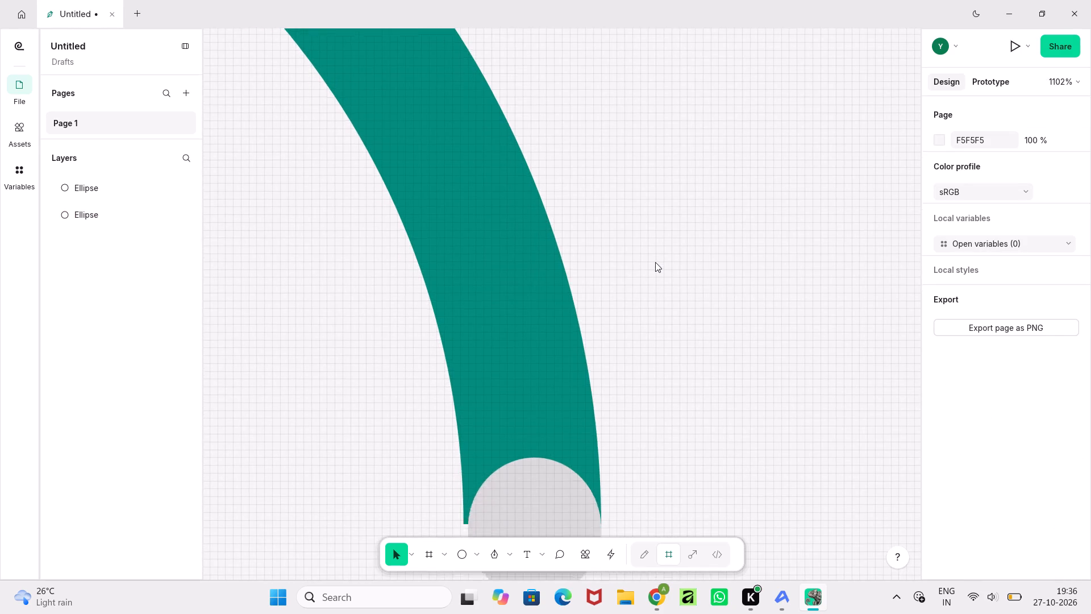
scroll(655, 262, down, 3)
ctrl+scroll(655, 262, up, 2)
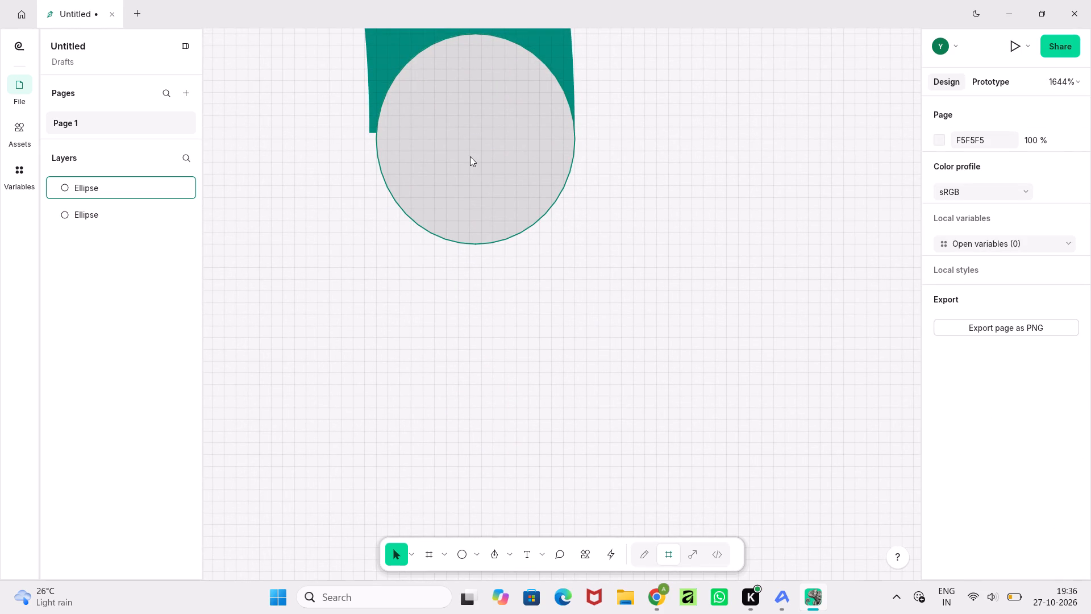
click(470, 156)
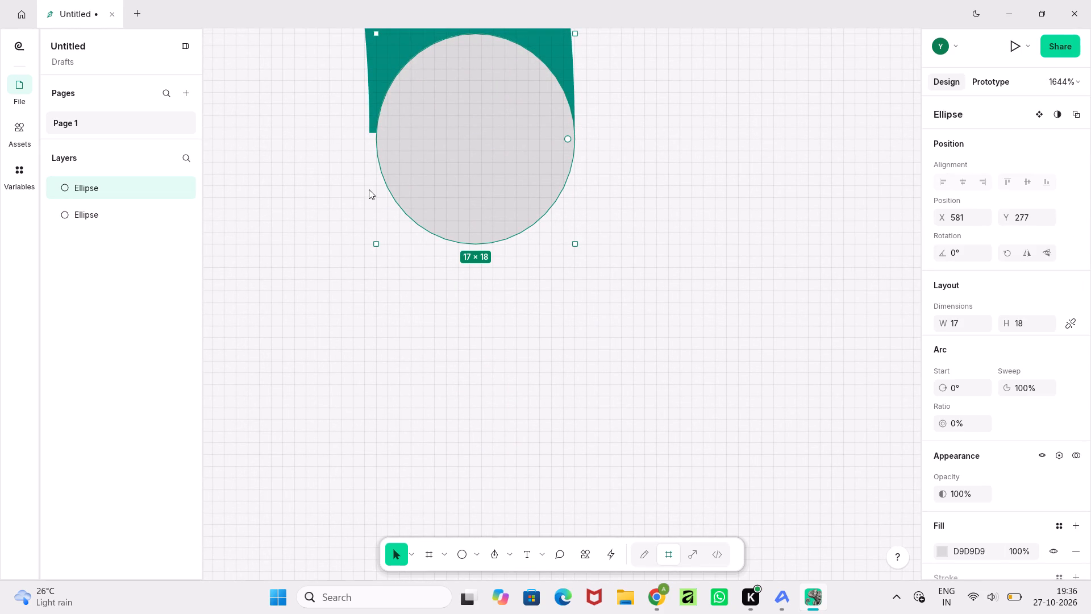
drag(379, 190, 367, 190)
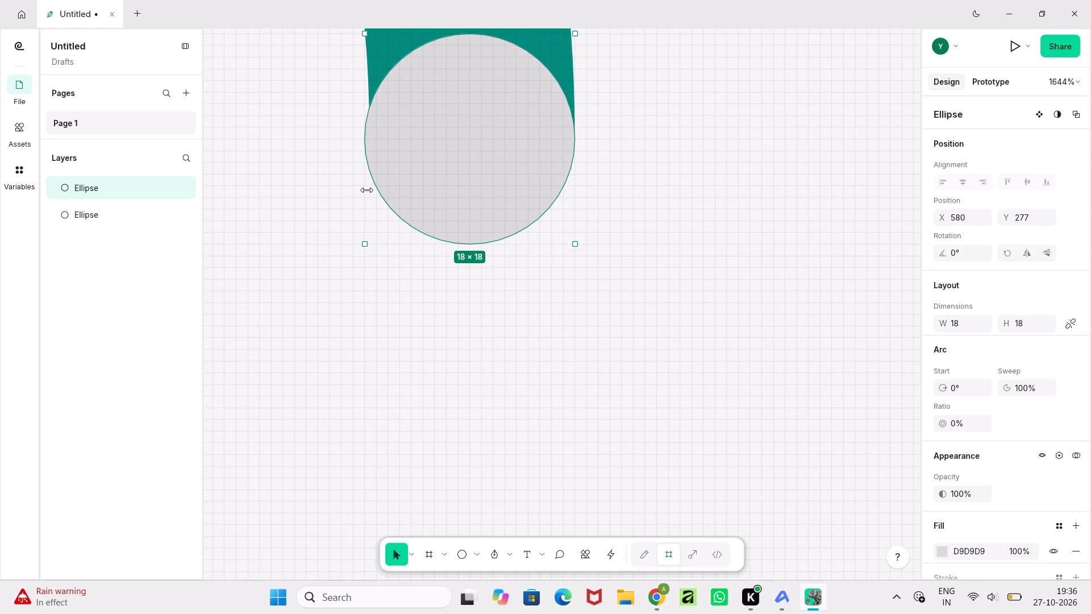
drag(367, 190, 367, 189)
drag(367, 189, 367, 189)
drag(367, 189, 367, 188)
Thicken the teal arc slightly to a ratio of 84.63% so its lower end matches the circle's width.
scroll(604, 215, right, 3)
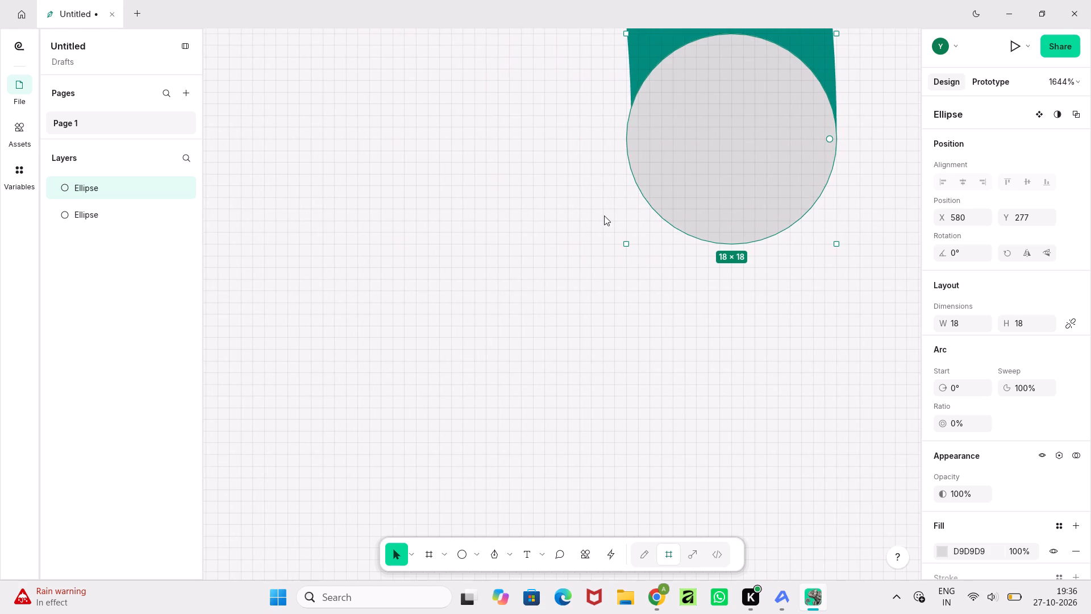
ctrl+scroll(604, 215, down, 3)
scroll(604, 215, up, 4)
click(601, 197)
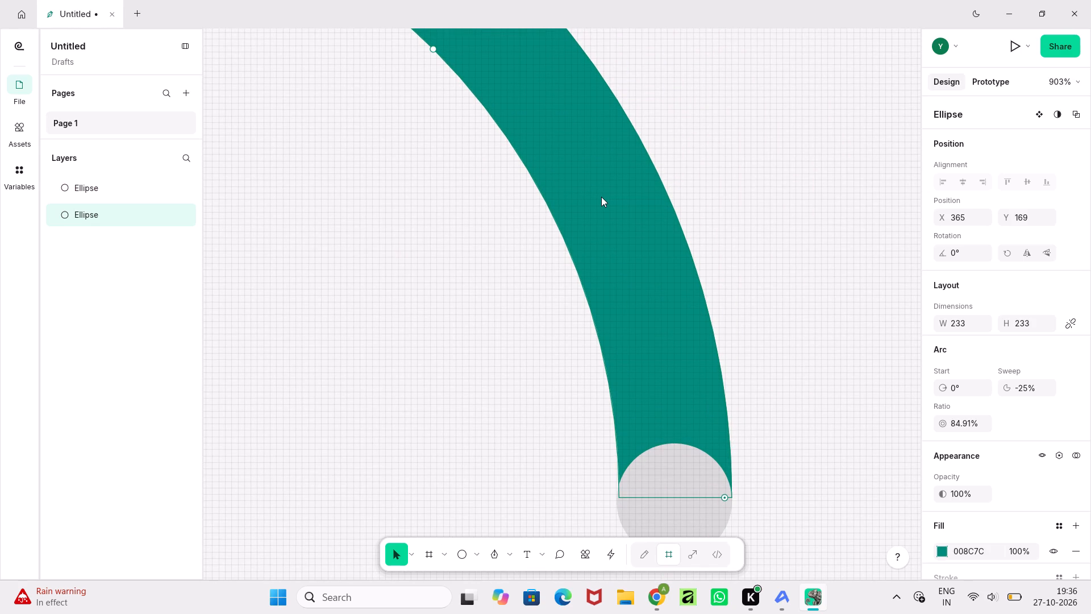
drag(431, 48, 435, 54)
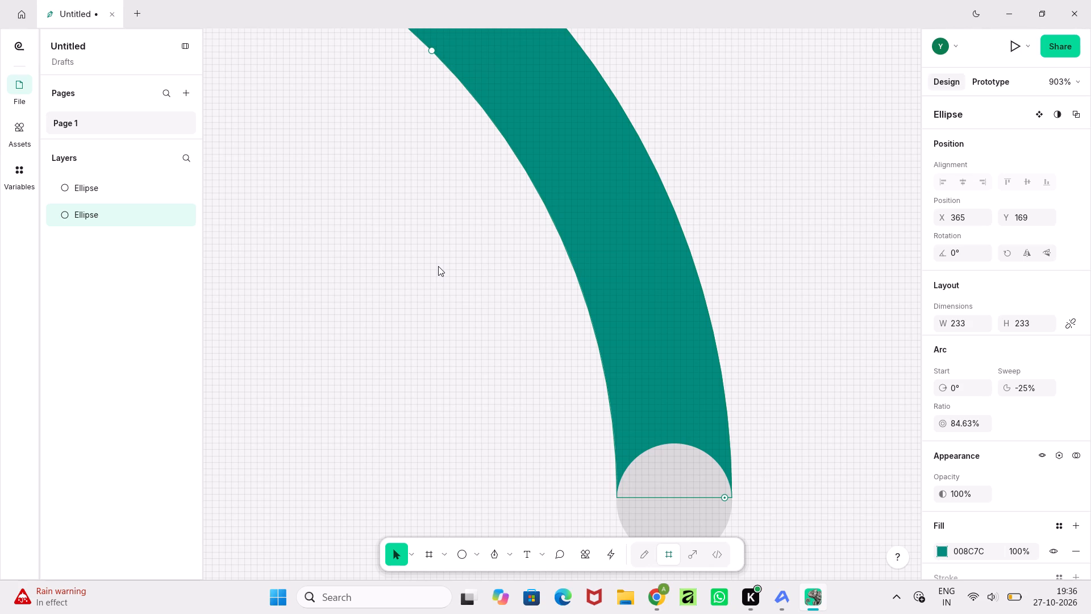
click(438, 266)
click(438, 266)
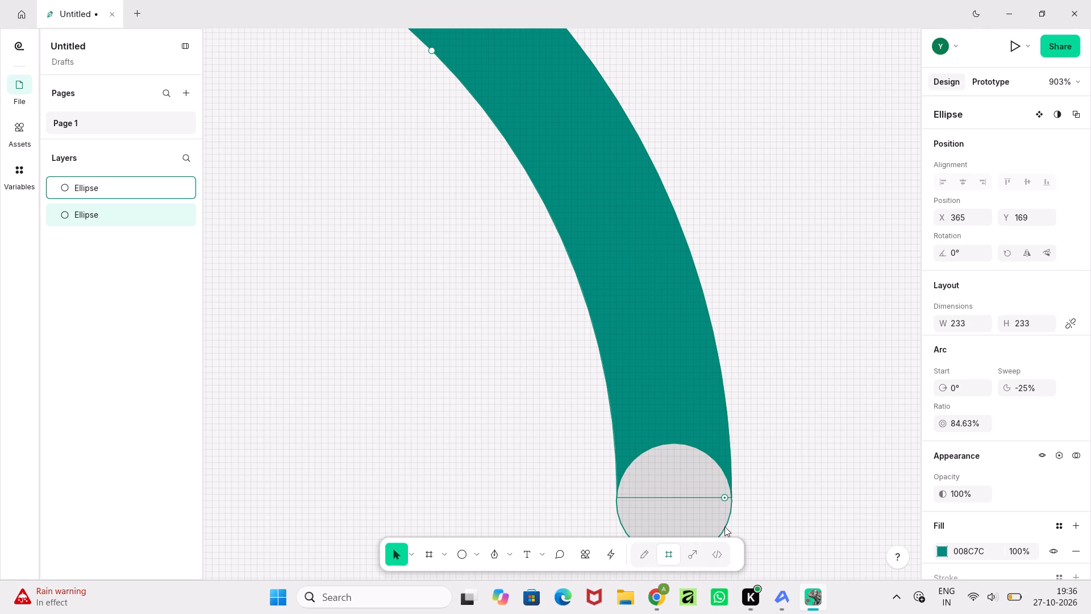
Change the grey circle's fill to the arc's teal 008C7C.
click(692, 507)
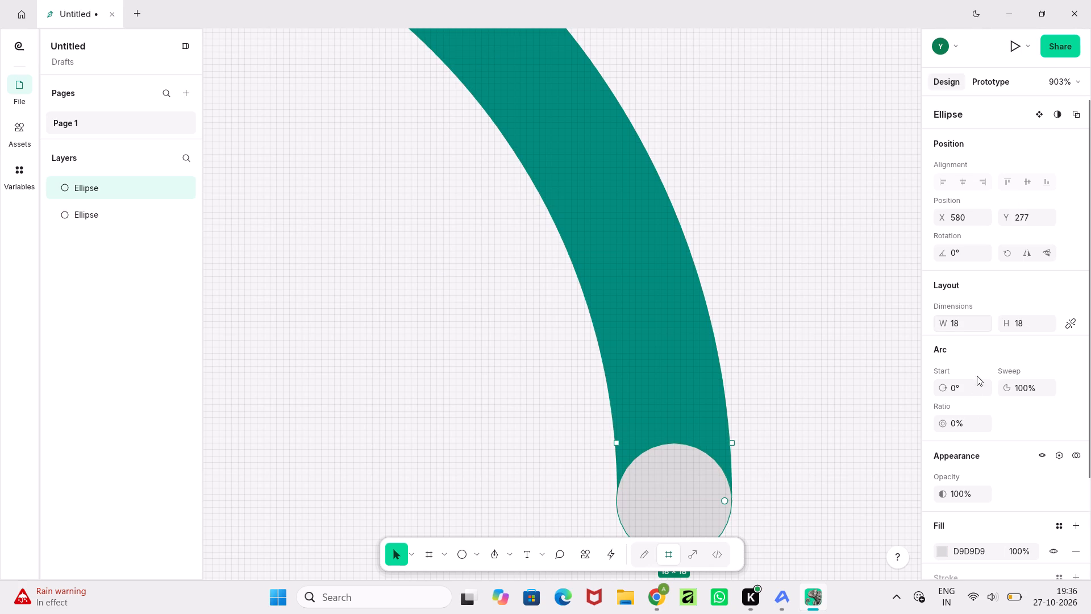
scroll(974, 396, down, 2)
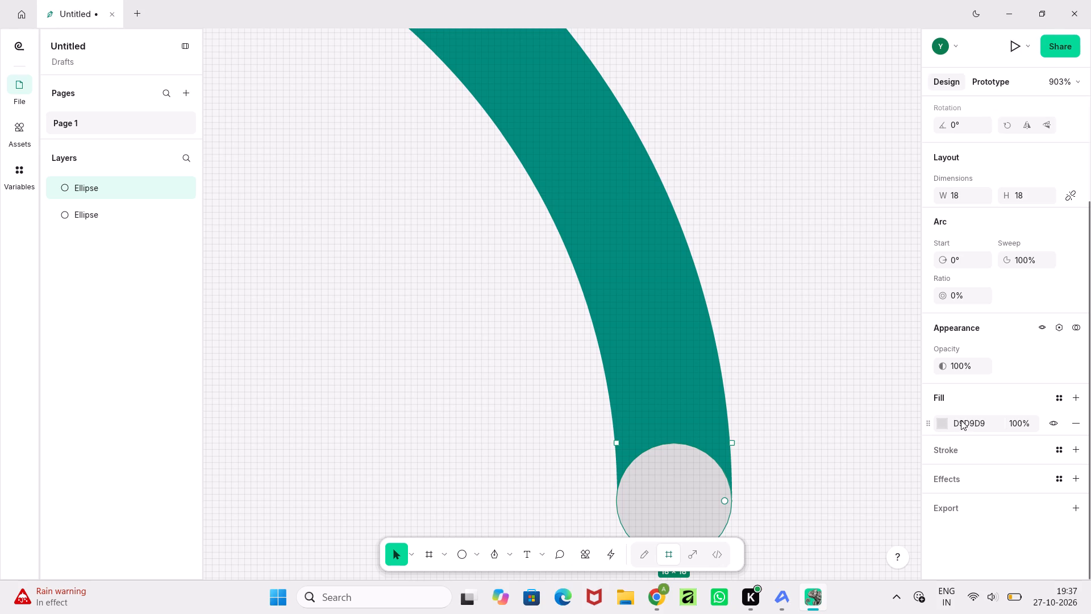
click(961, 420)
click(941, 426)
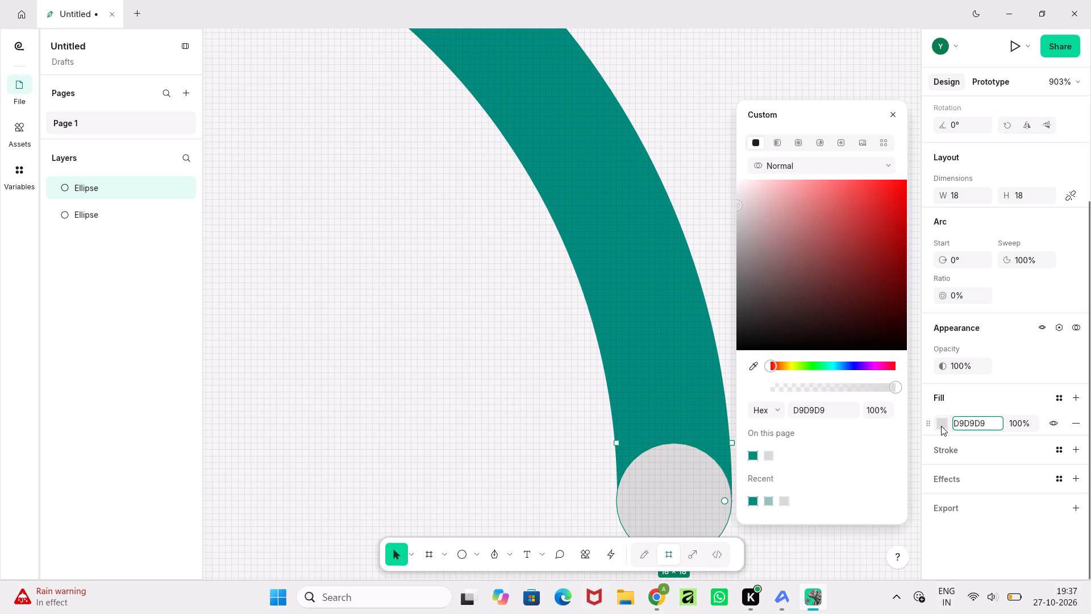
click(751, 455)
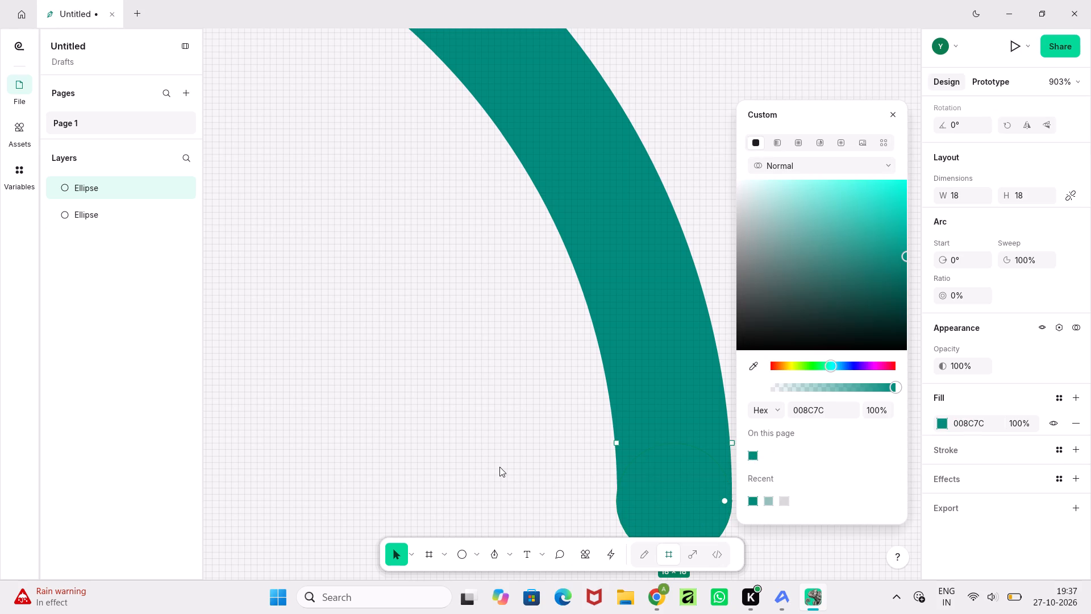
click(499, 467)
Duplicate the 18 × 18 teal circle and place the copy over the arc's square upper end to round it off.
ctrl+scroll(499, 467, down, 3)
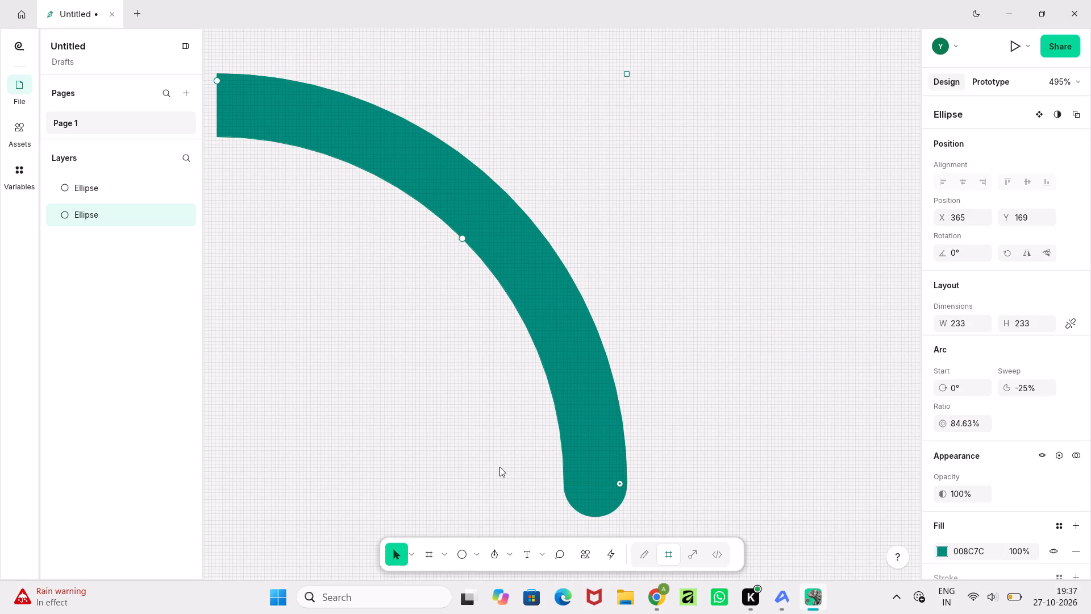
ctrl+scroll(499, 467, down, 4)
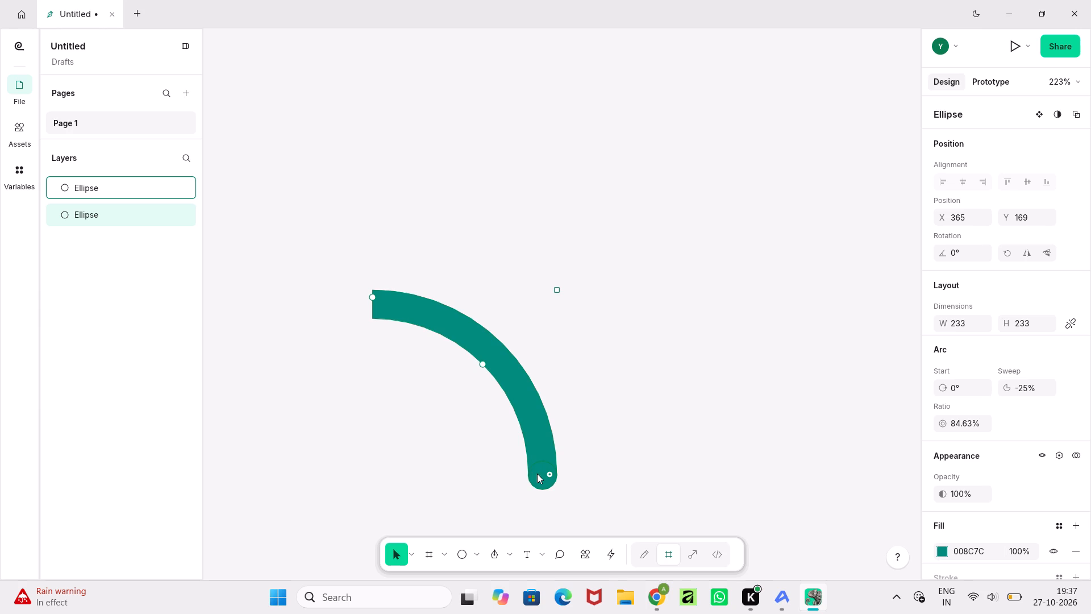
click(538, 475)
key(ctrl+c)
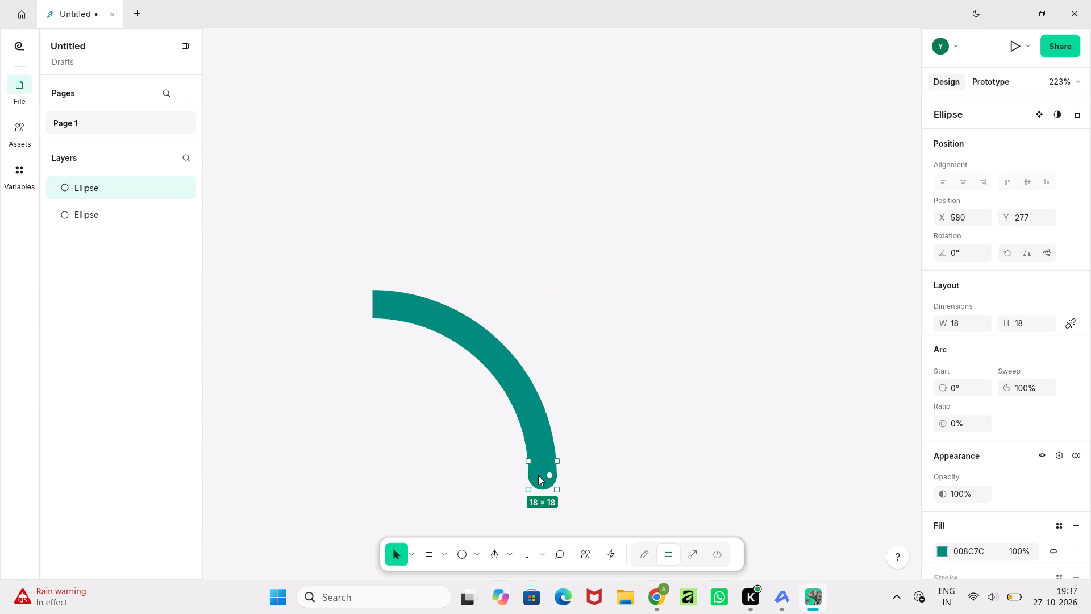
key(ctrl+v)
drag(538, 475, 406, 342)
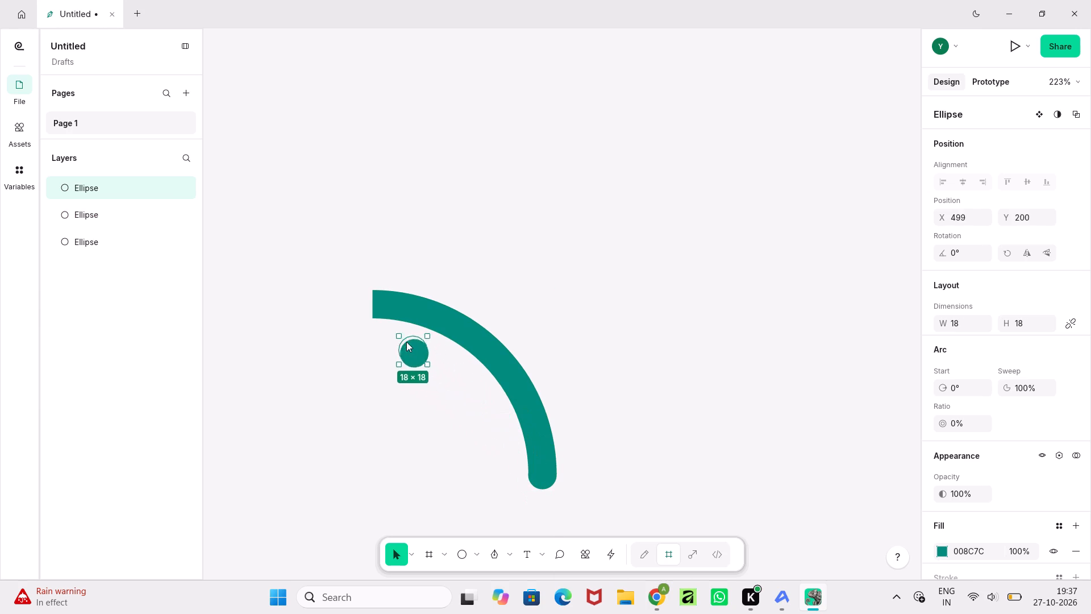
drag(406, 342, 369, 303)
click(515, 252)
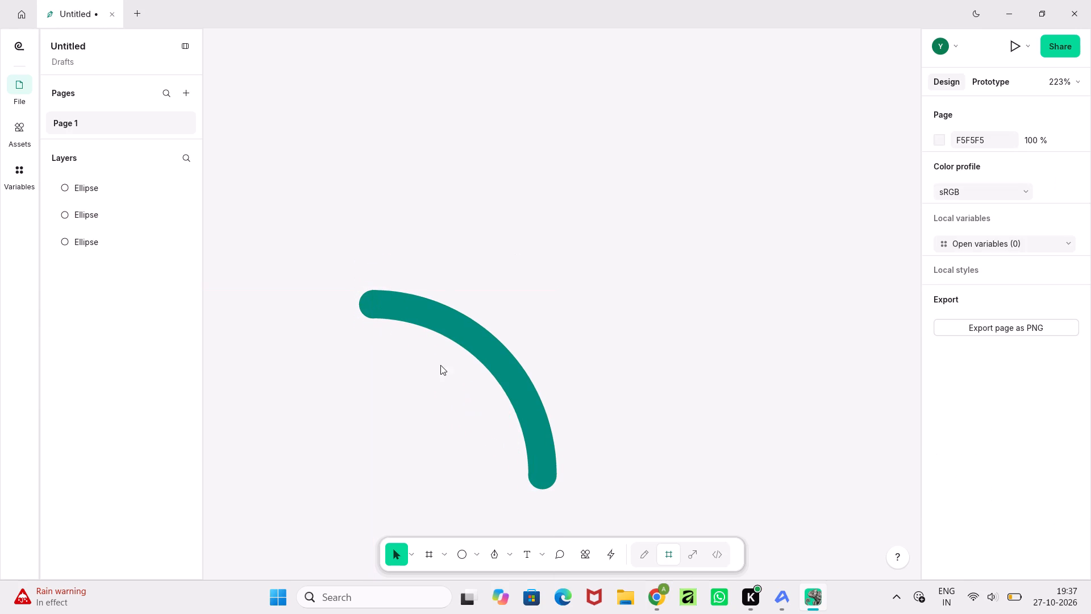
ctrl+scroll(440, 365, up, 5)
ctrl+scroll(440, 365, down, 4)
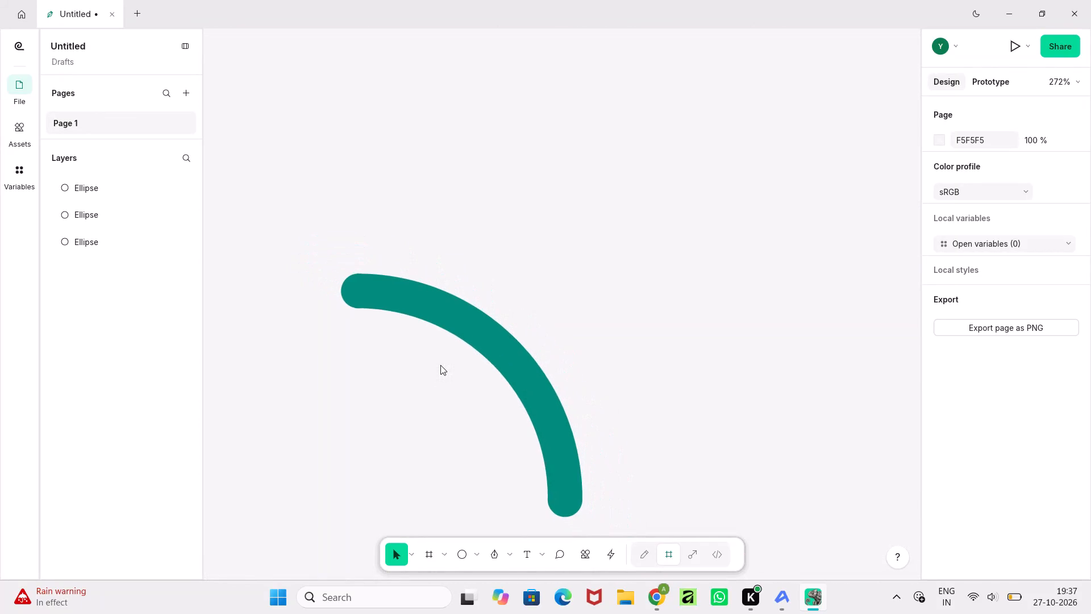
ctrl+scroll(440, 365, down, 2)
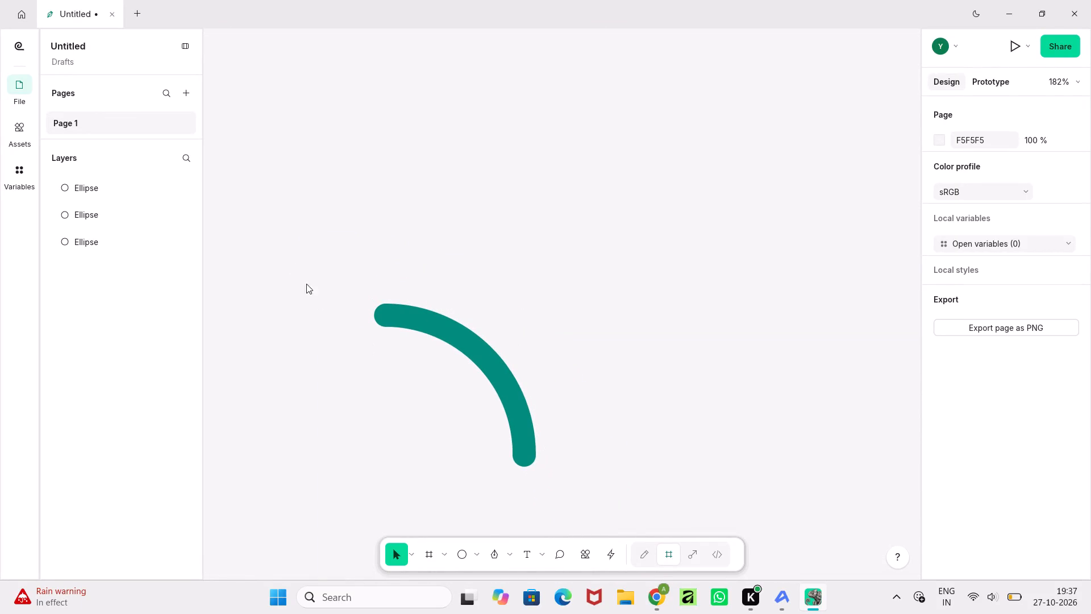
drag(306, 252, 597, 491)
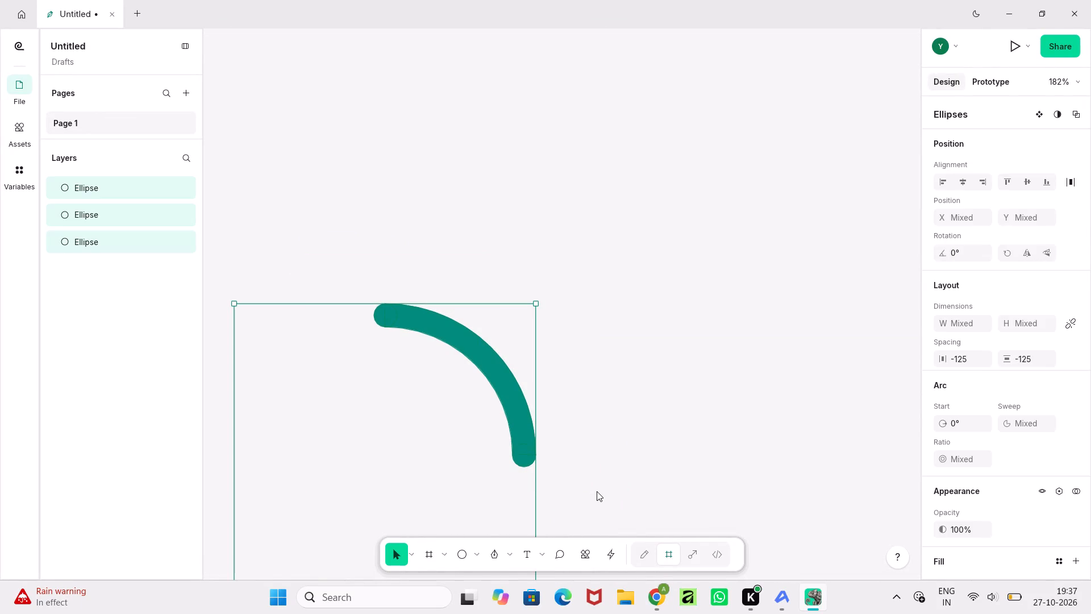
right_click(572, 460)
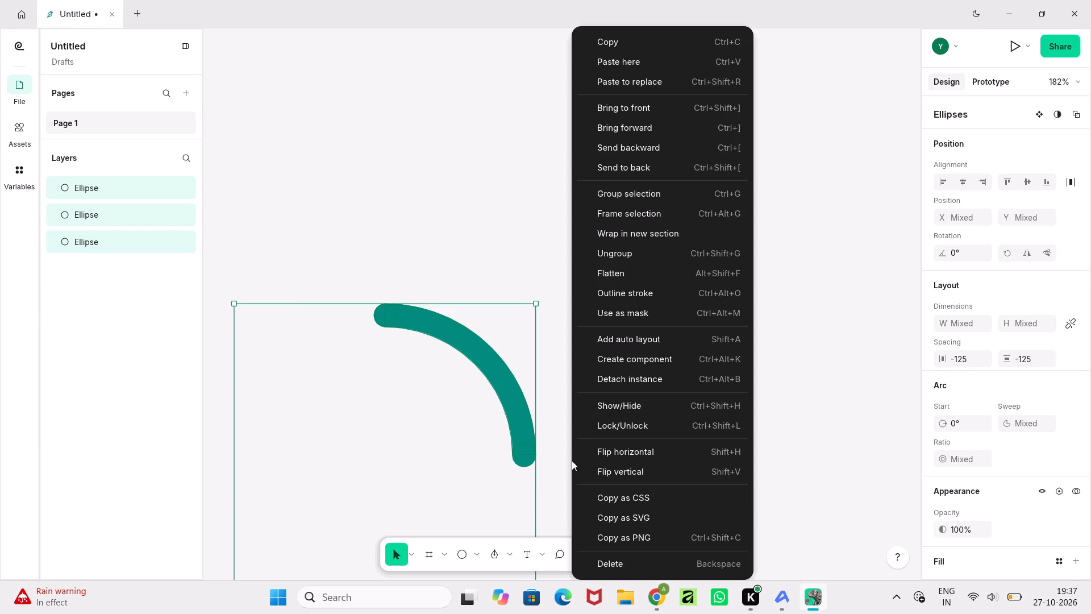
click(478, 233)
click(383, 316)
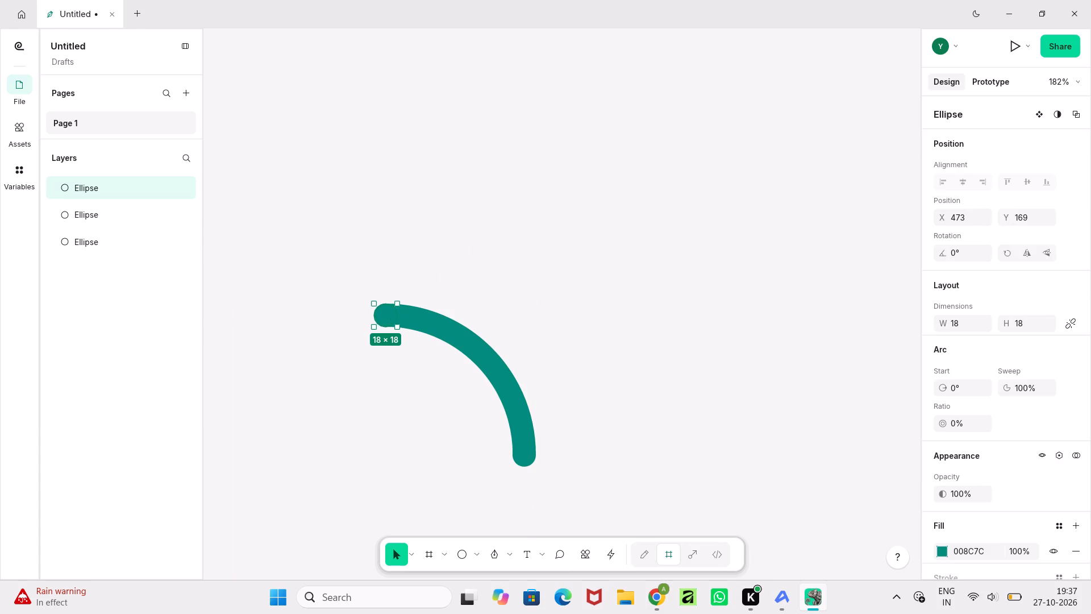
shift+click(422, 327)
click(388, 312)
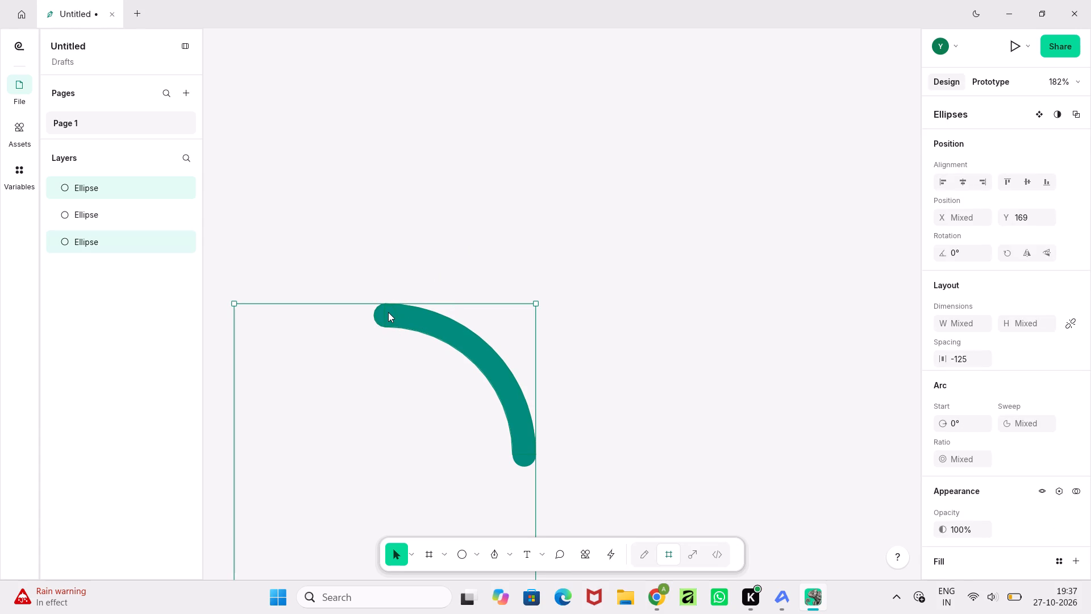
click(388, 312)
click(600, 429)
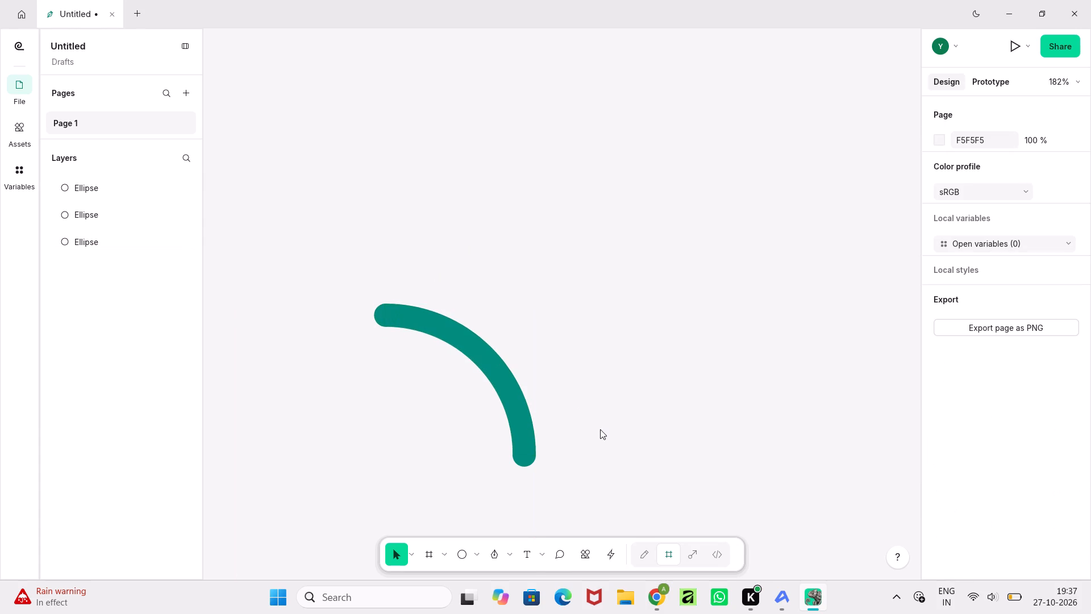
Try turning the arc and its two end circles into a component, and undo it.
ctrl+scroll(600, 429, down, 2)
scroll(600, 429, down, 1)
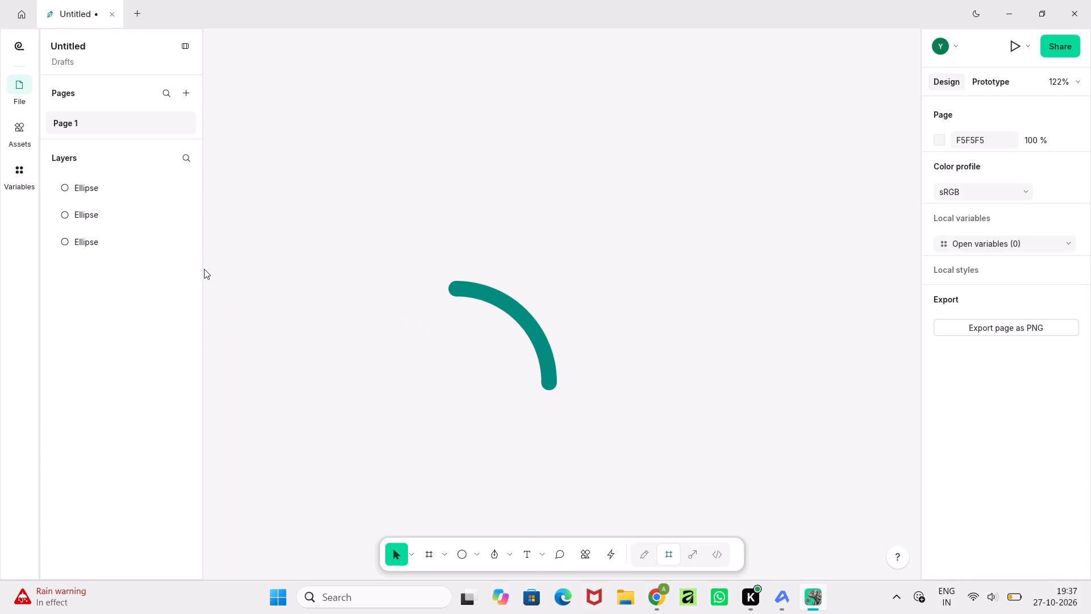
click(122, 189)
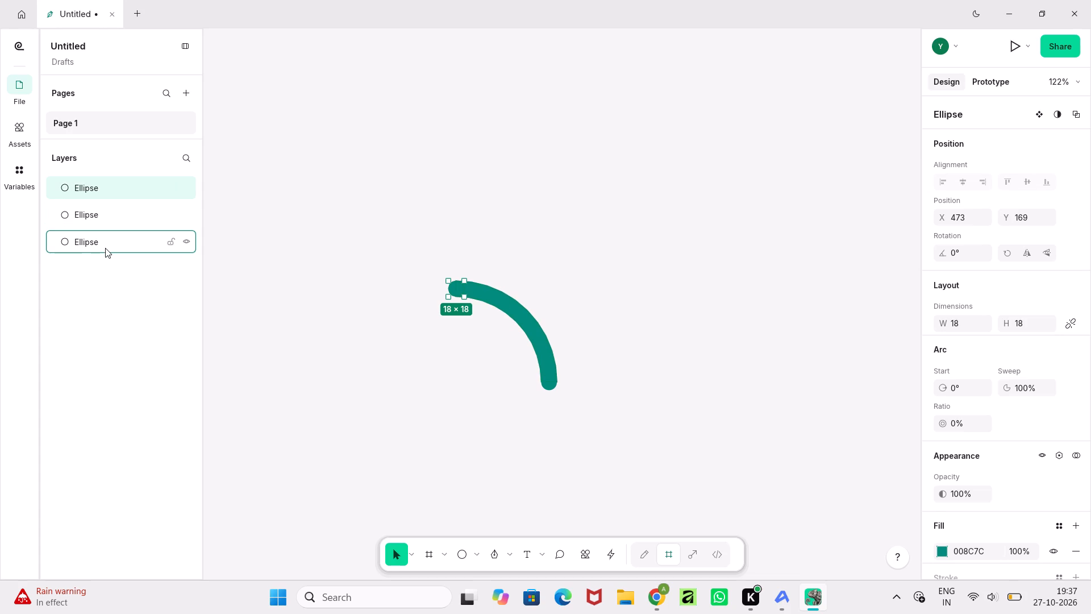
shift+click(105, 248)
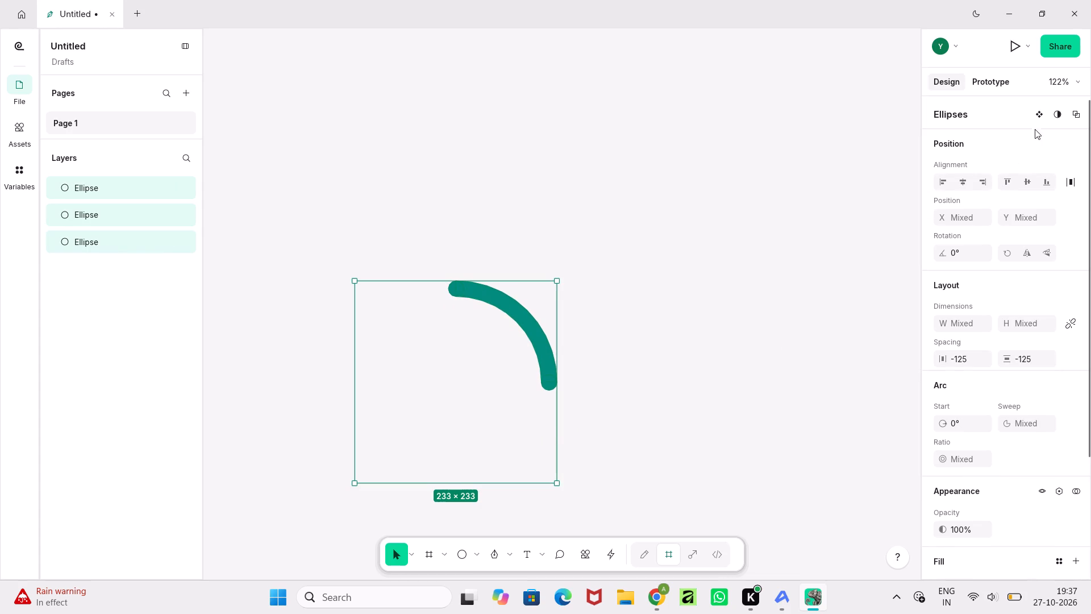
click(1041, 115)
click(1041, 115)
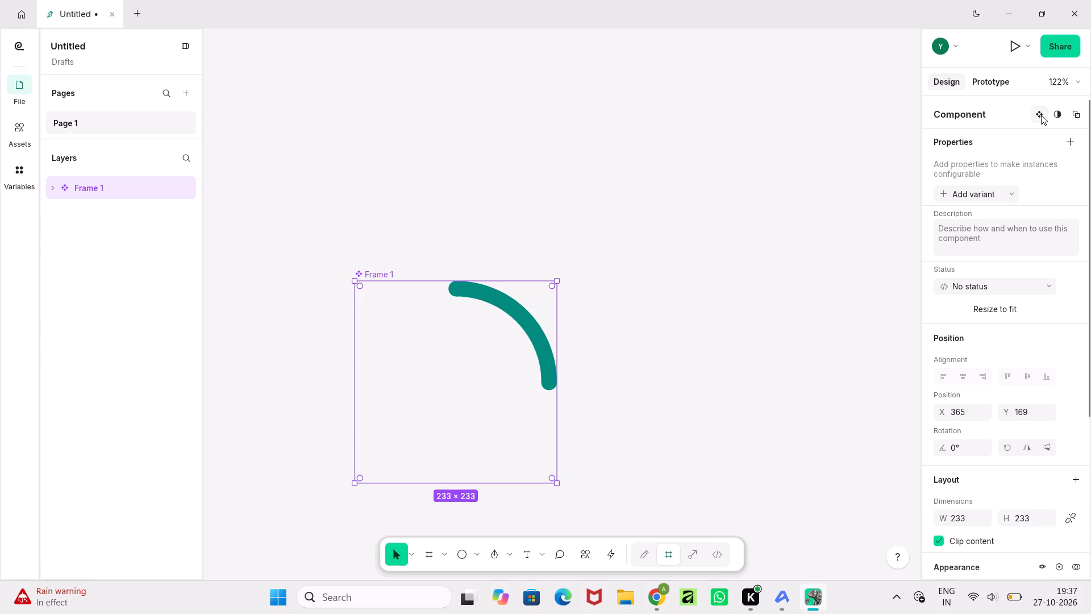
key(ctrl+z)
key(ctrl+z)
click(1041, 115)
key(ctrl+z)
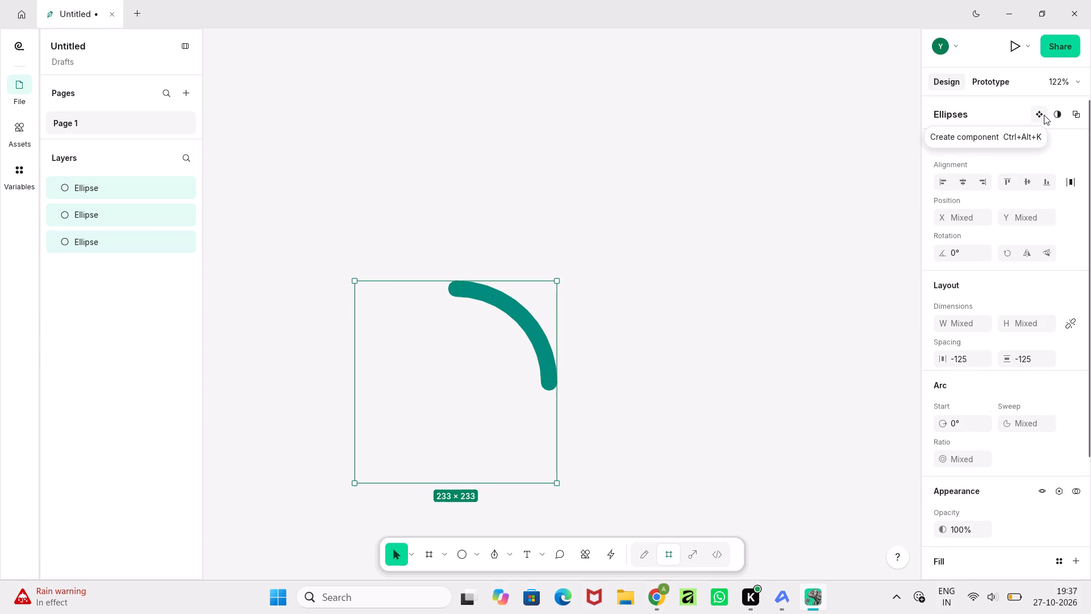
Merge the teal arc and its two end circles into a single Union shape.
click(1076, 109)
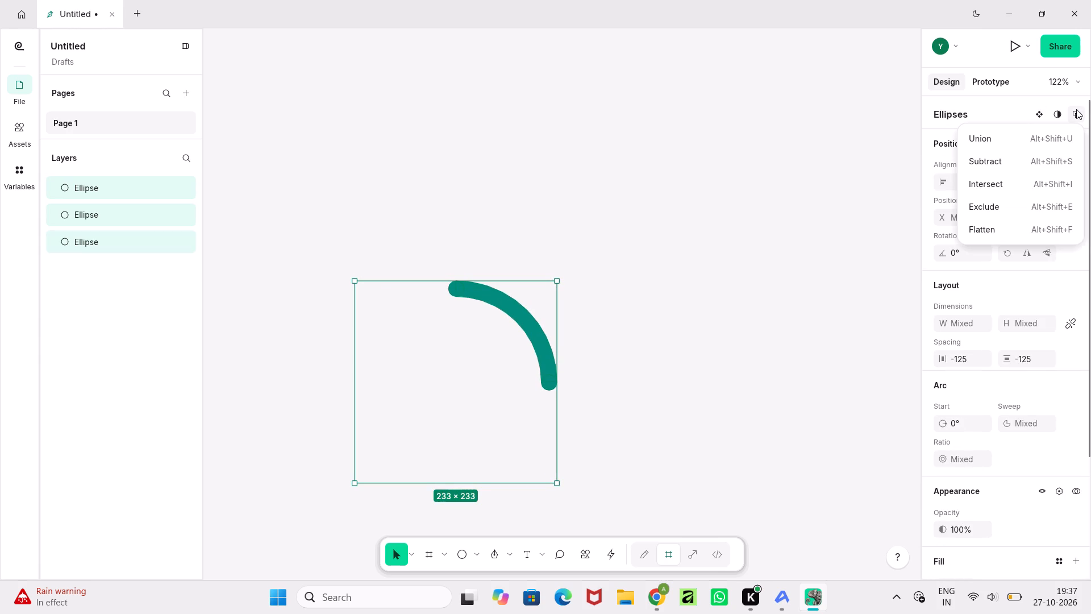
click(1035, 134)
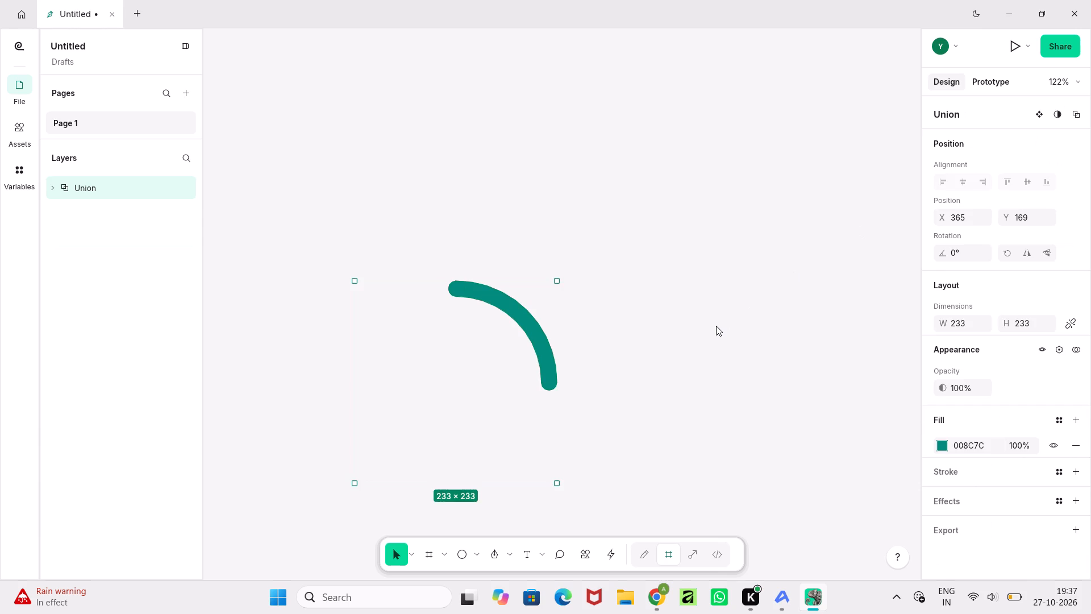
click(716, 326)
click(548, 352)
Draw a 312 × 312 circle at about X 304, Y 133, surrounding the rounded teal arc.
ctrl+scroll(548, 352, down, 2)
scroll(548, 352, down, 1)
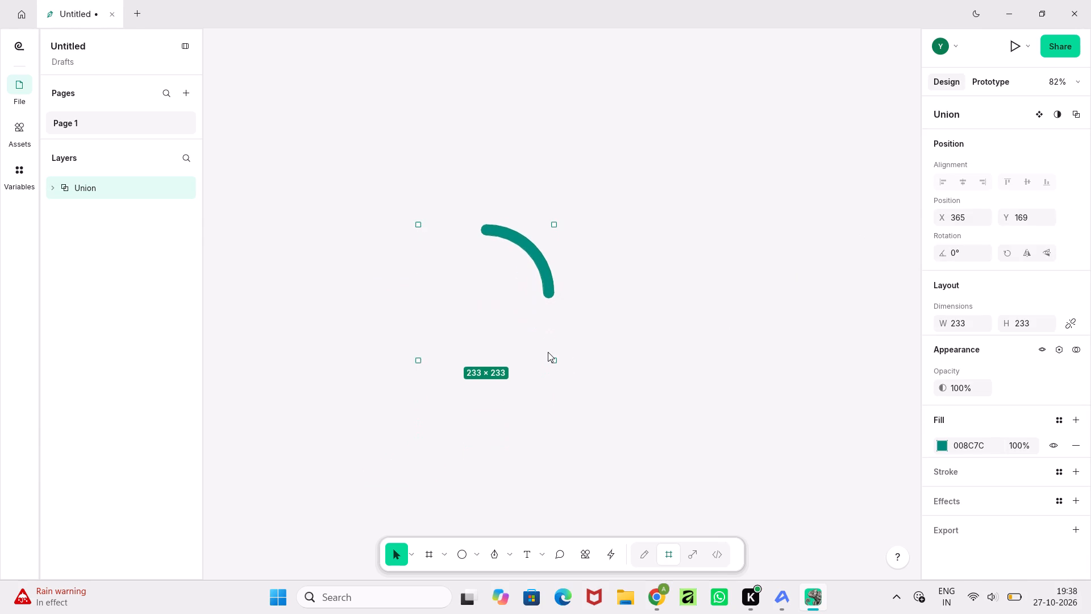
scroll(548, 352, down, 1)
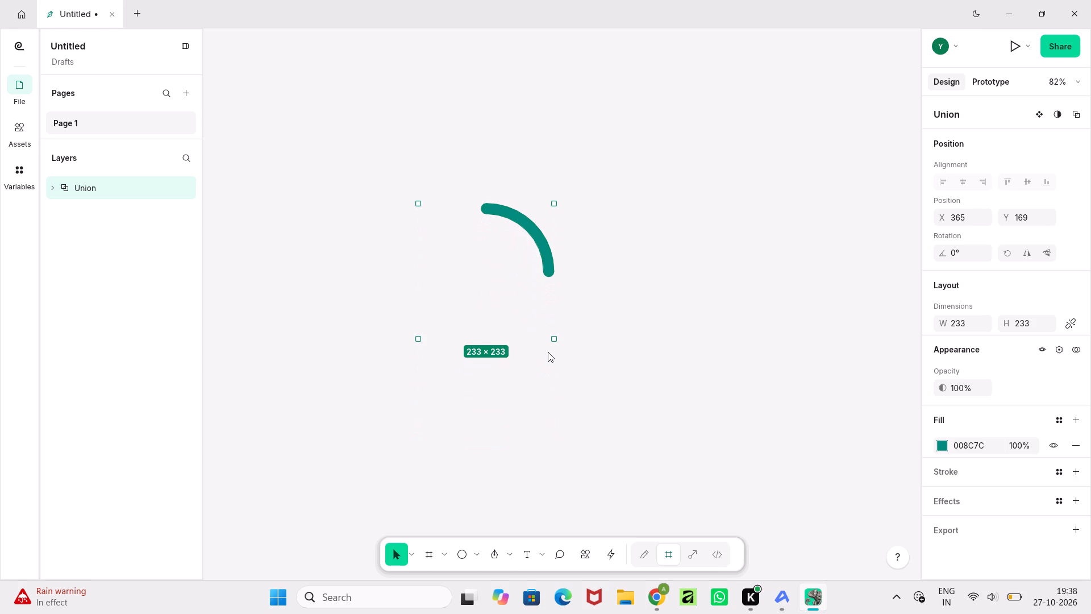
click(315, 305)
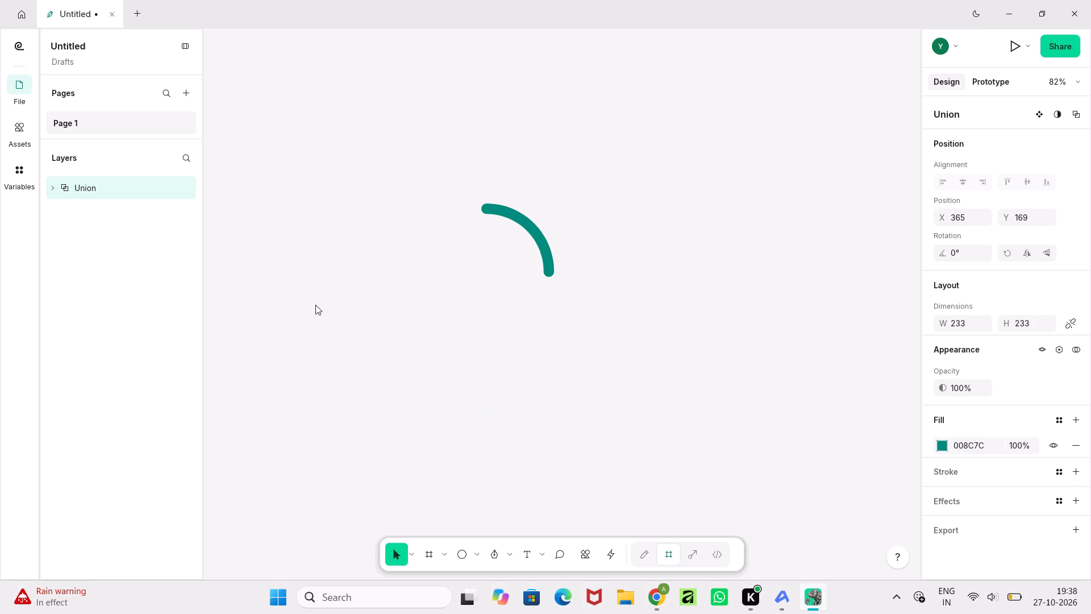
click(460, 552)
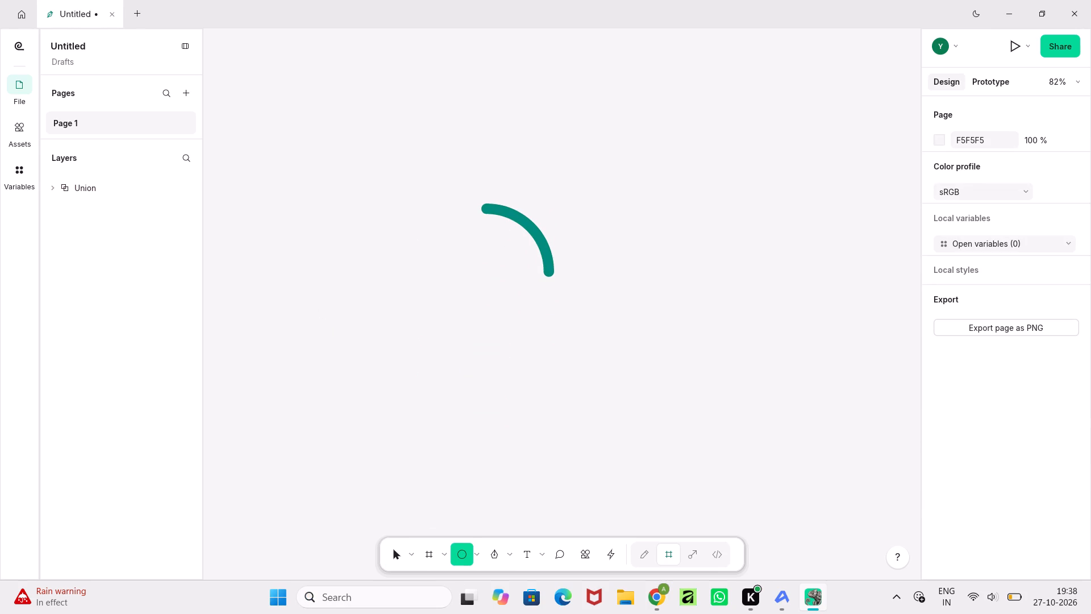
drag(383, 182, 564, 330)
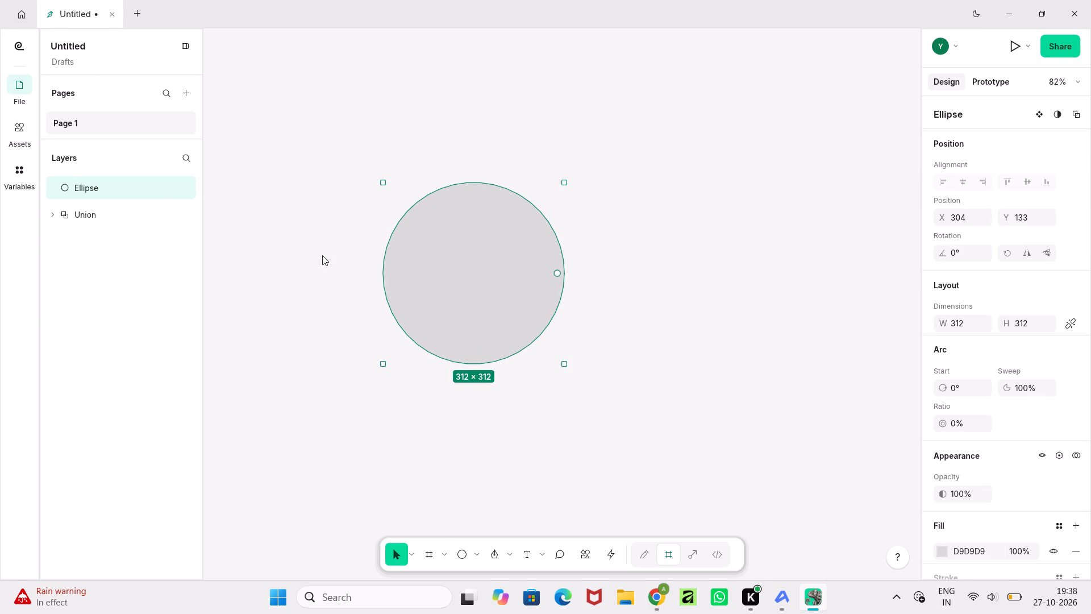
Reorder the layers so the teal Union arc sits in front of the large grey circle.
drag(138, 190, 140, 237)
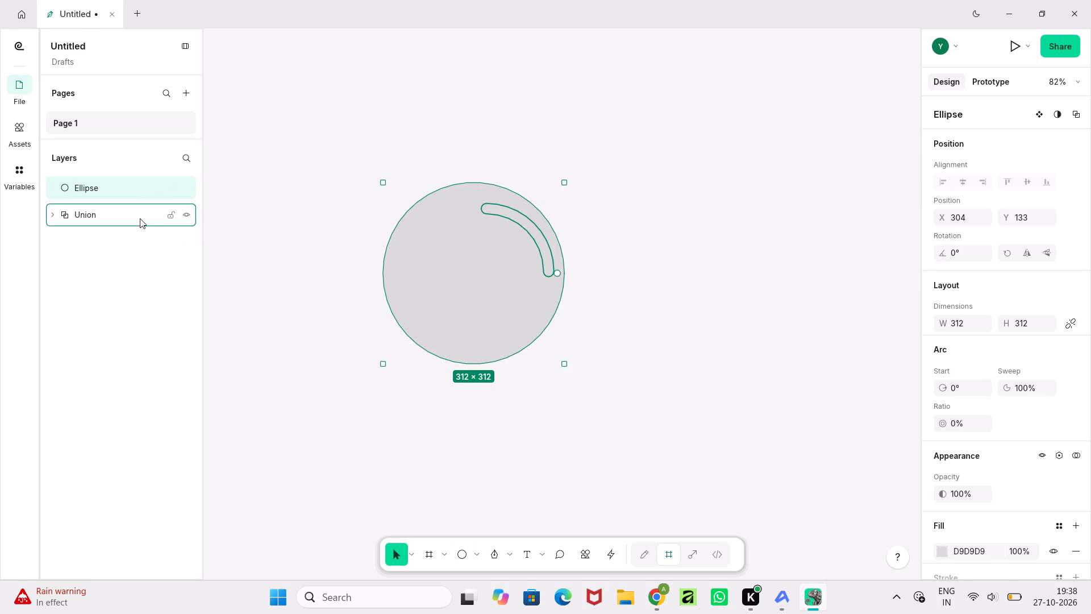
drag(140, 218, 145, 172)
drag(116, 208, 120, 185)
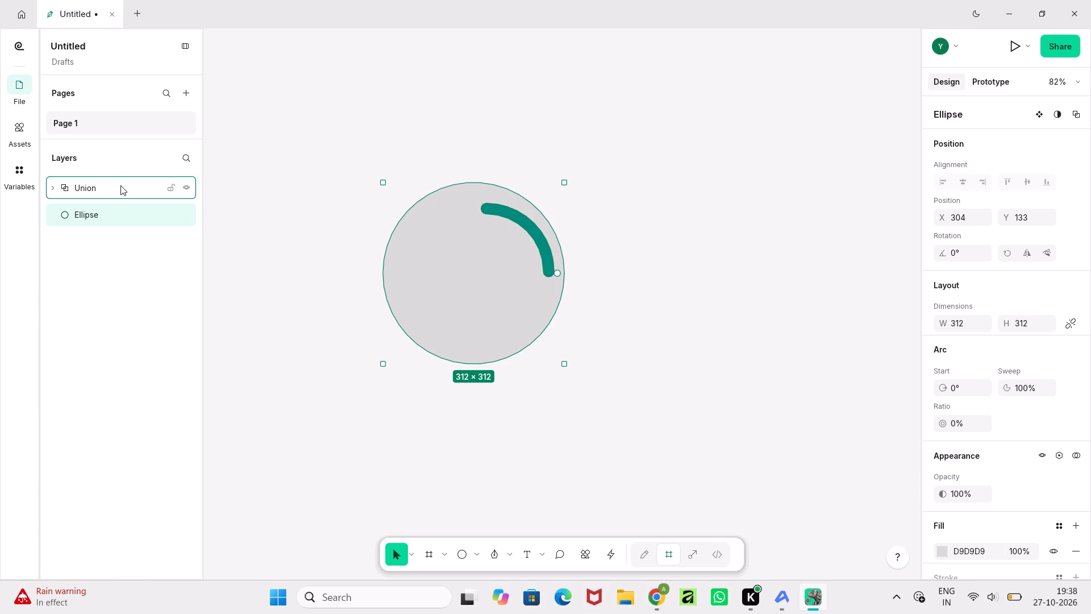
Shift the large grey circle slightly behind the arc to about X 311, Y 142.
drag(481, 306, 489, 314)
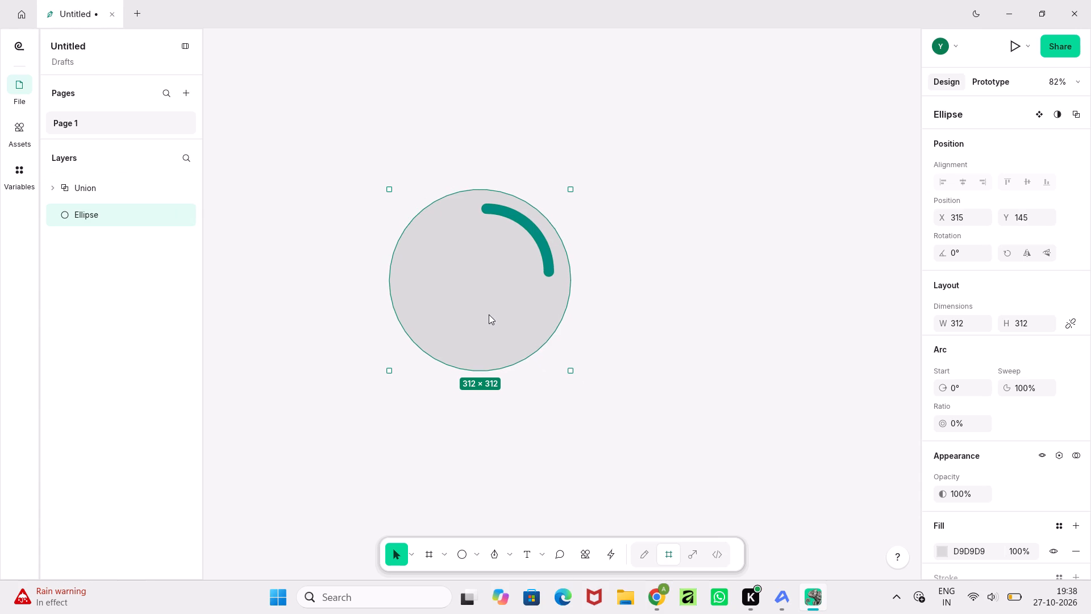
drag(489, 314, 485, 312)
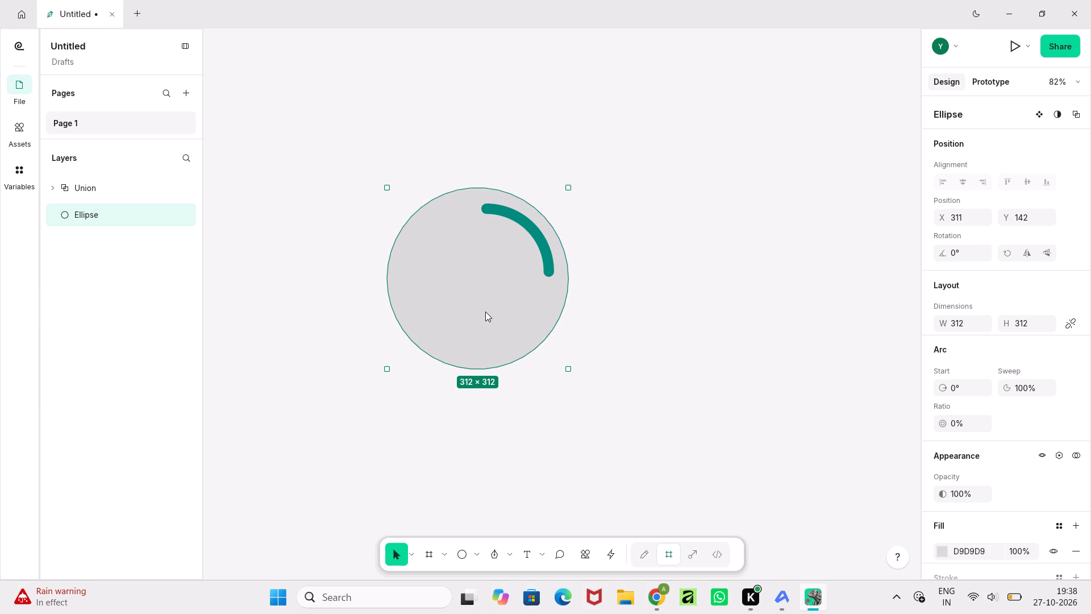
drag(485, 312, 486, 312)
click(623, 298)
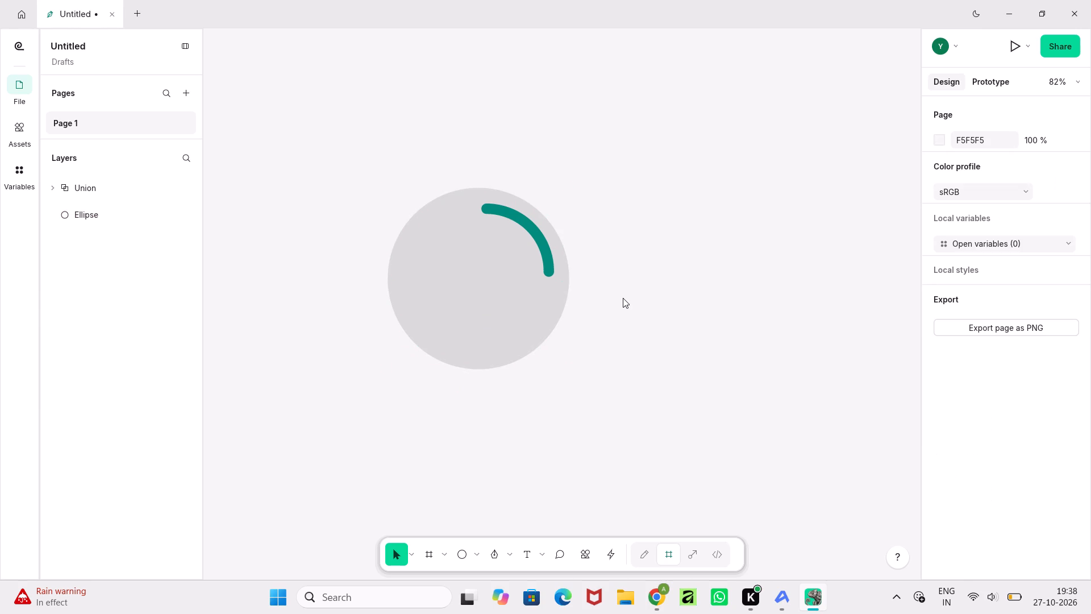
Duplicate the teal arc together with its grey circle and place the copy directly below the original, vertically aligned with it.
ctrl+scroll(623, 298, down, 2)
ctrl+scroll(623, 298, up, 4)
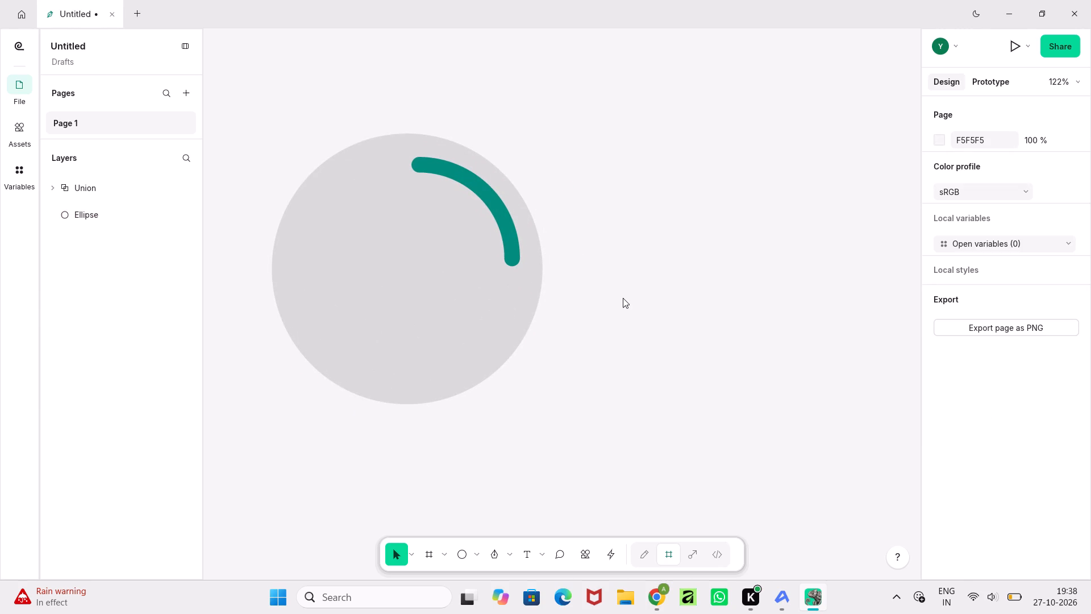
ctrl+scroll(623, 297, down, 2)
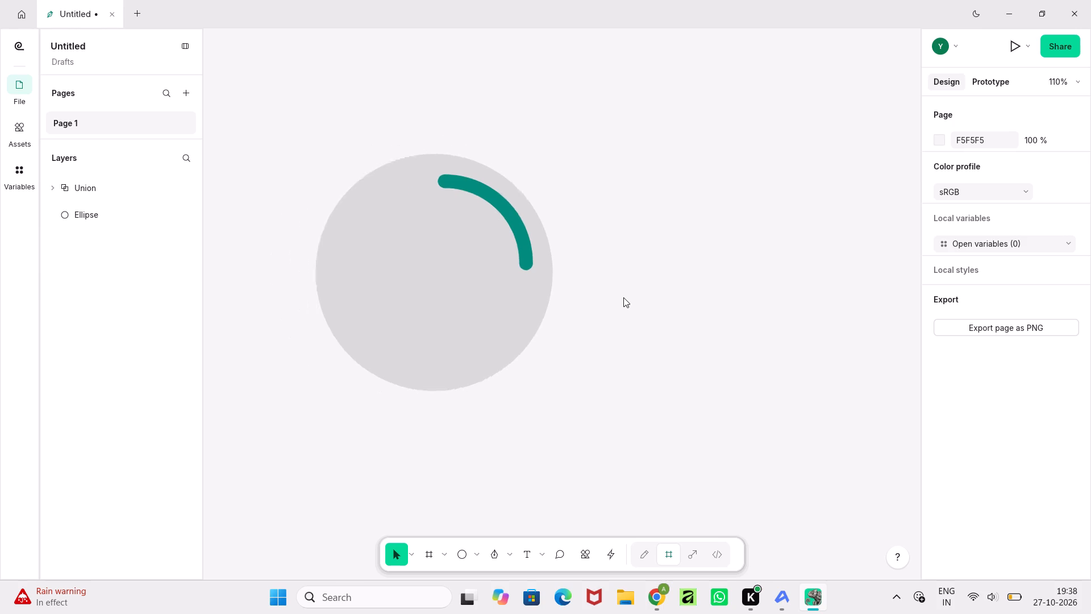
scroll(623, 297, down, 1)
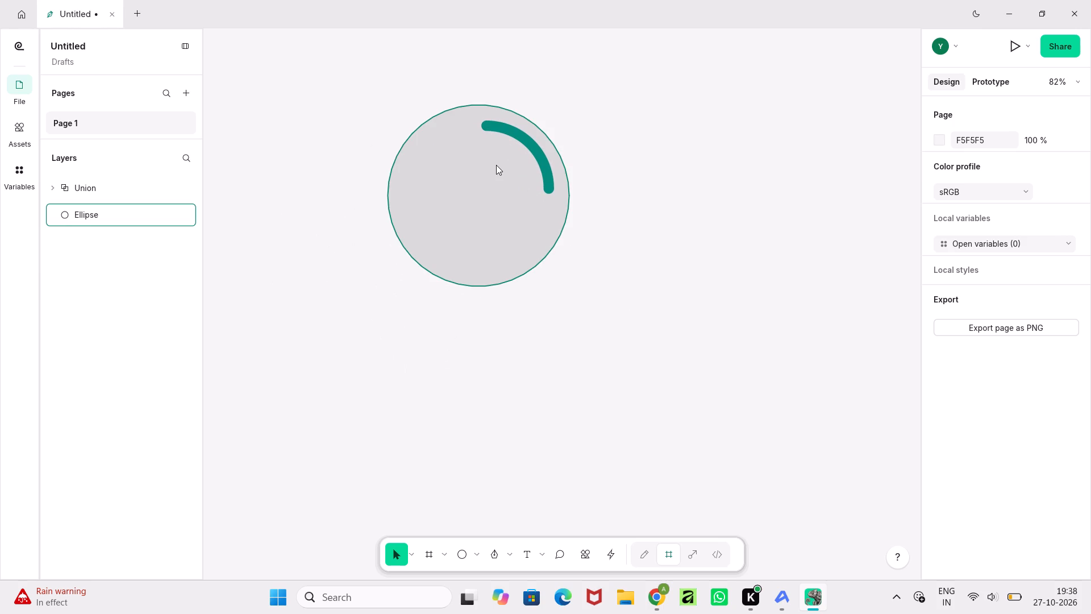
click(530, 142)
shift+click(482, 212)
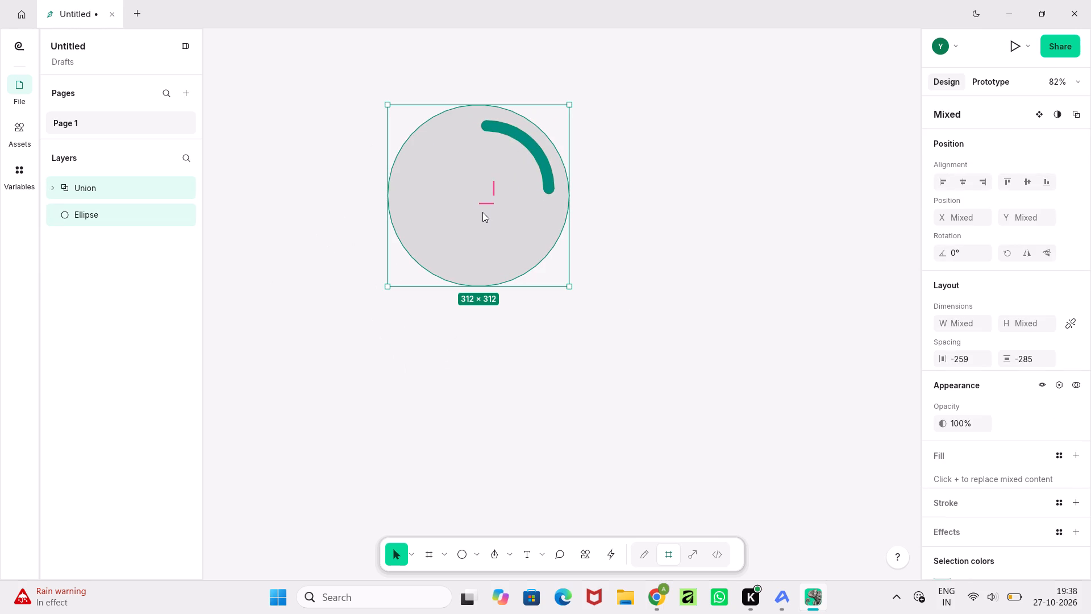
key(ctrl+c)
key(ctrl+v)
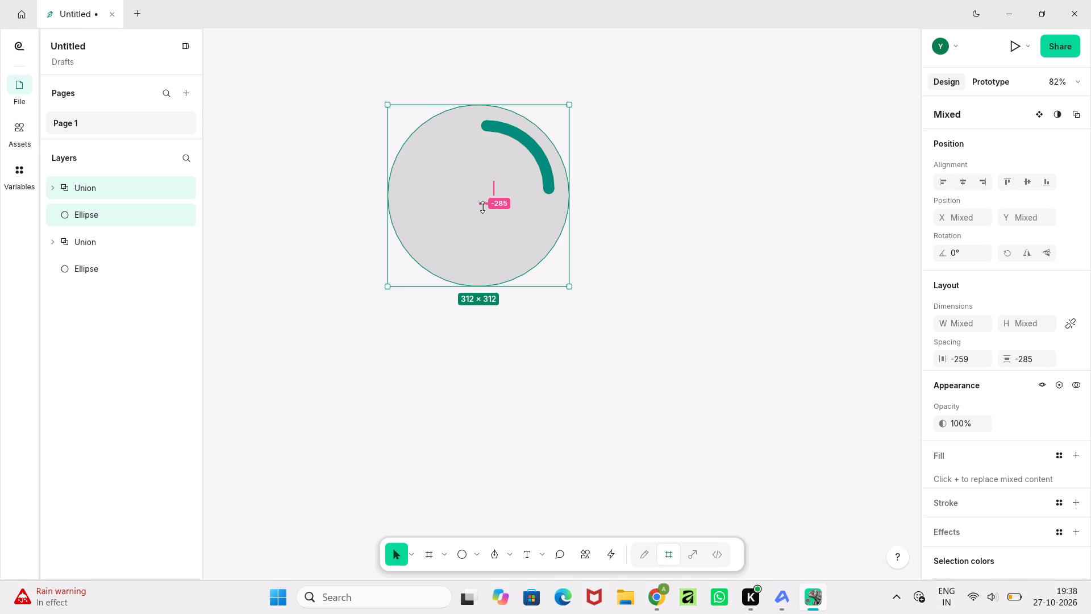
click(482, 207)
drag(484, 211, 486, 416)
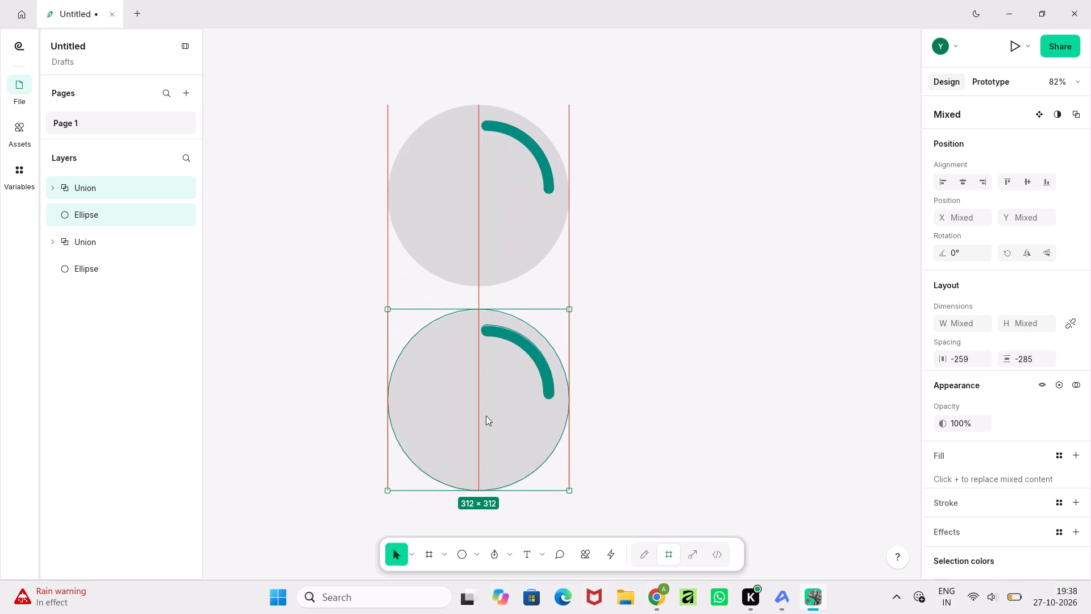
drag(486, 416, 485, 416)
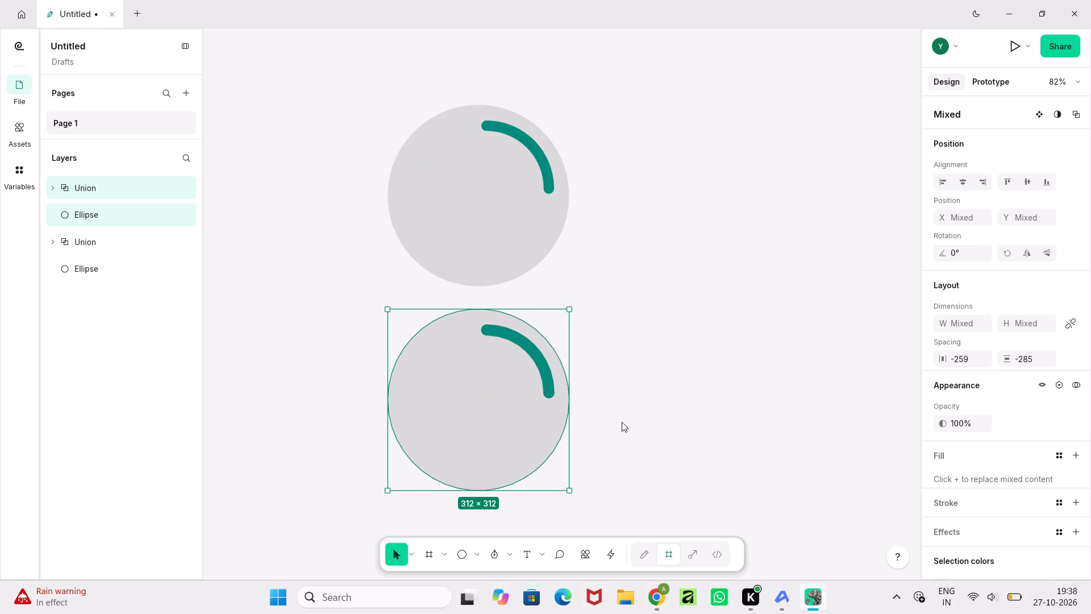
Duplicate the second arc and circle pair and place the copy directly below it, aligned in the same column.
scroll(622, 422, down, 2)
key(ctrl+c)
key(ctrl+v)
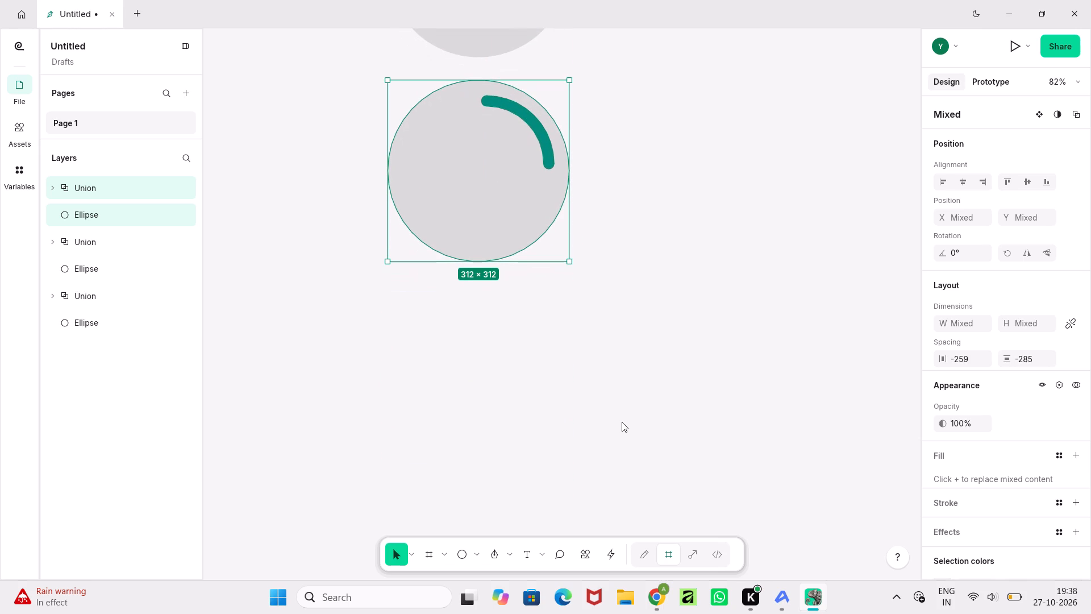
scroll(622, 422, down, 1)
drag(453, 130, 456, 332)
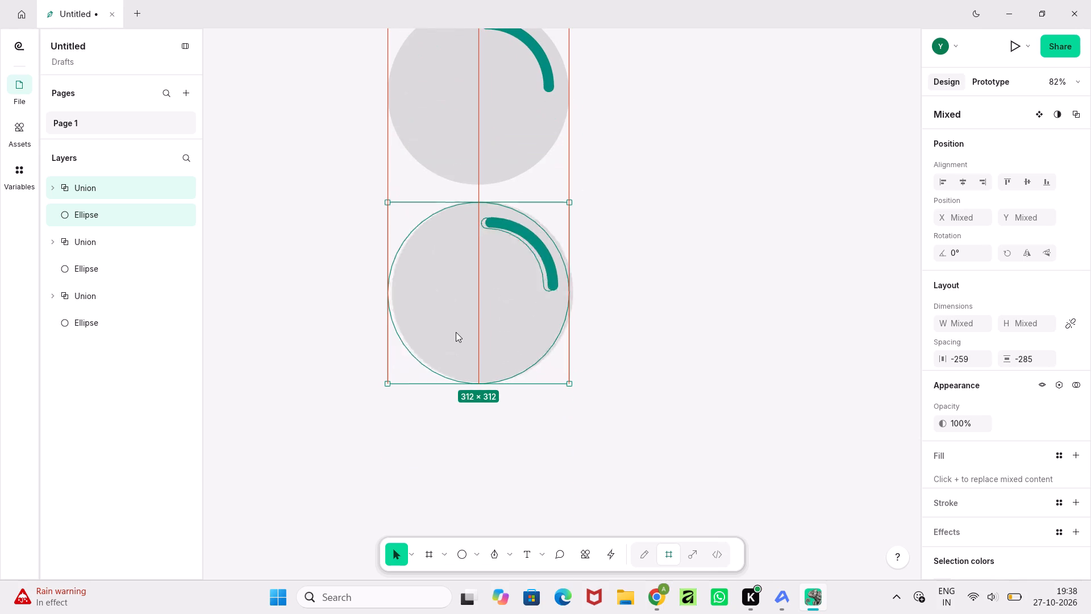
drag(456, 332, 454, 328)
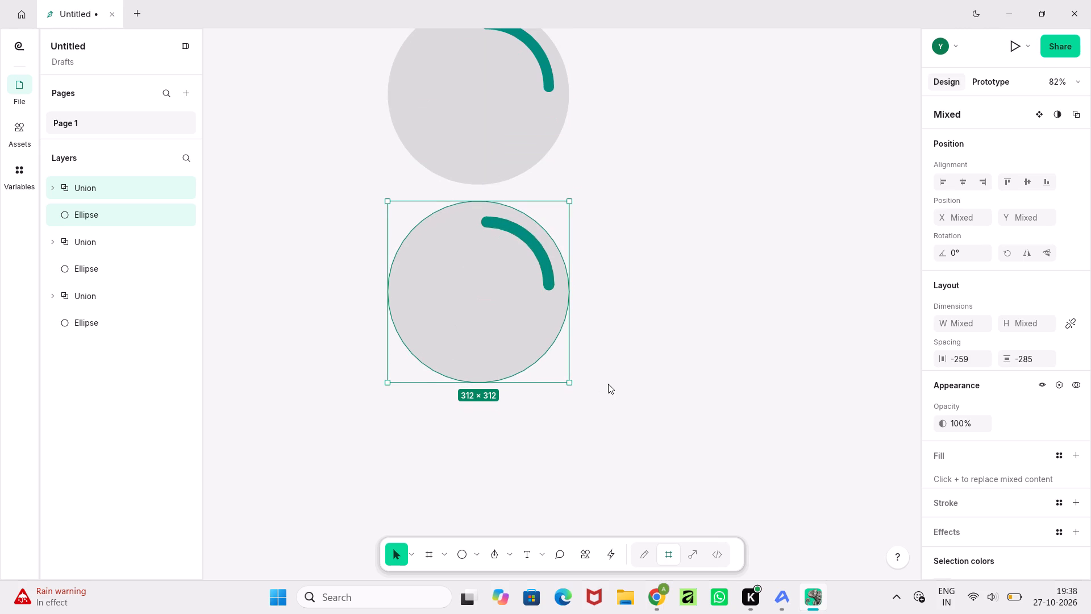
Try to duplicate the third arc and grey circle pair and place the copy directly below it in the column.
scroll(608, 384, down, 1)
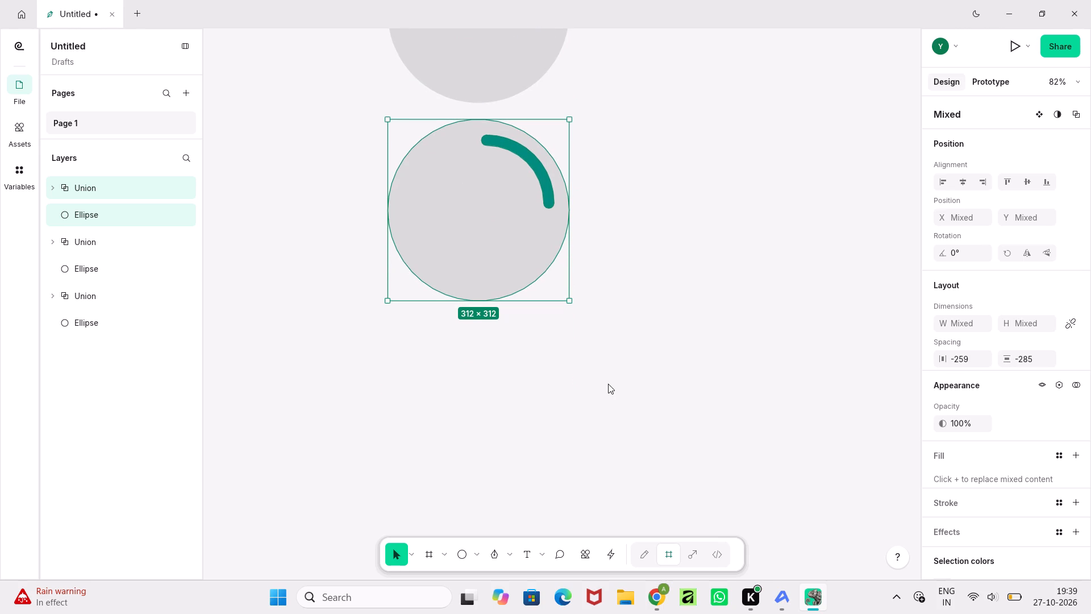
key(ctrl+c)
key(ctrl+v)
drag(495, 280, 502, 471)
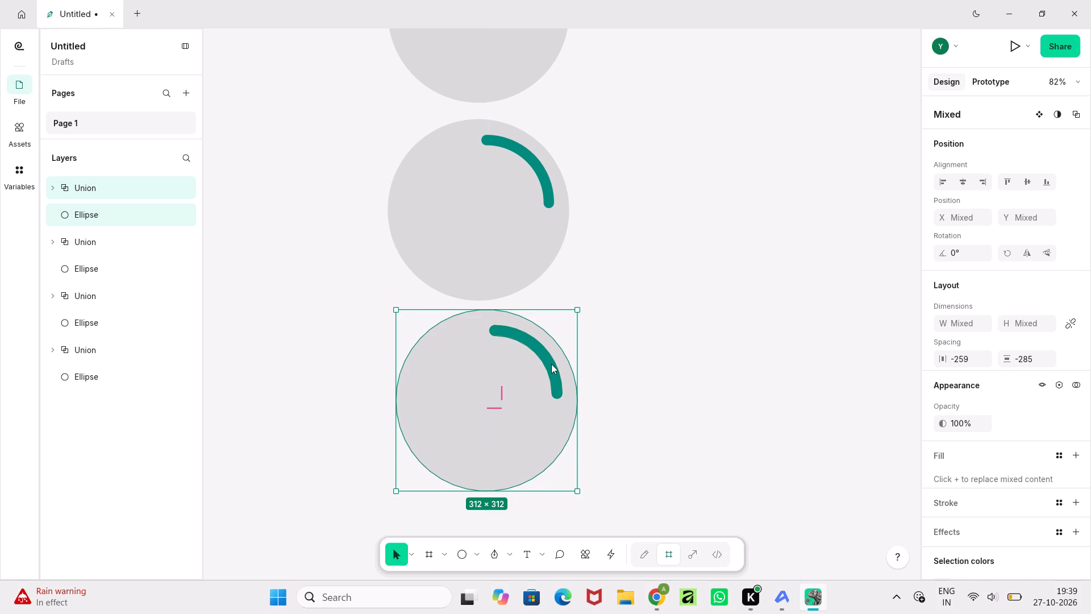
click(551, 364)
Undo the duplicated pairs in the column, back to a single copy lying on top of the original arc and circle.
key(ctrl+z)
key(ctrl+z)
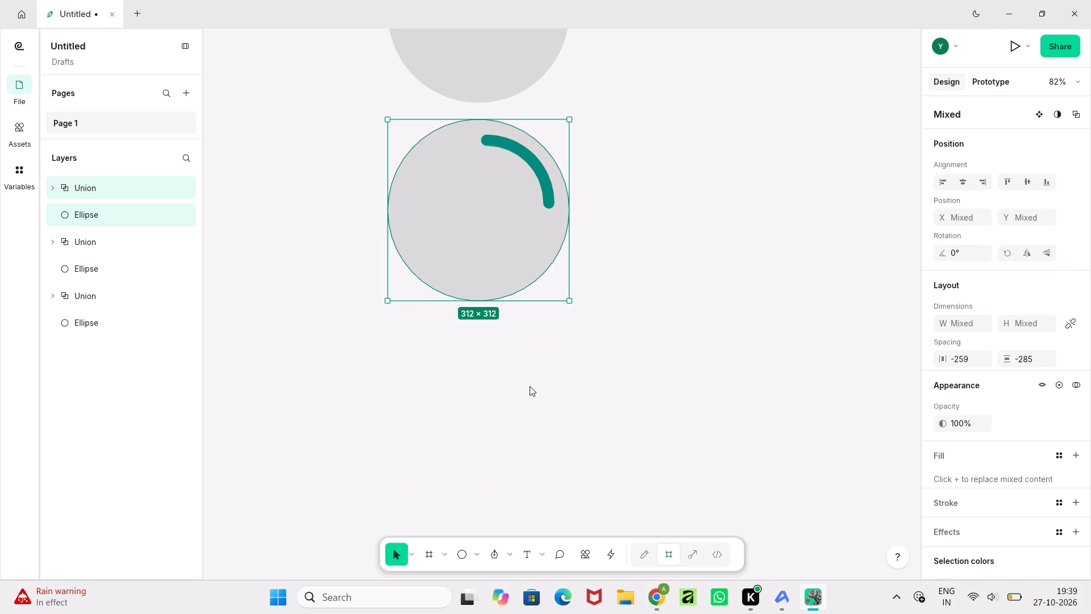
key(ctrl+z)
key(ctrl+z)
key(ctrl+z)
scroll(585, 226, up, 2)
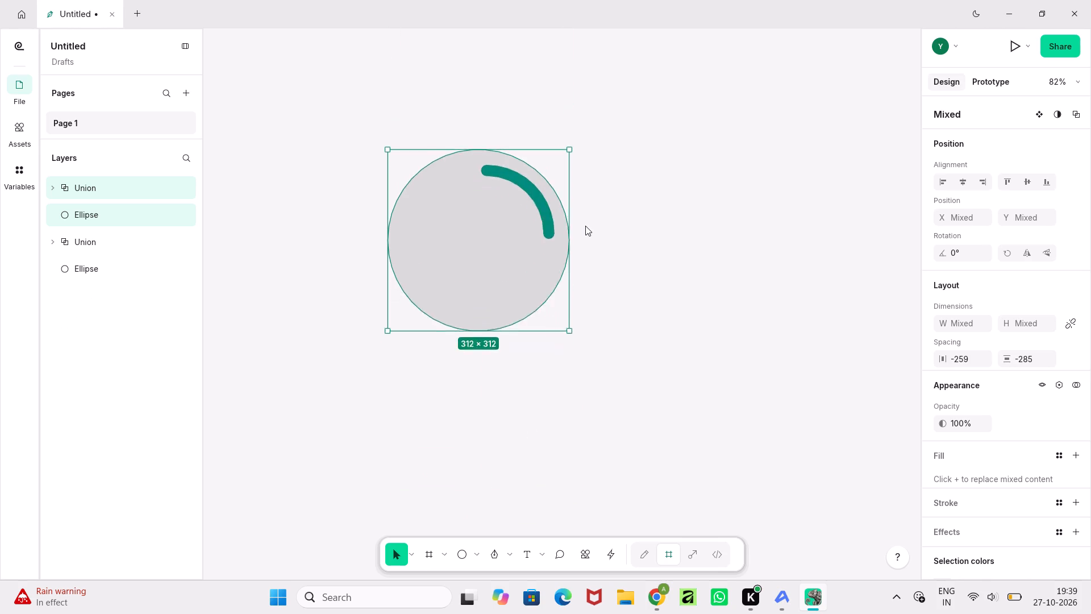
scroll(585, 226, up, 3)
Ungroup the front teal Union arc into its separate ellipses and shift them slightly down, the arc ellipse to about X 365, Y 182.
click(516, 316)
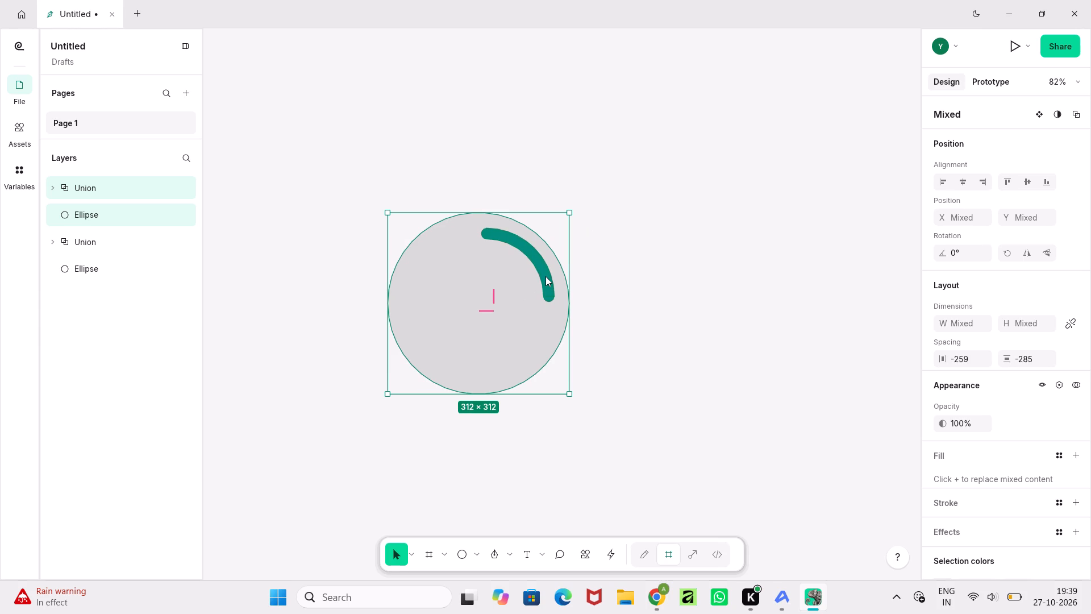
key(ctrl+shift+g)
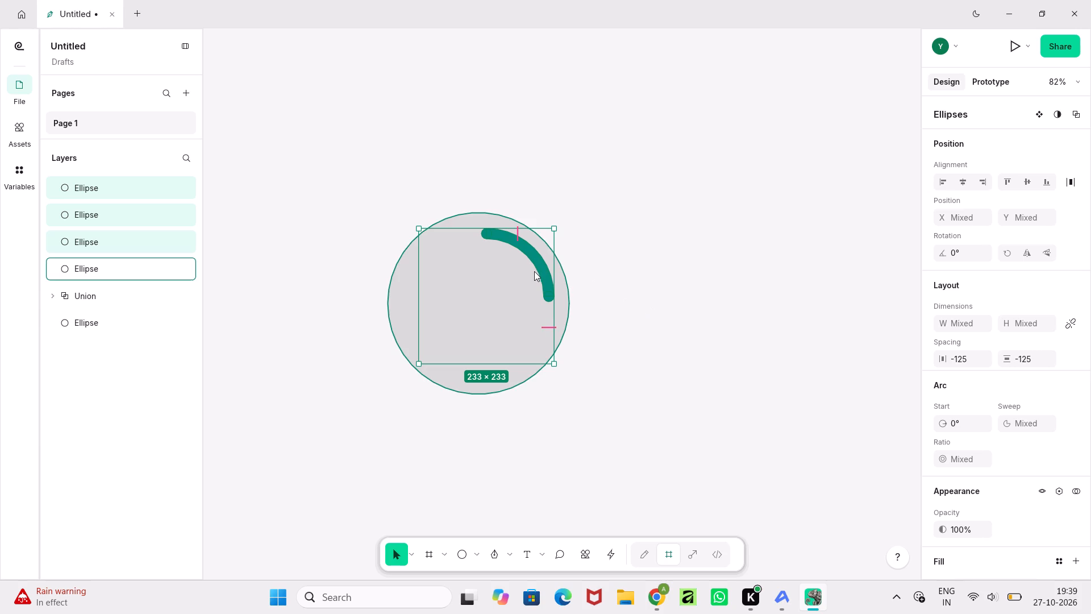
drag(543, 270, 540, 275)
click(650, 298)
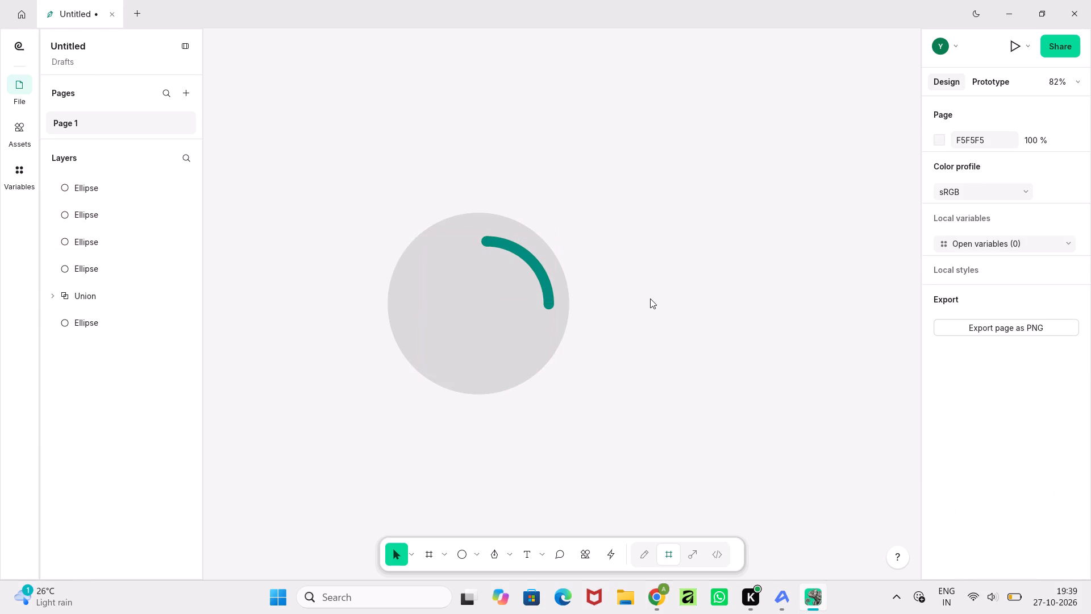
Shrink the front grey circle to about 297 × 297 and centre it over the rear circle at about X 320, Y 150.
click(427, 332)
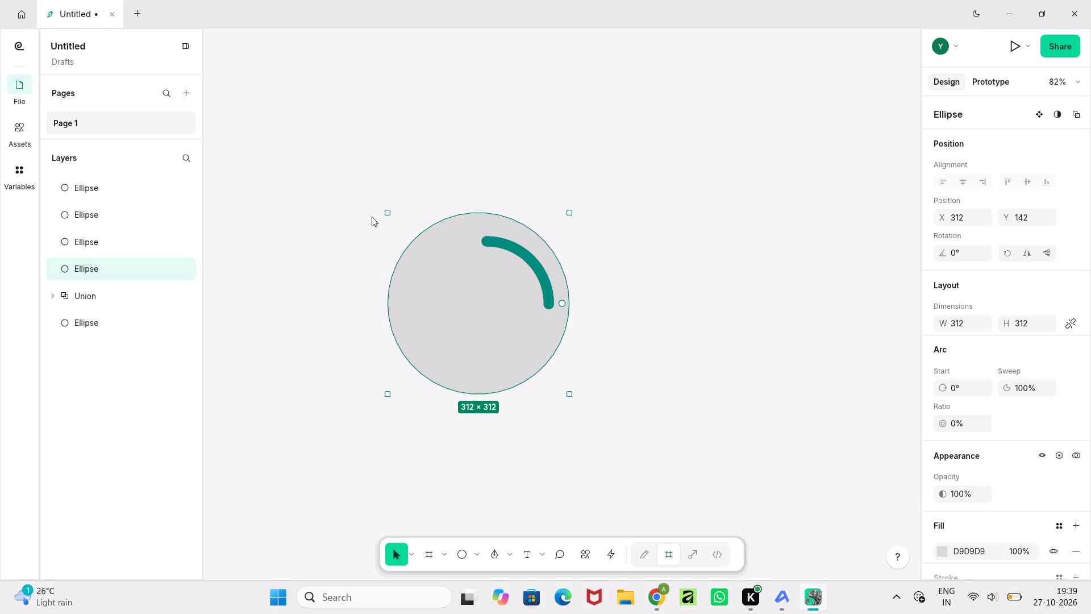
shift+drag(388, 214, 397, 223)
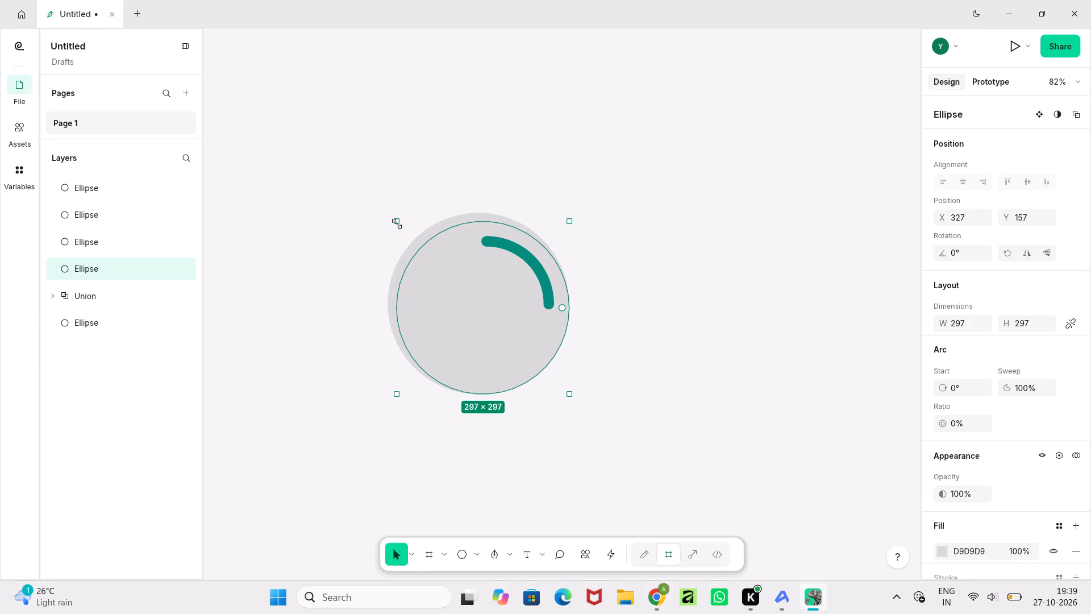
click(617, 358)
click(460, 314)
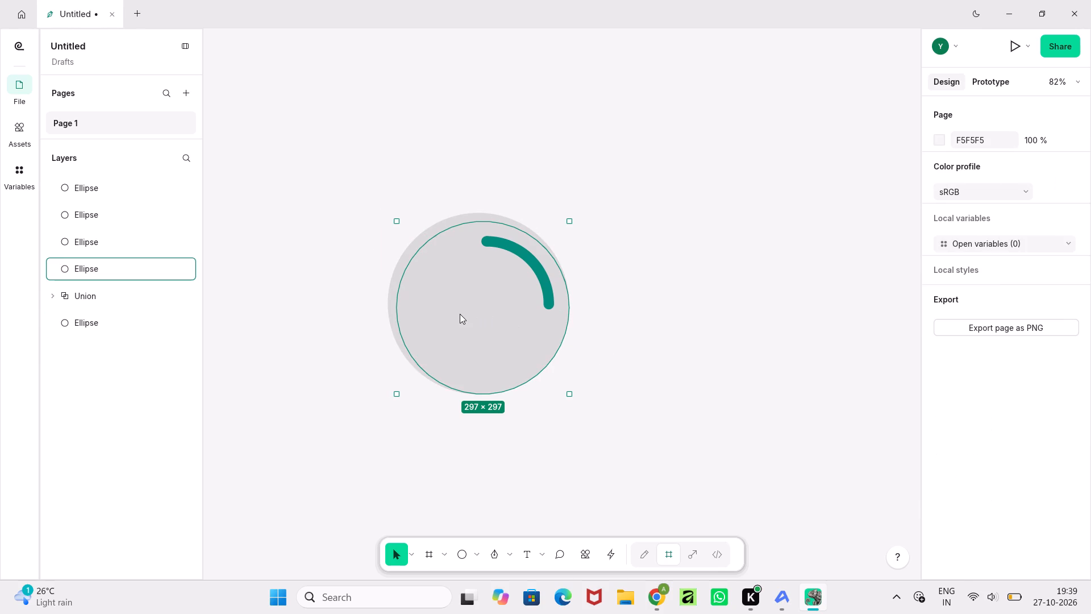
click(460, 314)
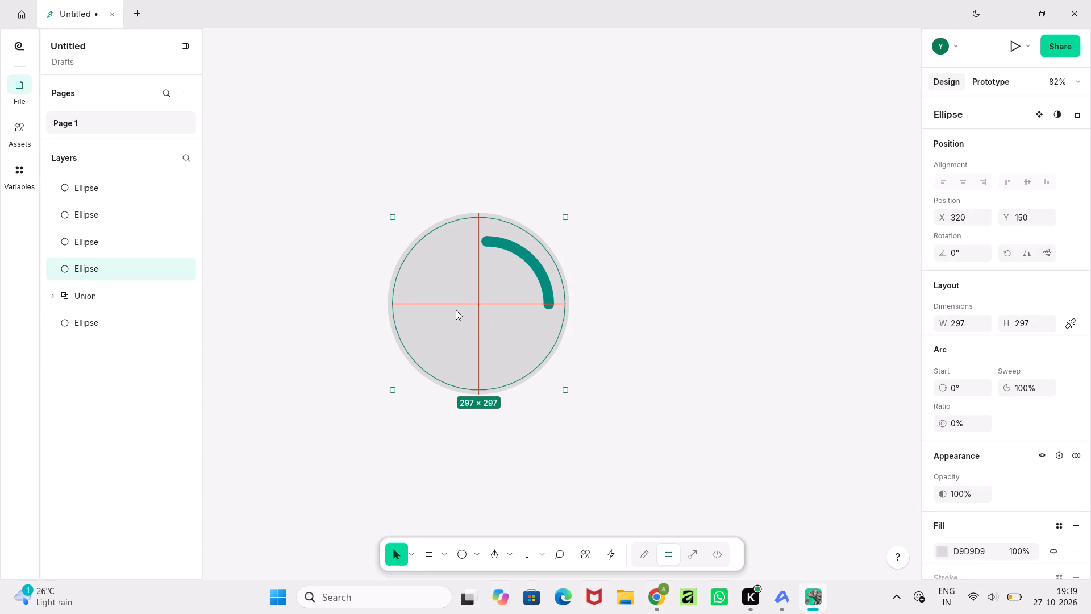
Delete the larger 312 × 312 grey circle at the back.
click(435, 383)
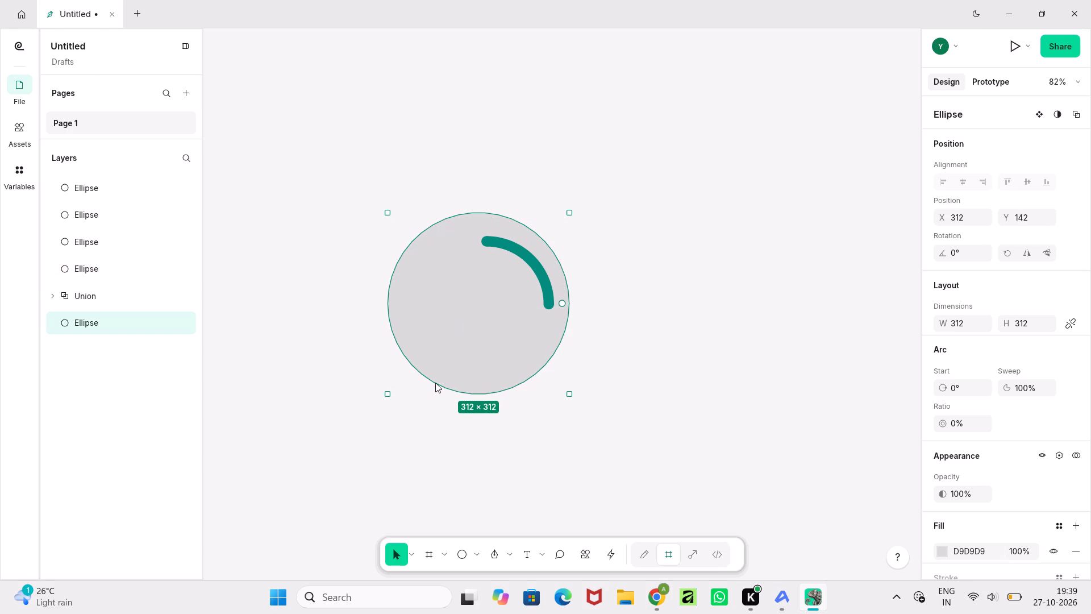
key(Delete)
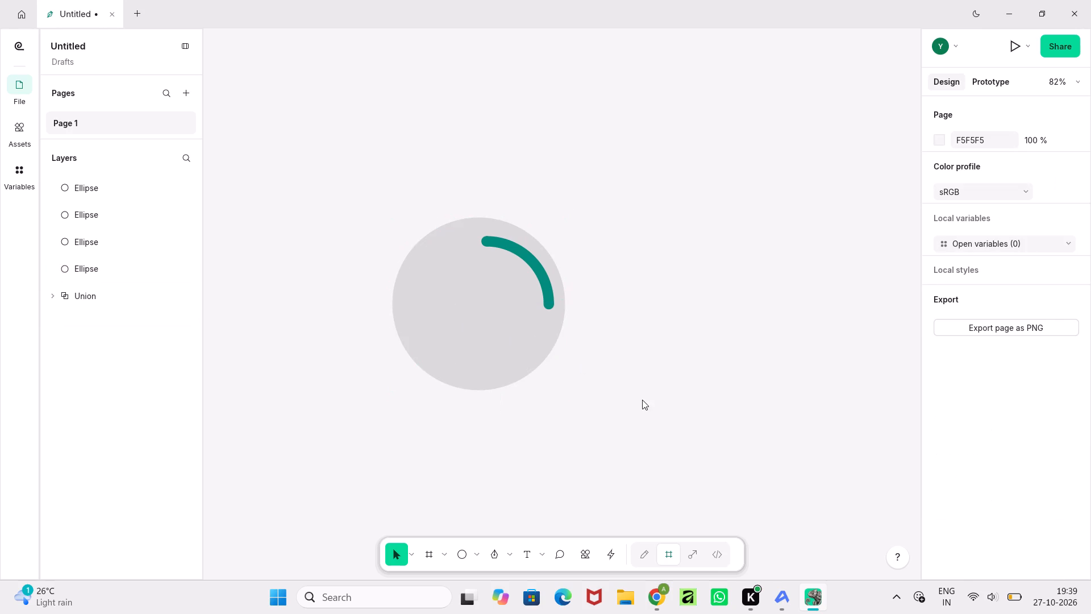
Move the remaining grey circle slightly behind the teal arc to about X 324, Y 160.
click(514, 253)
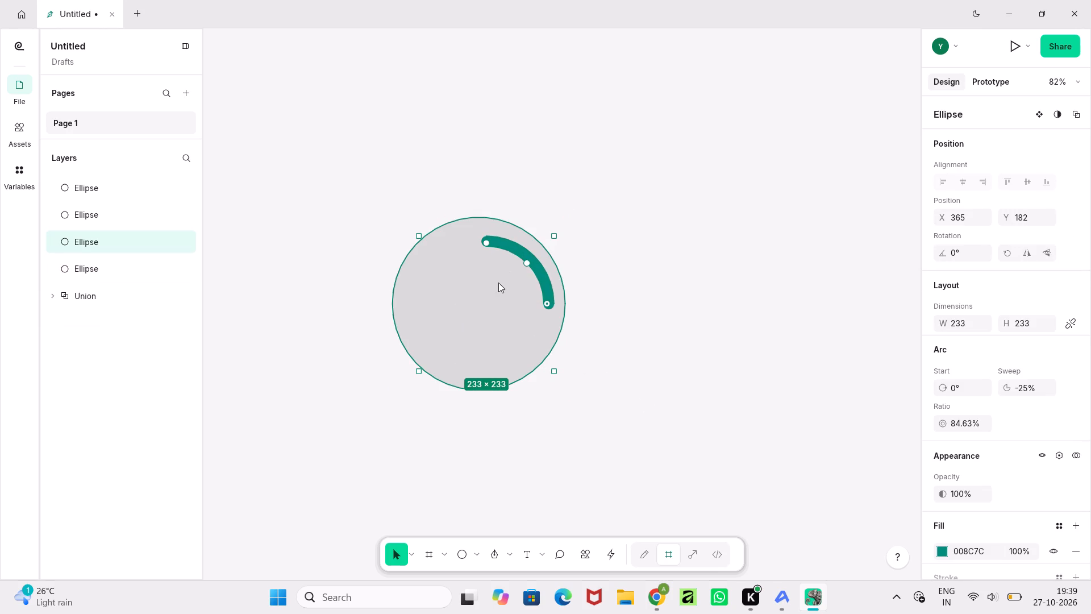
drag(487, 303, 492, 308)
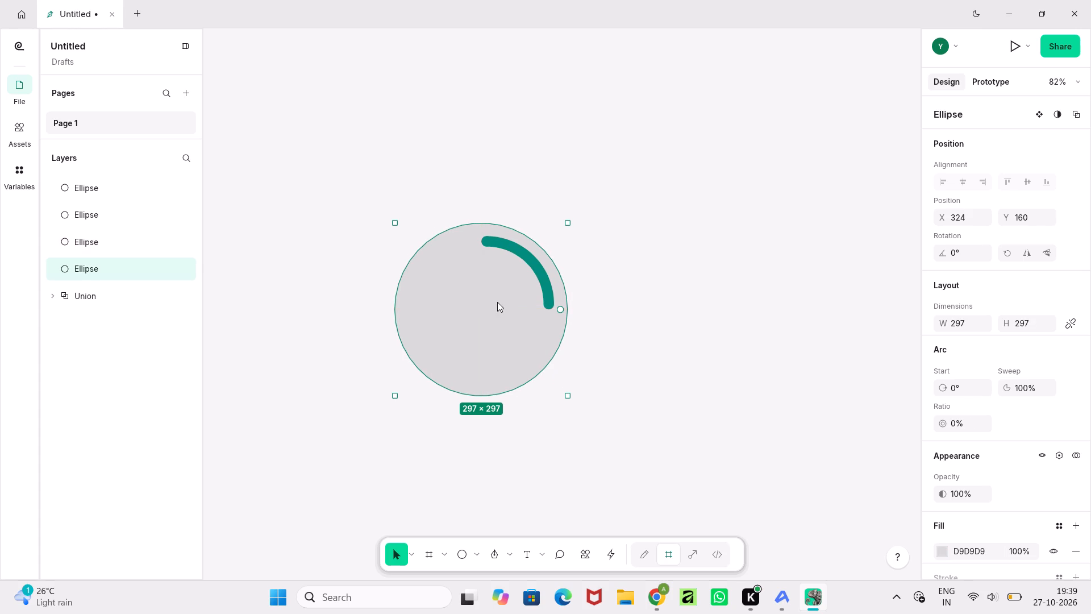
click(492, 306)
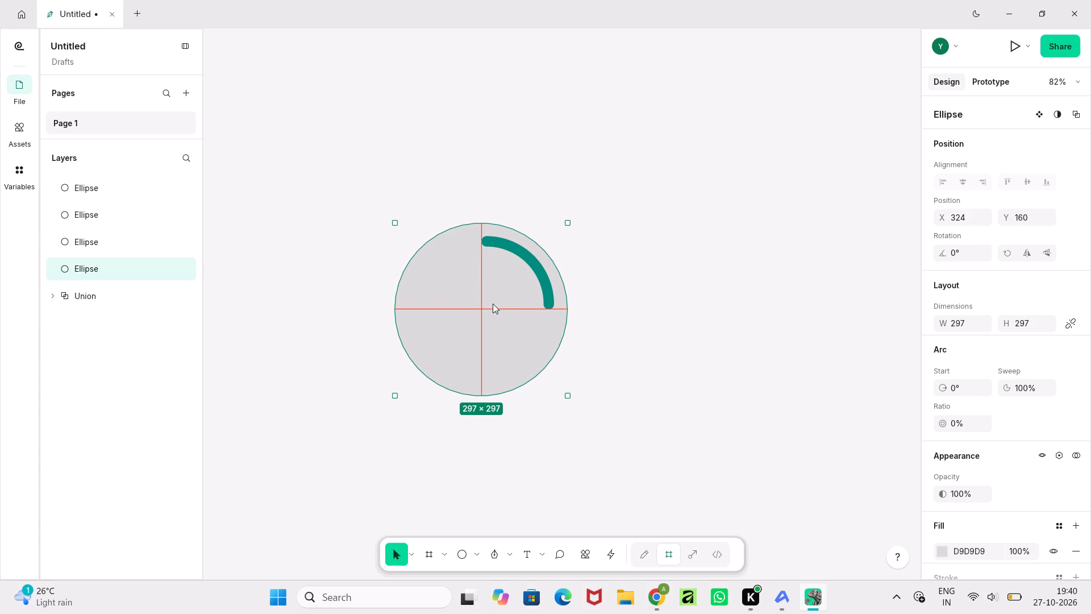
click(621, 325)
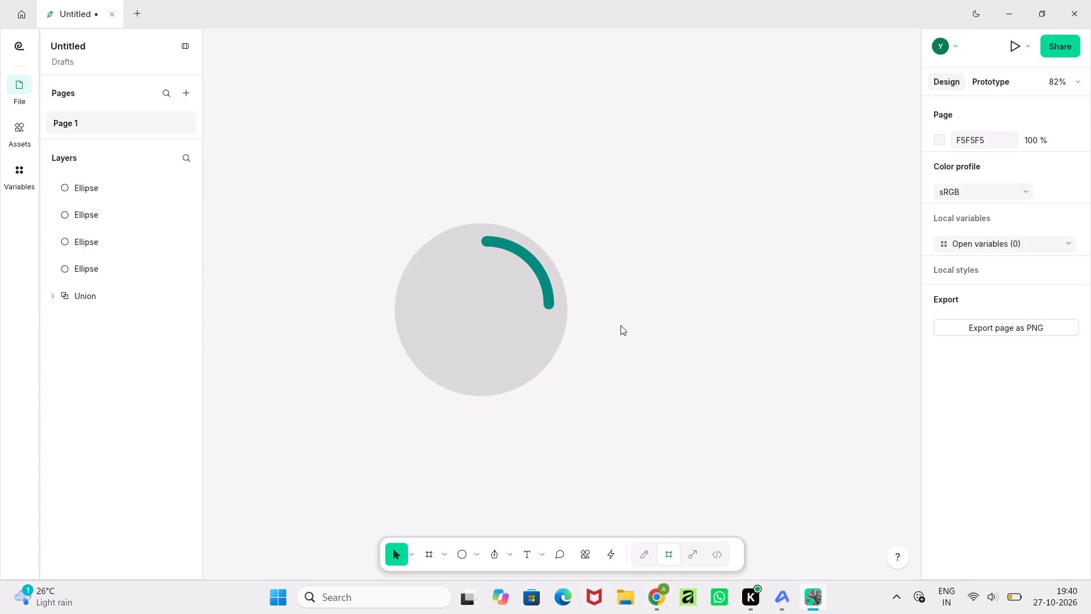
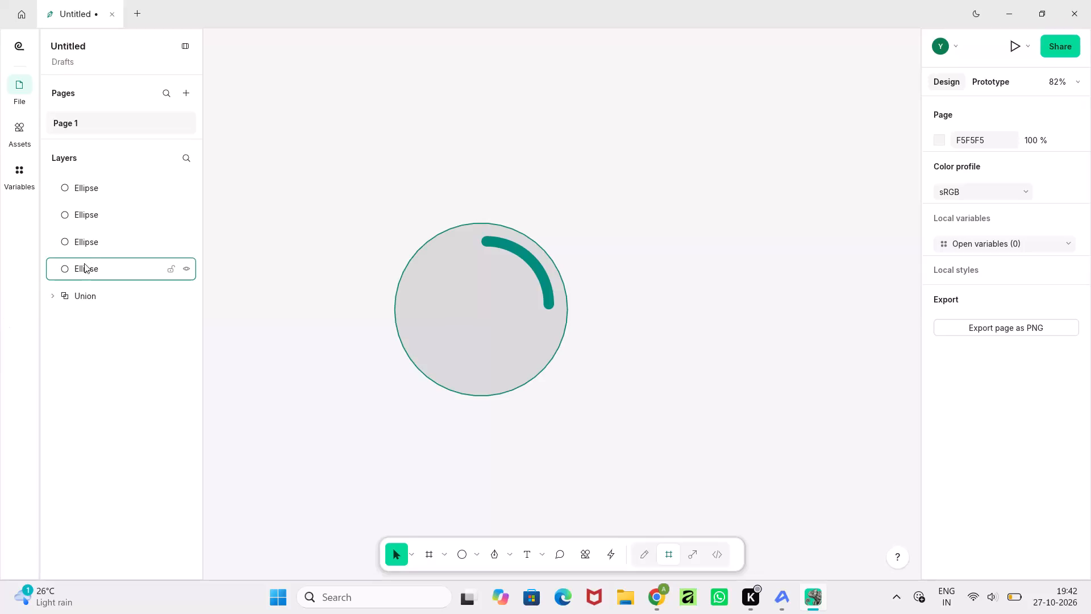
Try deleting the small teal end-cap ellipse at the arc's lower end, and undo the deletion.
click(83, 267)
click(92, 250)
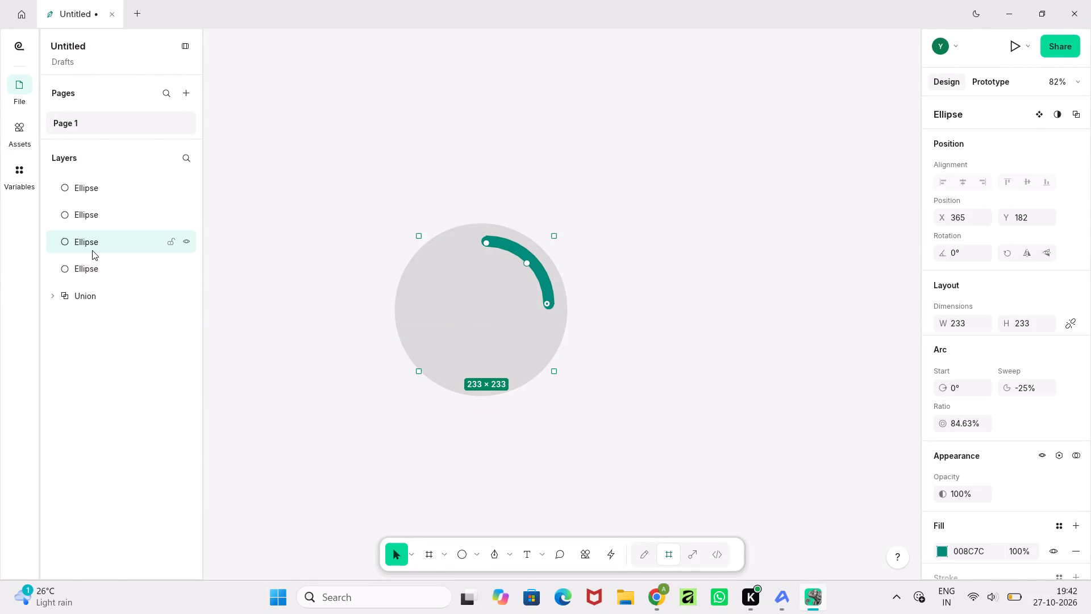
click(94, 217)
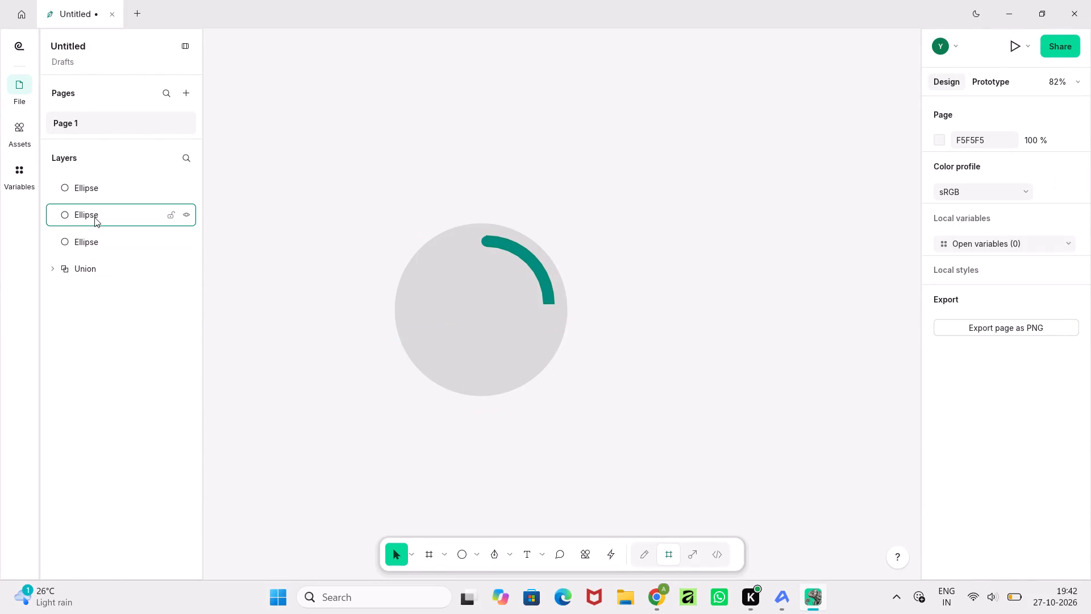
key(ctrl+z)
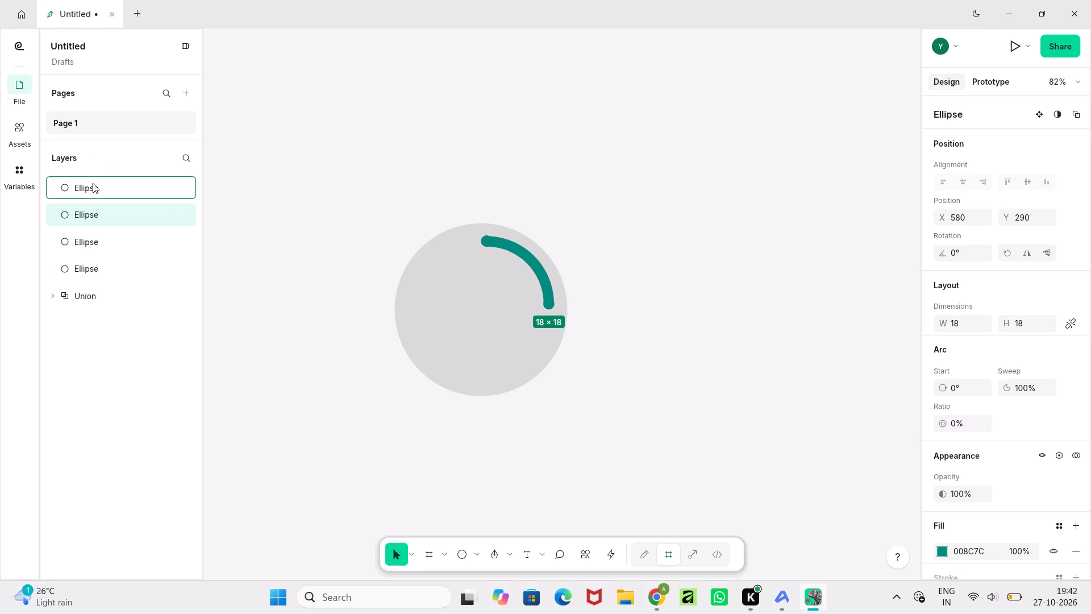
Select the remaining Union arc at the bottom of the layer stack, behind the grey circle.
click(102, 296)
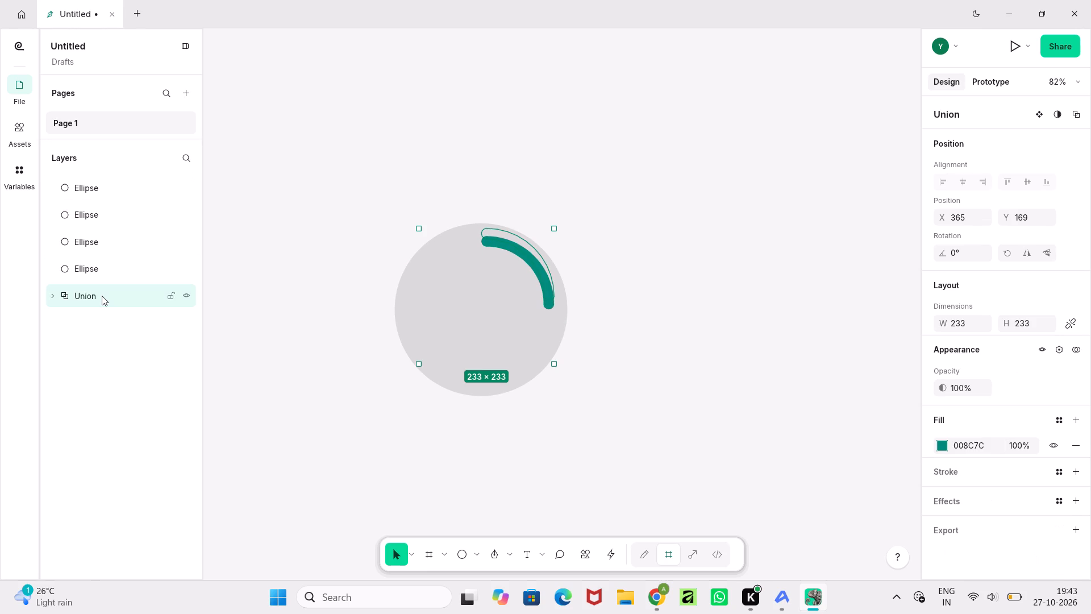
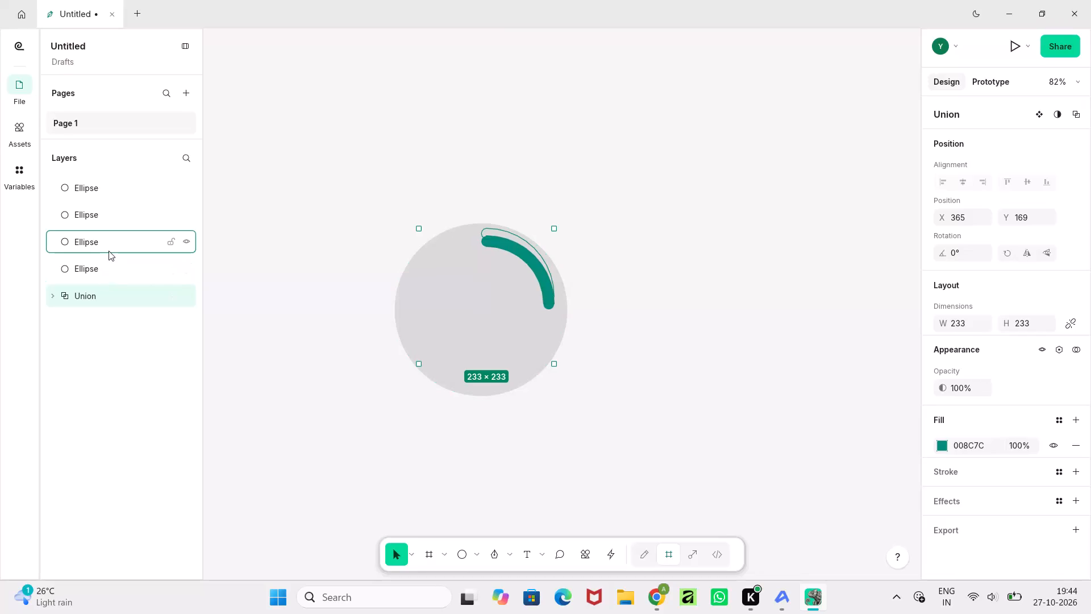
Delete the separate teal arc ellipse and its two small end-cap ellipses, keeping the grey circle and the Union arc.
click(109, 251)
key(Delete)
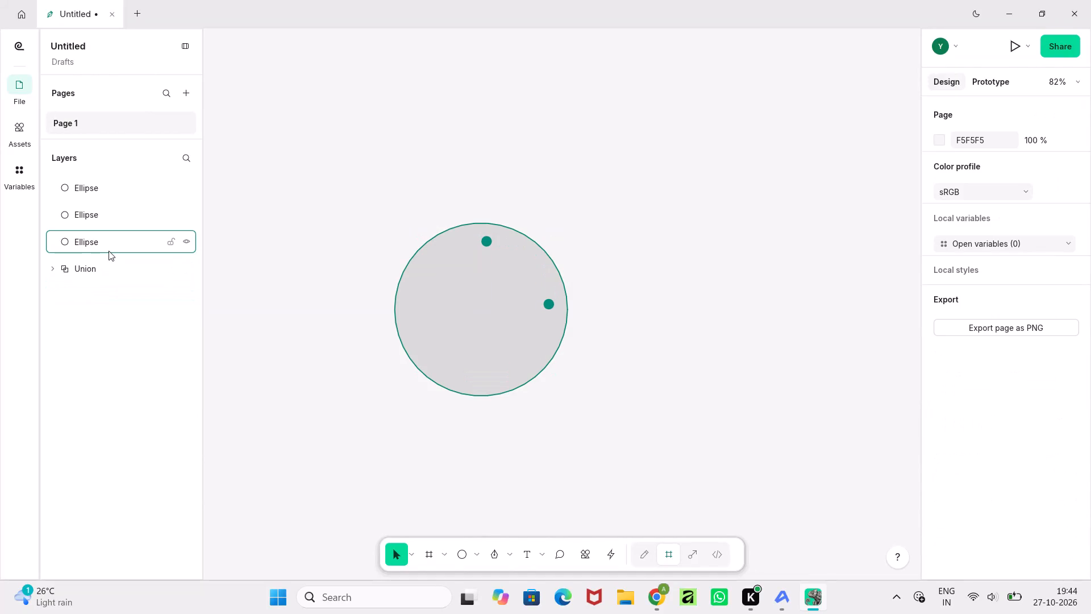
click(97, 222)
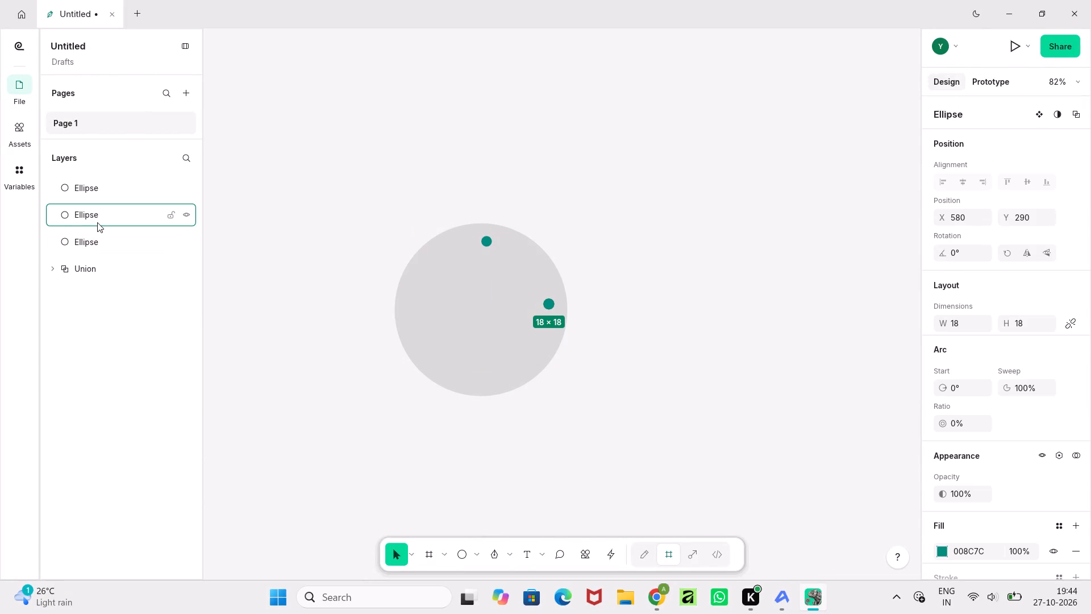
key(Delete)
click(94, 195)
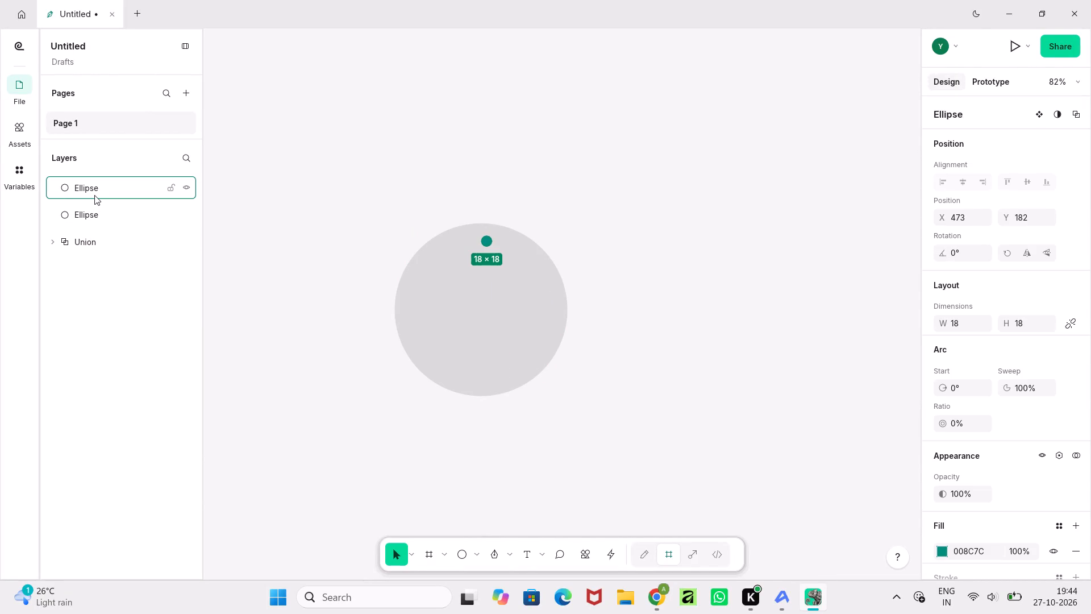
key(Delete)
Reorder the layers so the Union arc sits above the grey circle Ellipse, and keep Union selected.
drag(97, 213, 76, 213)
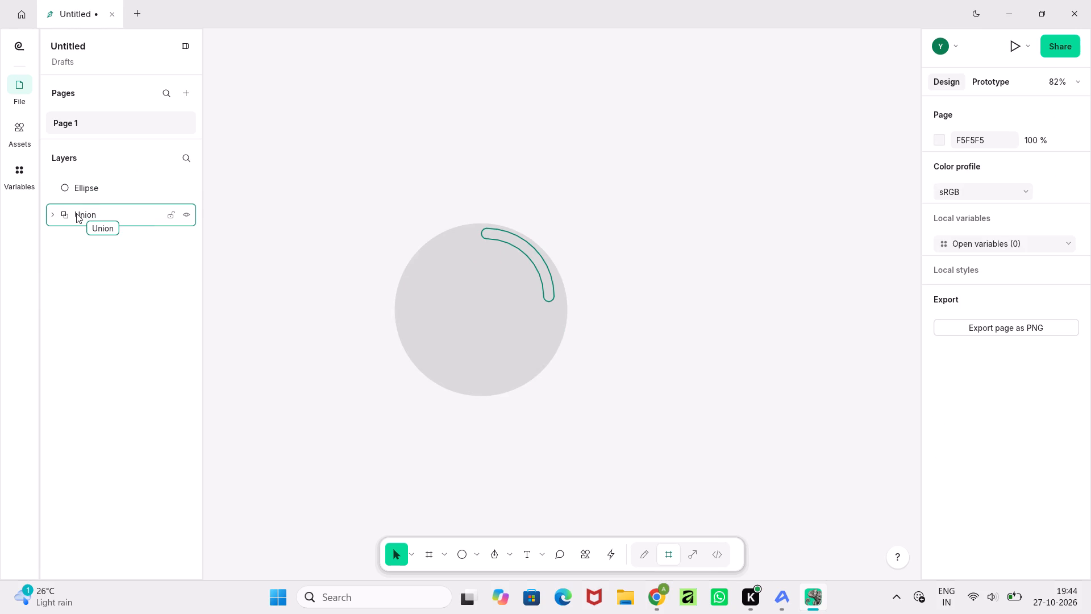
click(76, 213)
drag(76, 213, 69, 173)
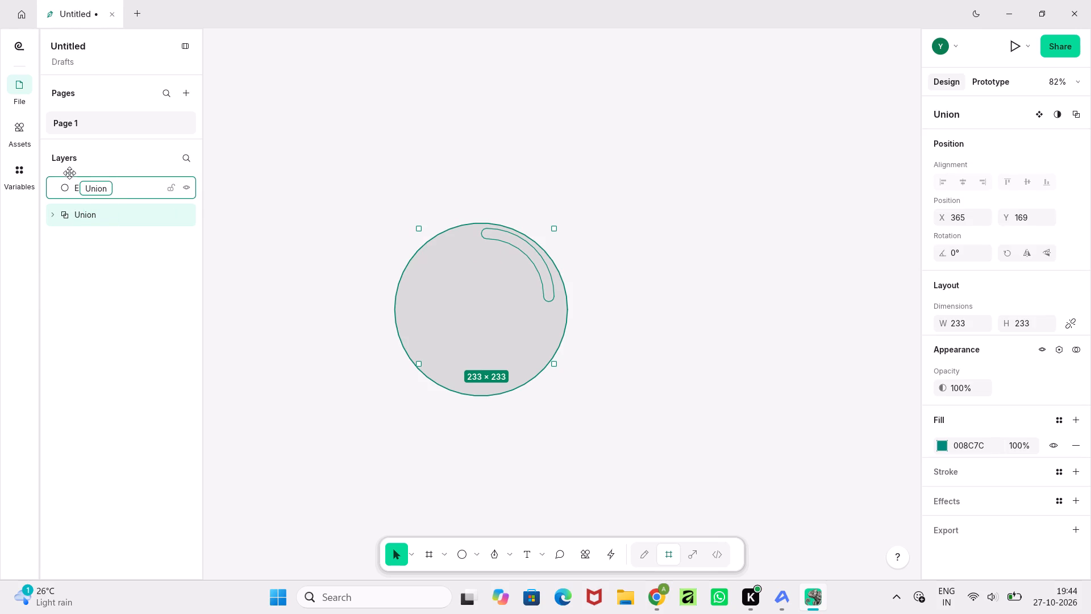
drag(69, 173, 70, 169)
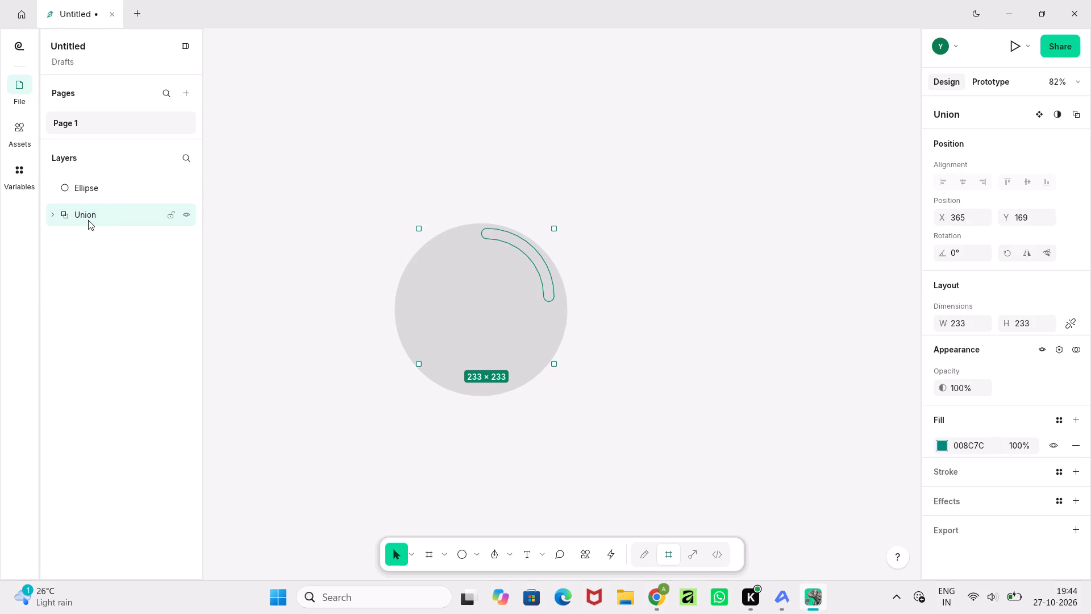
drag(88, 220, 74, 193)
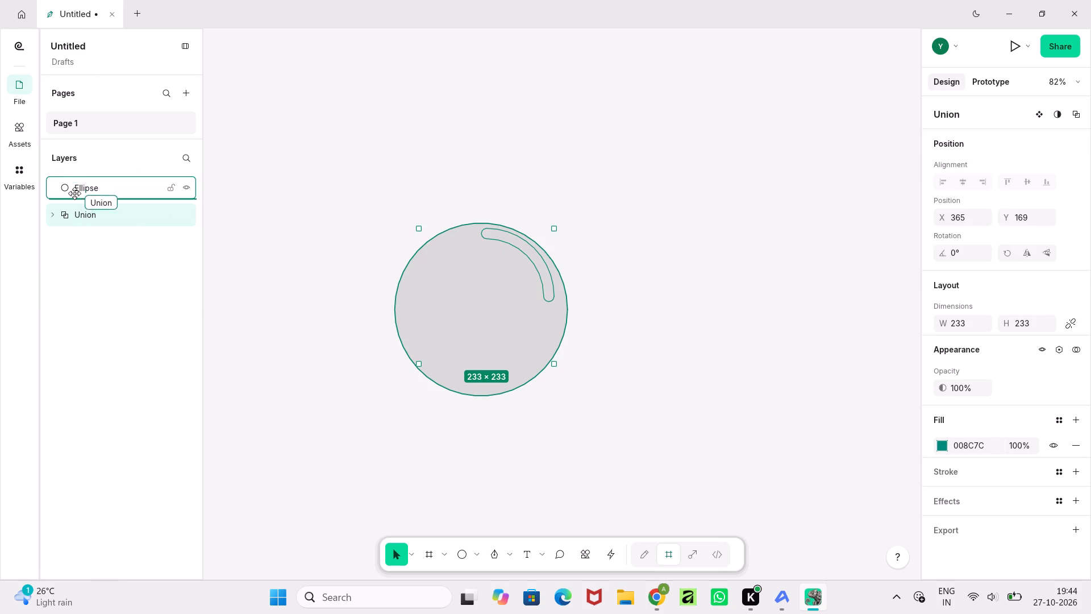
drag(74, 193, 74, 198)
drag(84, 185, 88, 209)
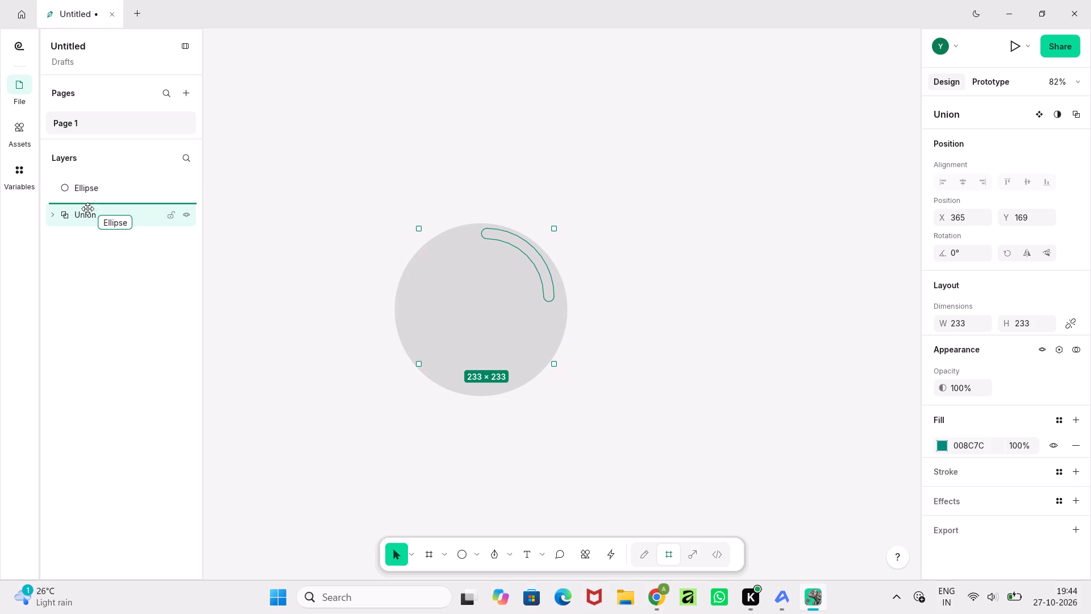
drag(88, 209, 90, 227)
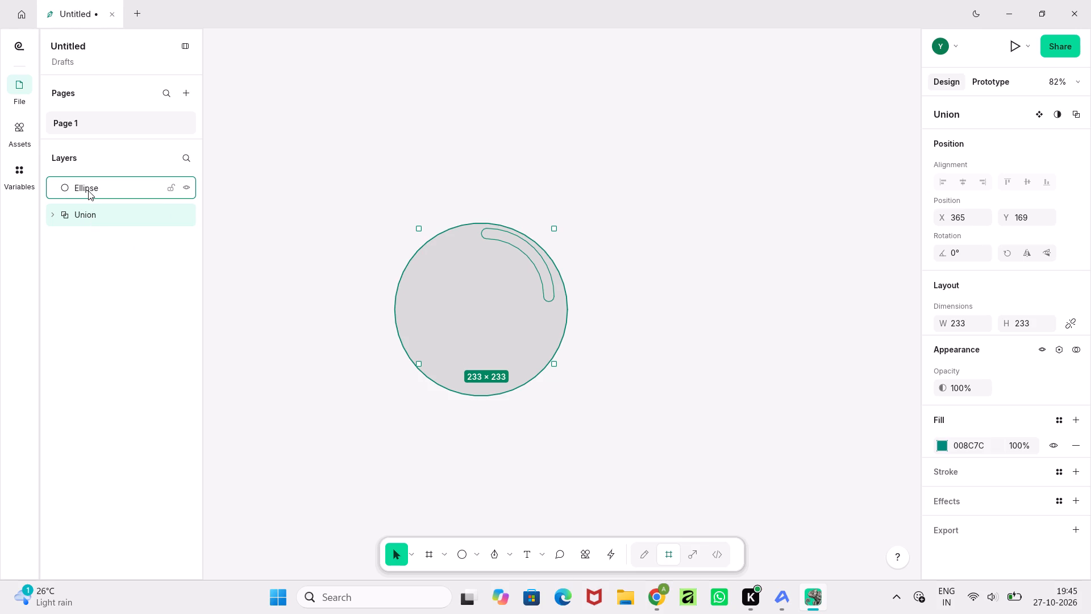
drag(88, 190, 93, 225)
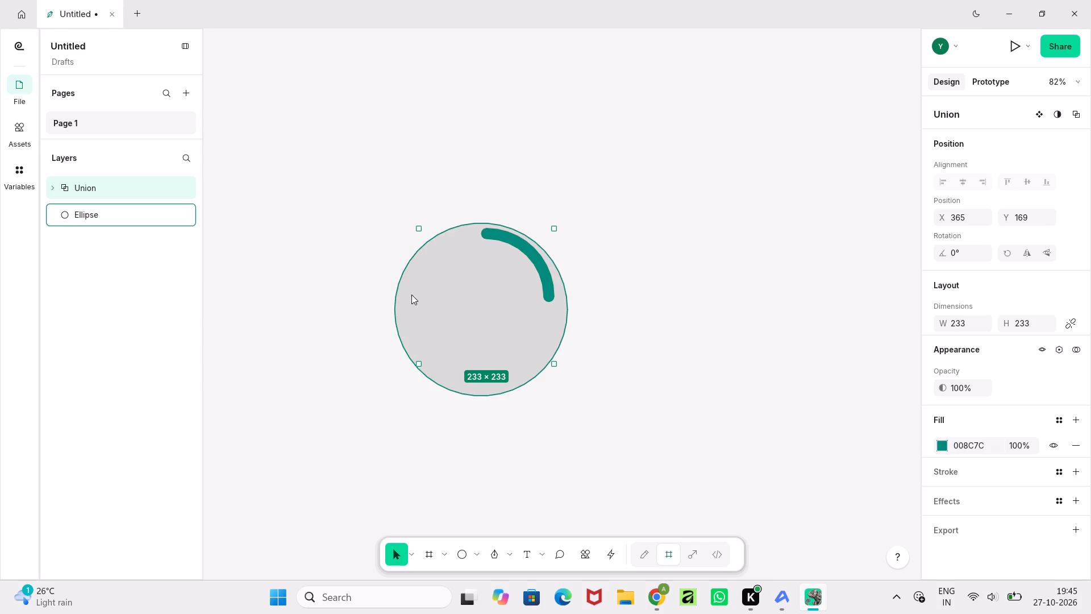
click(146, 186)
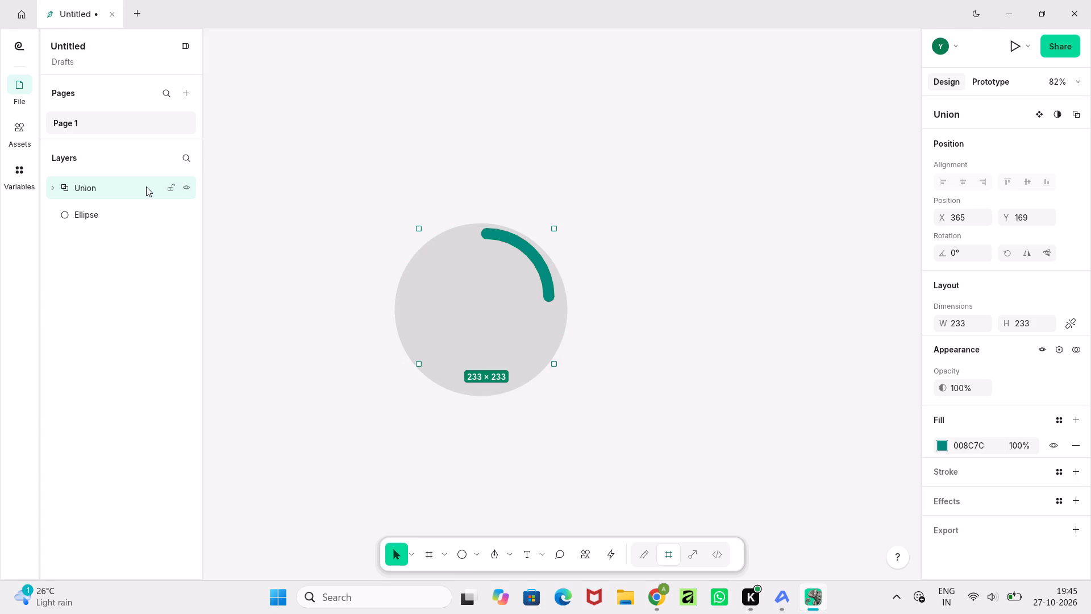
click(124, 188)
Move the grey circle to about X 333, Y 137 so it is centred on the Union arc, and deselect it.
drag(469, 321, 469, 319)
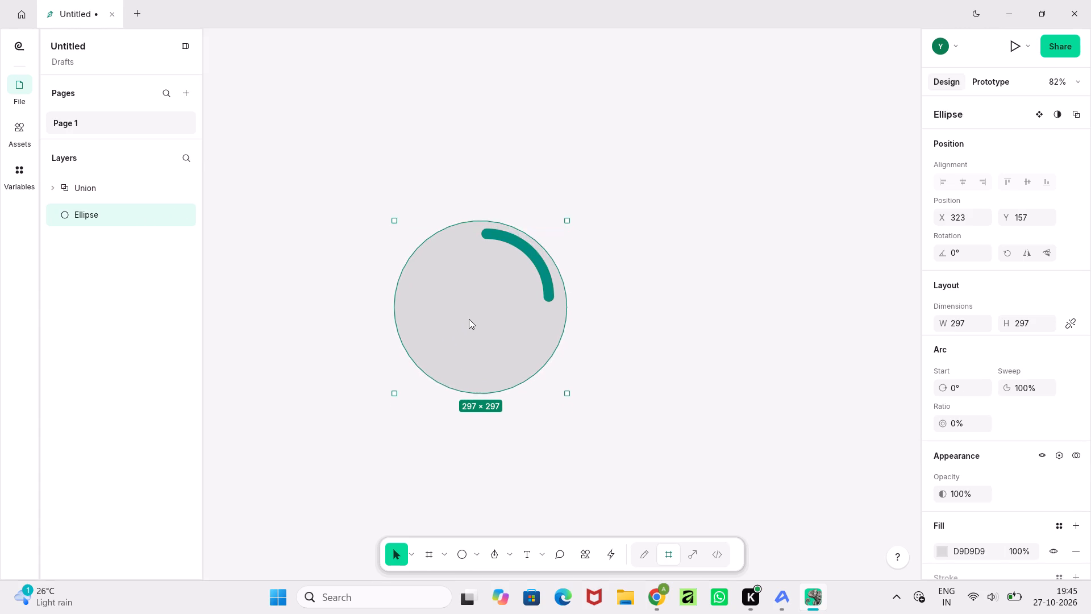
drag(469, 319, 473, 321)
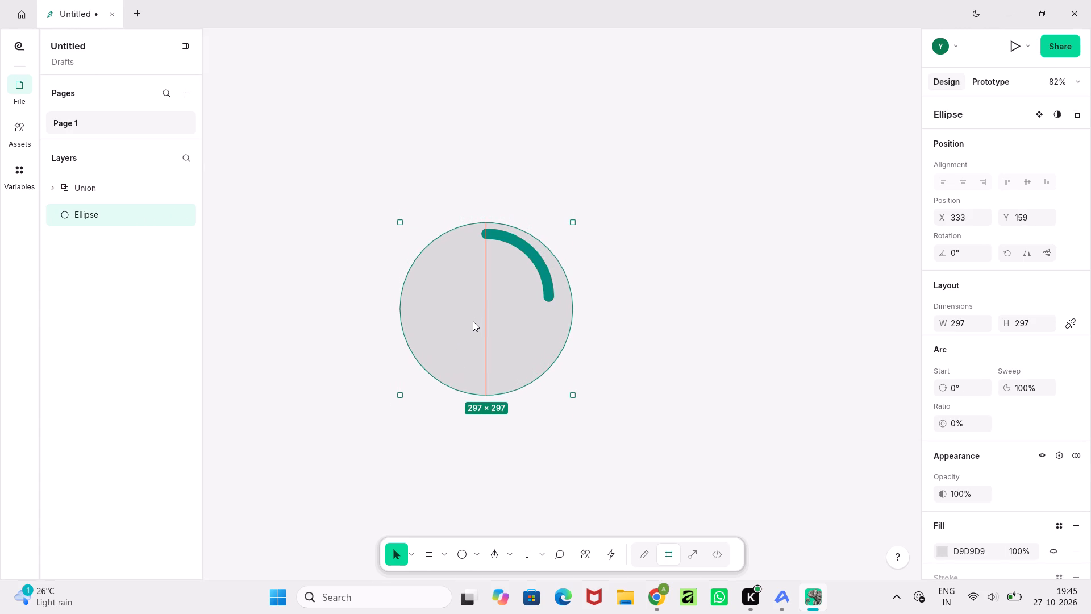
drag(473, 321, 474, 306)
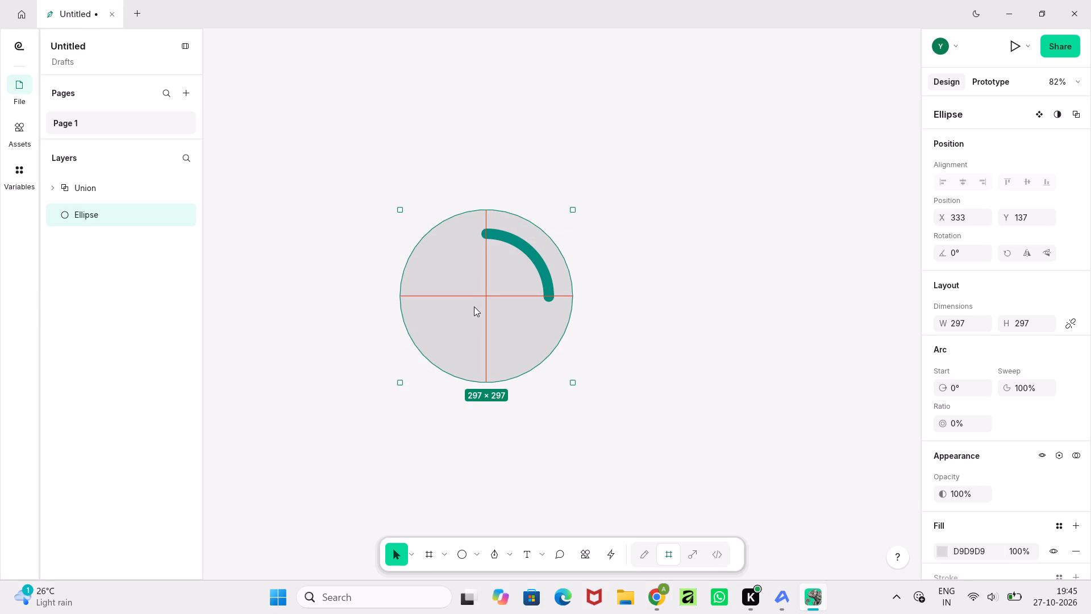
drag(474, 306, 474, 308)
click(672, 349)
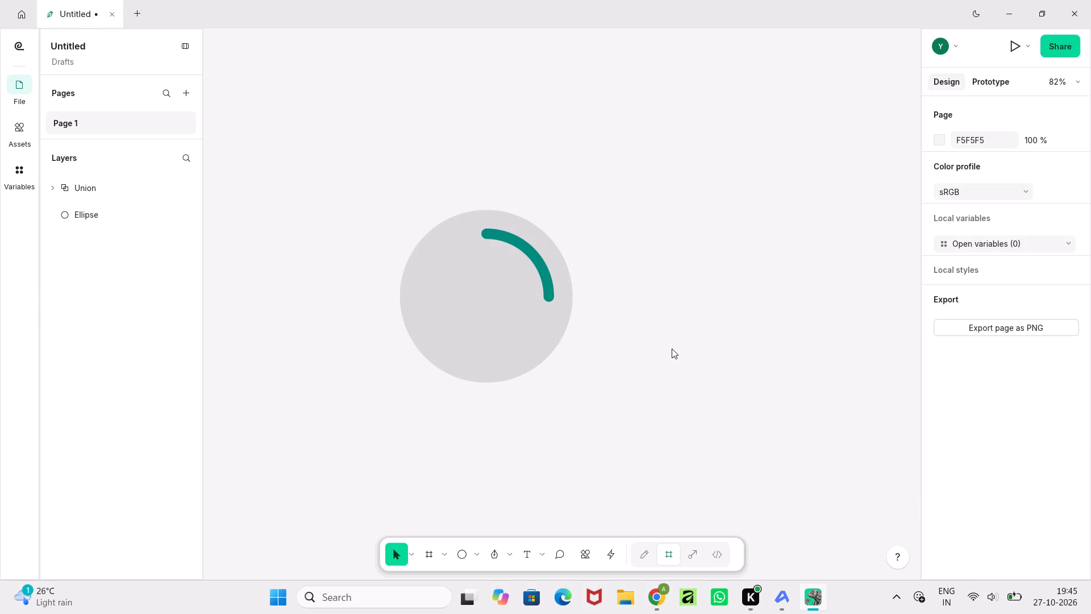
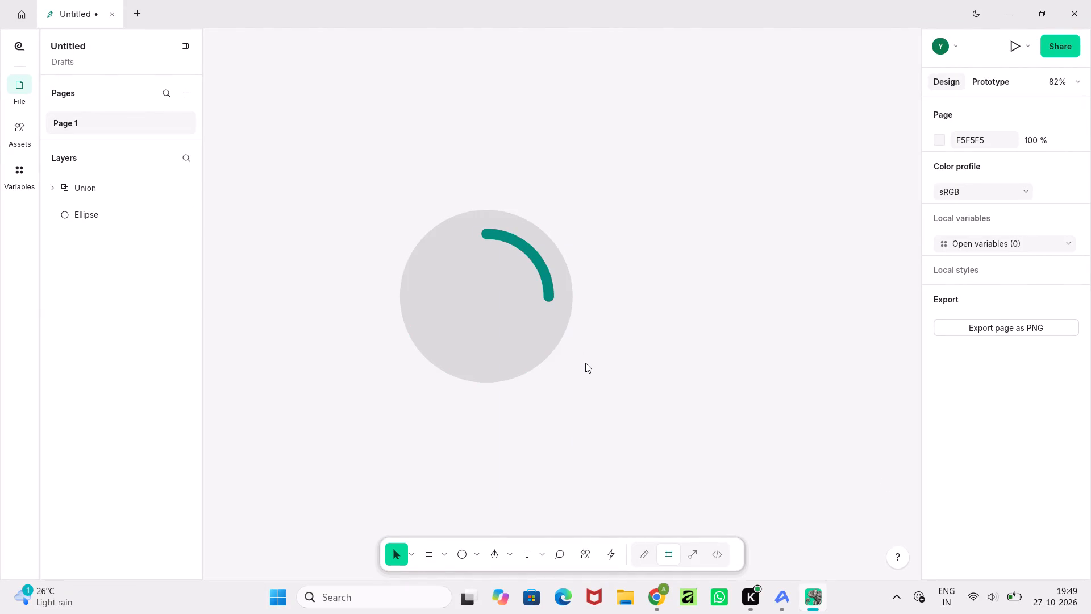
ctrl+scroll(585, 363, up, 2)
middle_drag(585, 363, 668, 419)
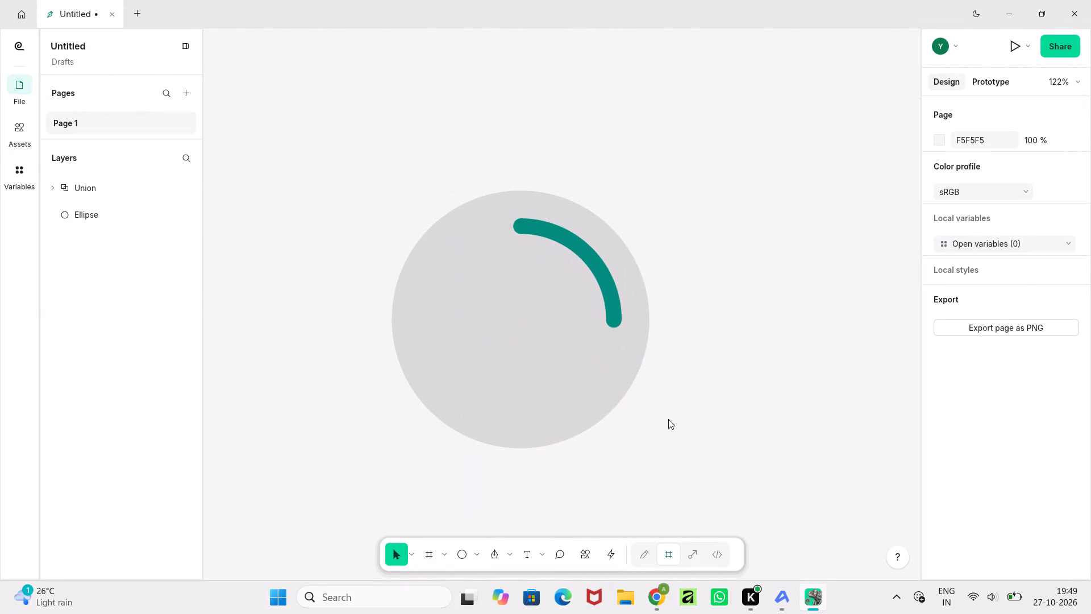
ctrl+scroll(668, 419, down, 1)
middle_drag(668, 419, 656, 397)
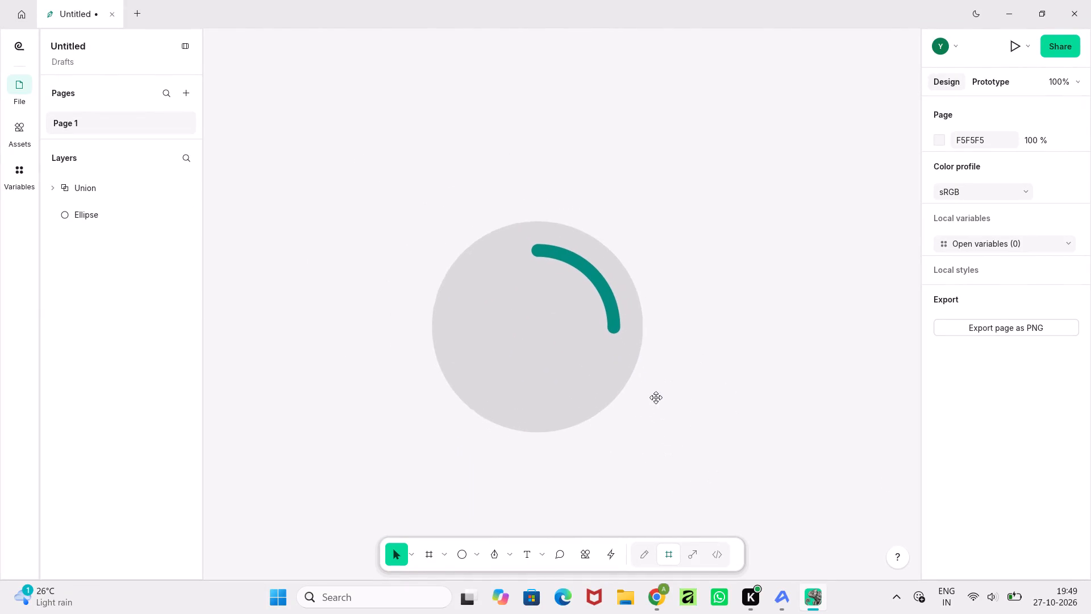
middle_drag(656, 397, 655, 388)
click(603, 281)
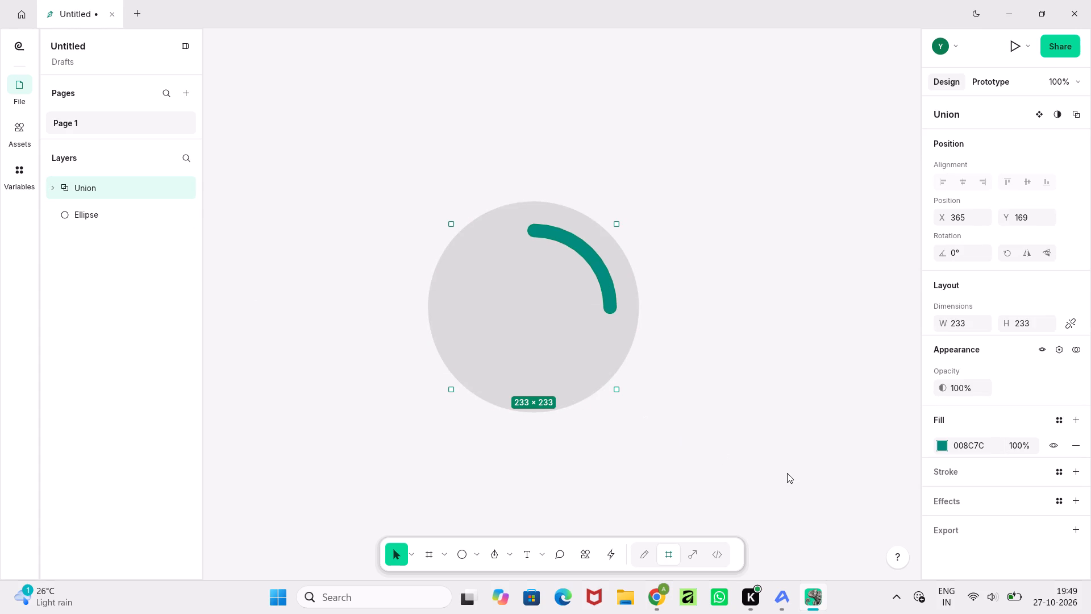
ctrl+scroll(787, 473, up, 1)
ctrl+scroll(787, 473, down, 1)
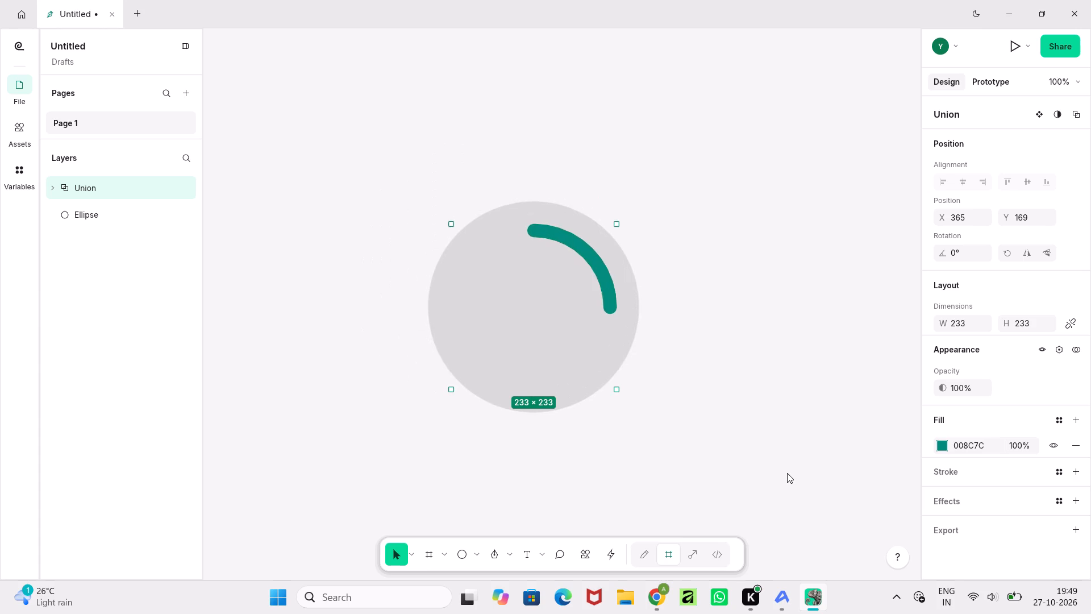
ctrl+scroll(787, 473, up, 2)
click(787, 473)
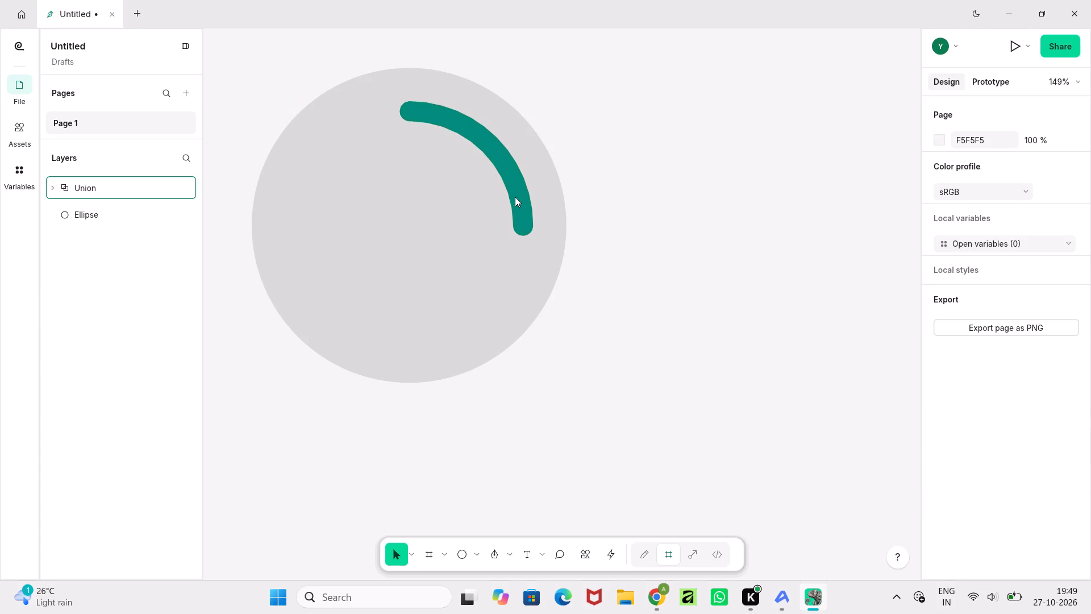
Move the grey circle off the teal arc into the empty canvas to the arc's right, and deselect it.
click(468, 261)
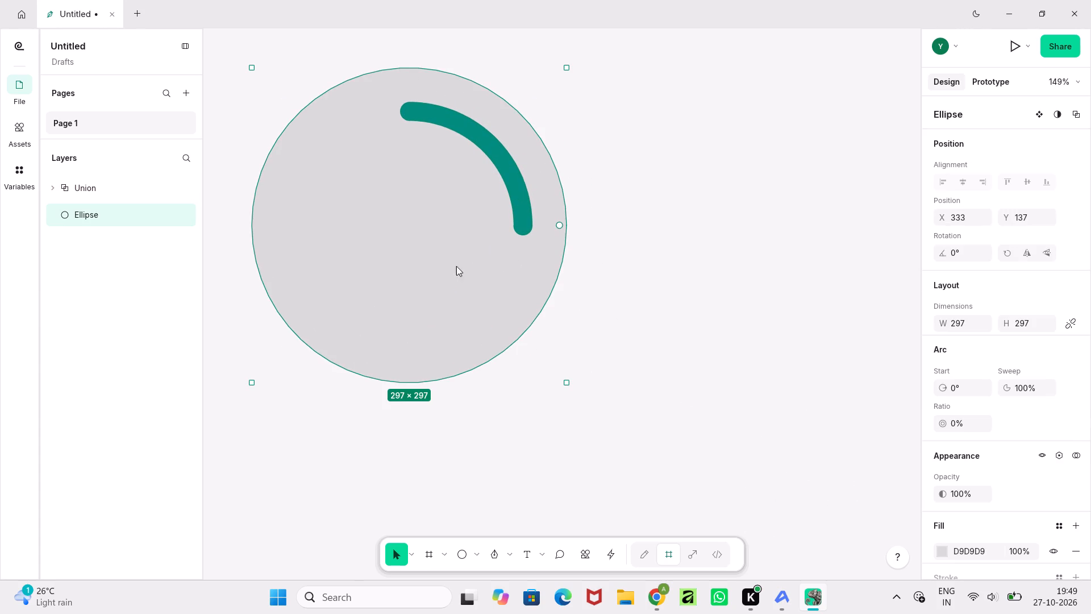
drag(449, 263, 777, 292)
click(417, 371)
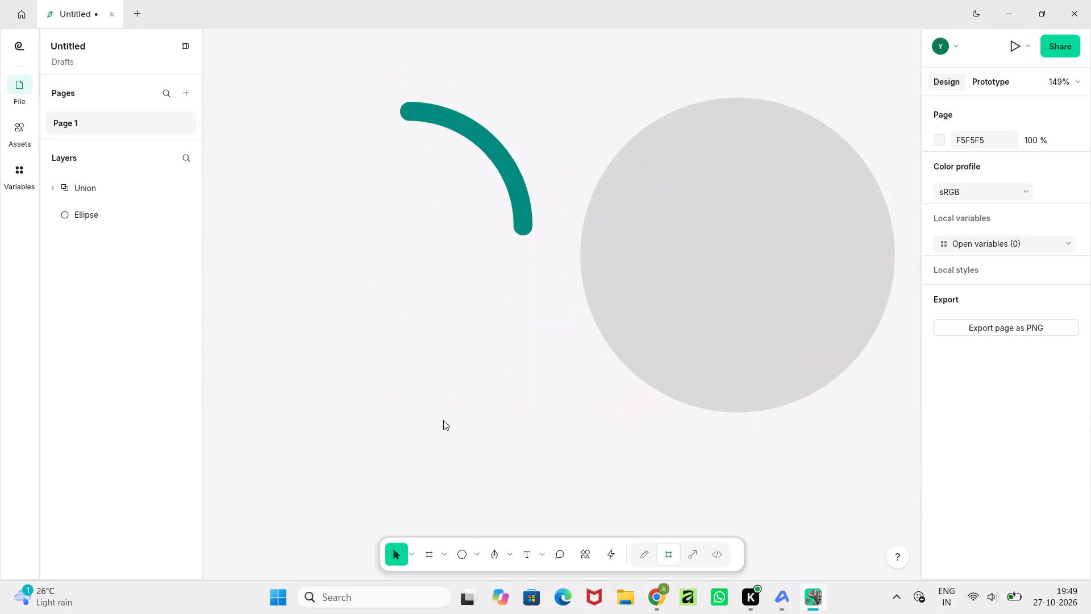
Draw a star about 24 × 26 just below the arc's lower end and set its point count to 4.
click(480, 554)
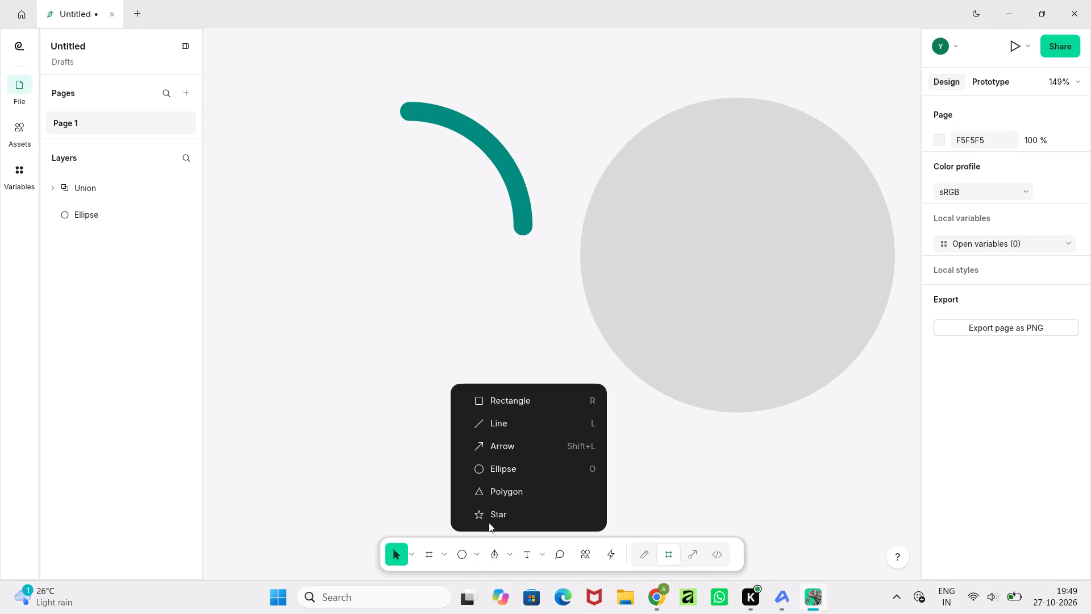
click(501, 519)
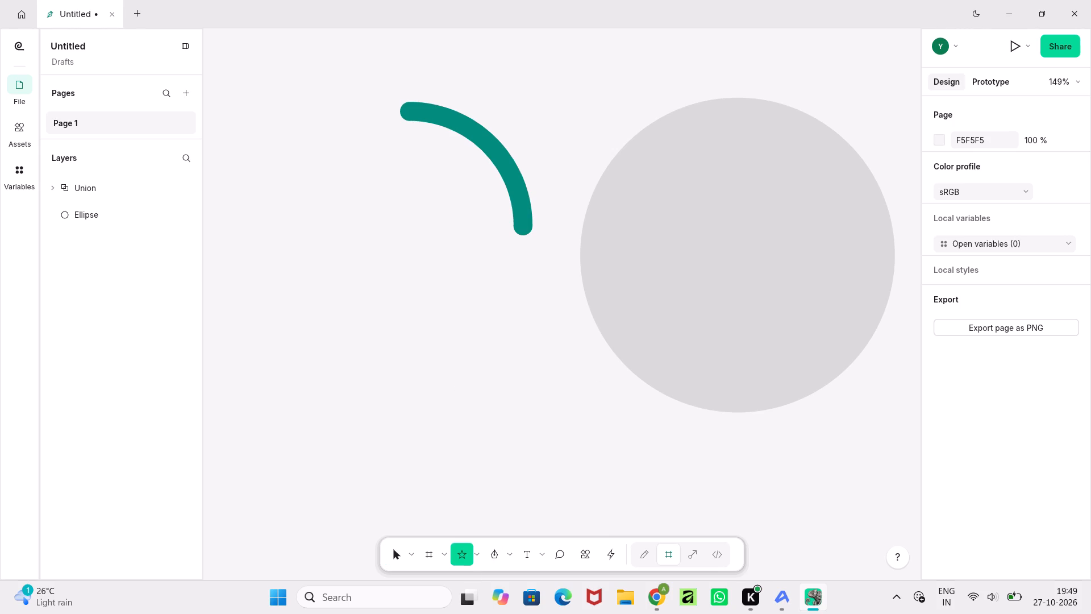
drag(501, 253, 531, 285)
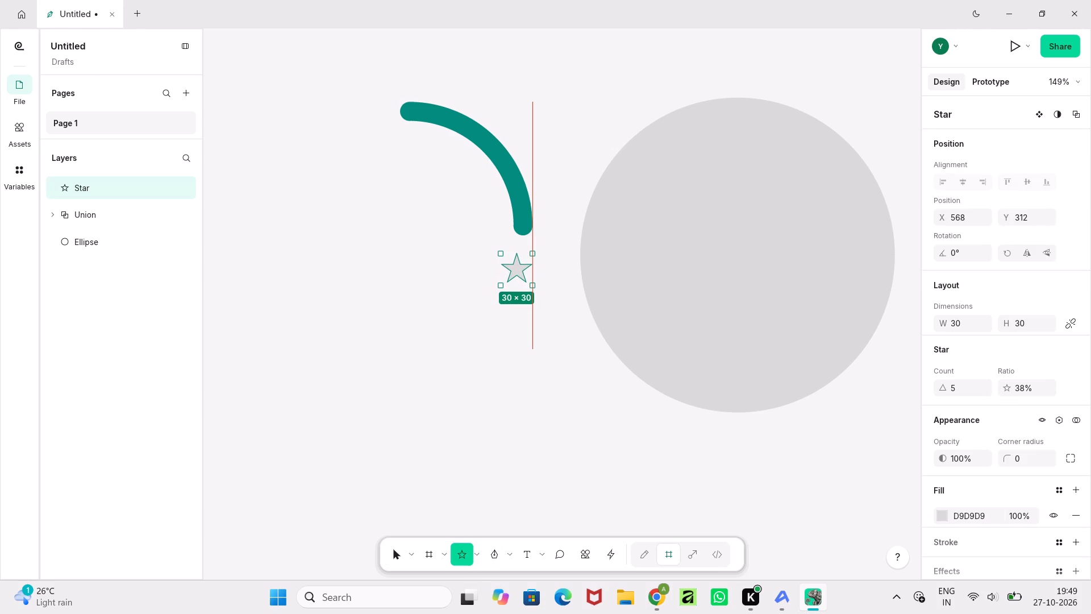
drag(531, 285, 527, 281)
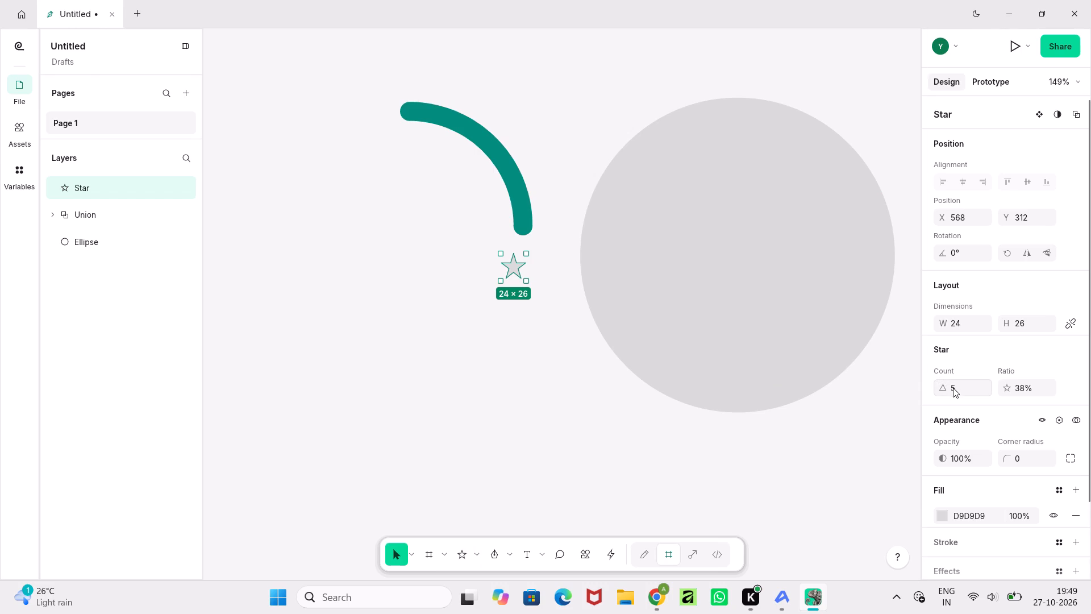
click(948, 390)
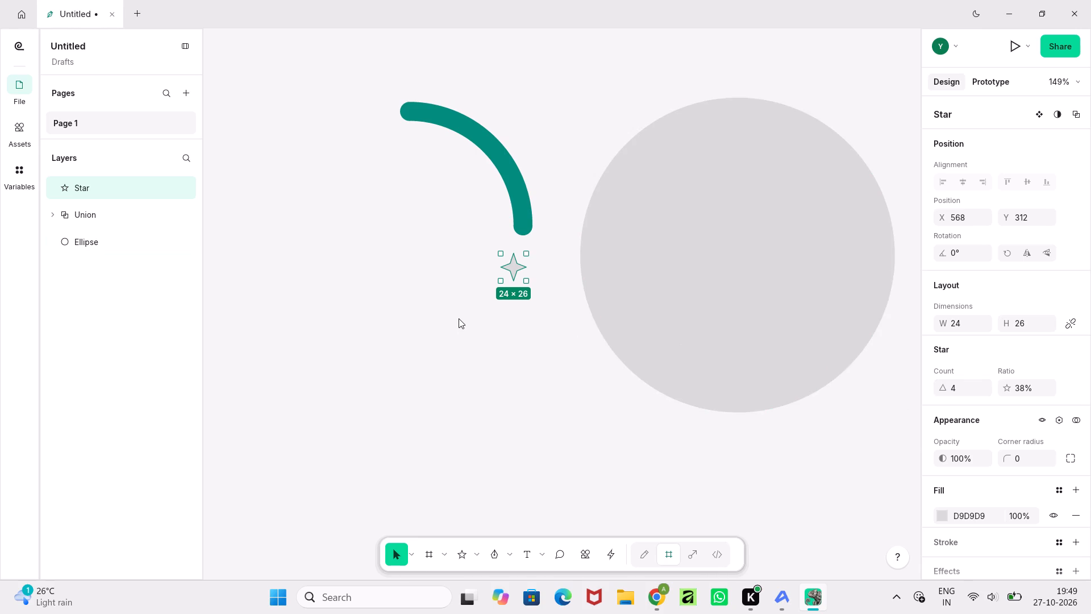
Adjust the star's inner ratio to about 34.7% and round its corners to a radius of about 1.26.
ctrl+scroll(459, 318, up, 4)
ctrl+scroll(459, 318, down, 1)
ctrl+scroll(533, 259, up, 3)
middle_drag(512, 331, 437, 476)
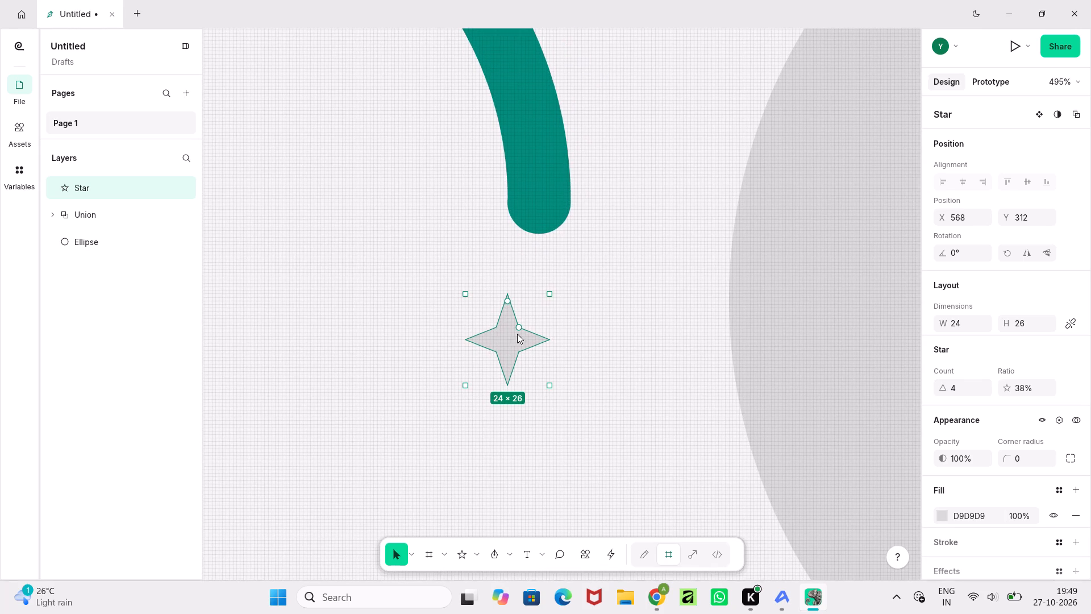
drag(519, 328, 516, 336)
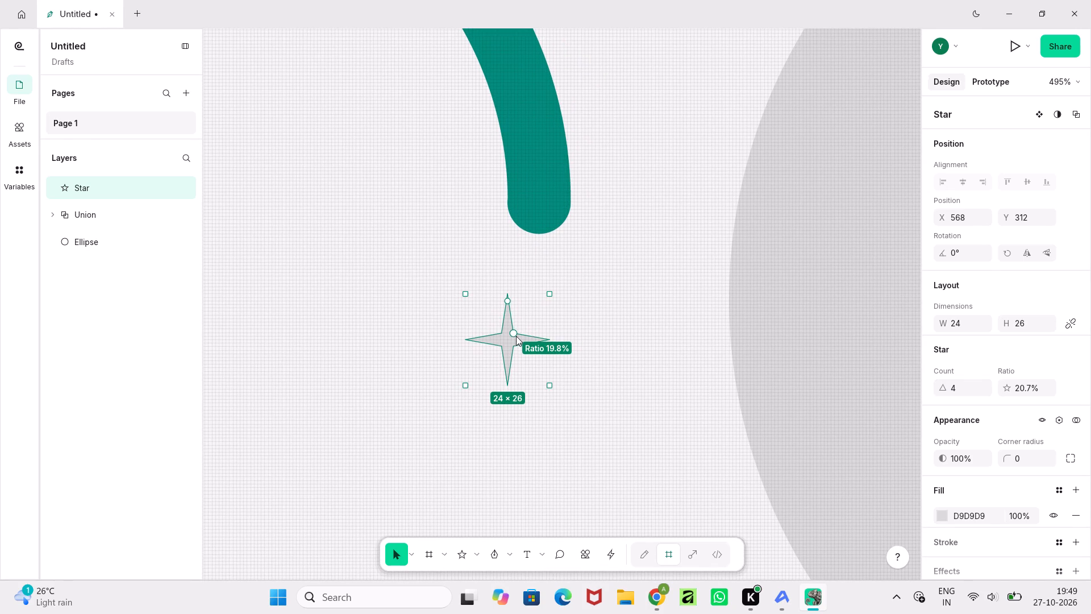
drag(516, 336, 522, 333)
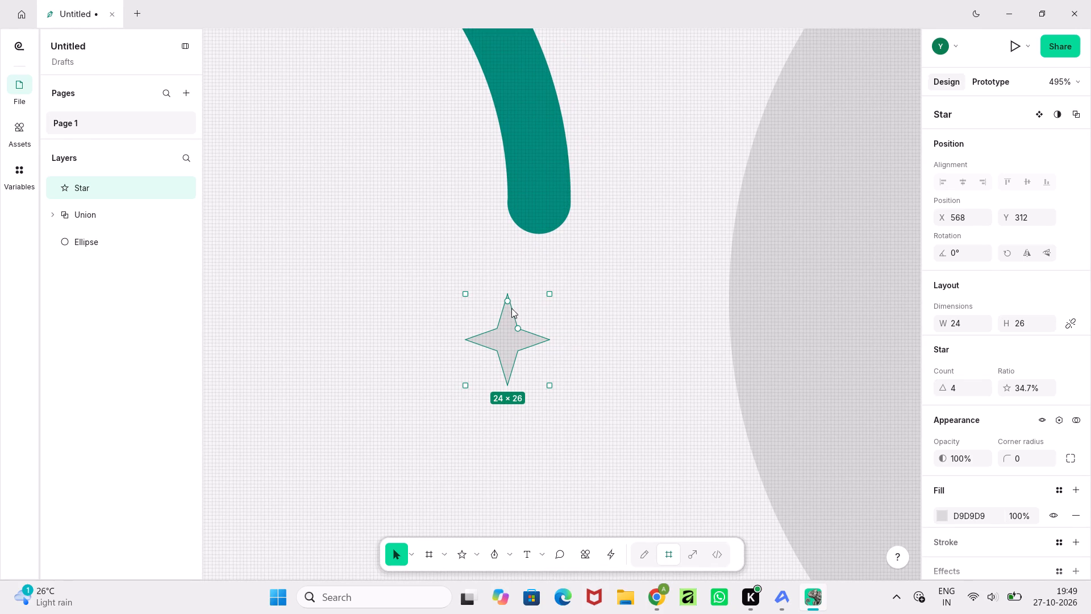
drag(506, 302, 513, 309)
Shrink the star to about 19 × 21, place it at about X 568, Y 290, and set its ratio to about 33.1%.
drag(509, 340, 499, 265)
shift+drag(540, 312, 536, 310)
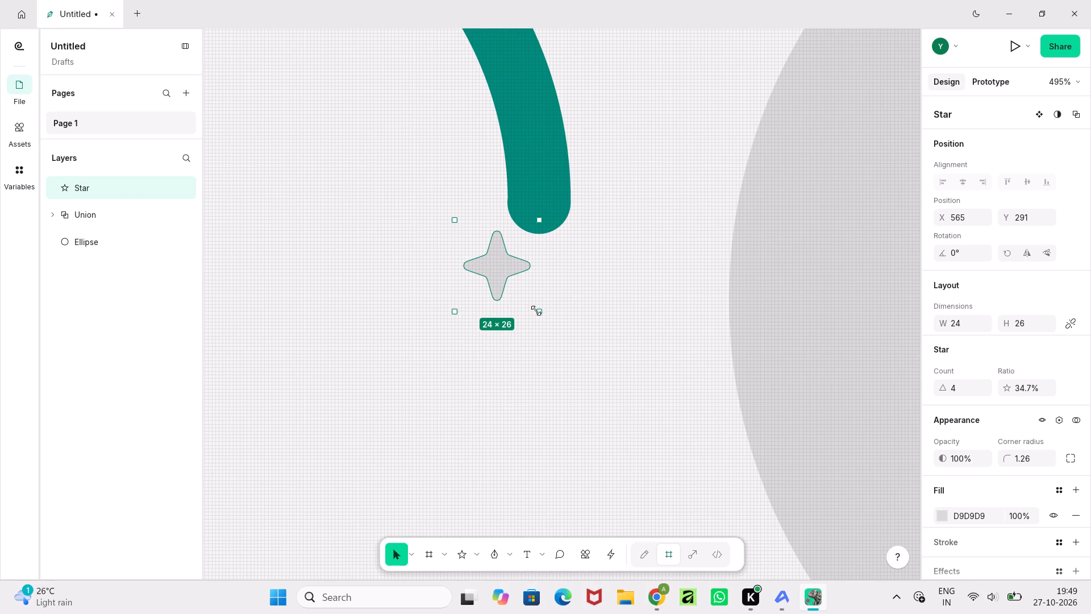
shift+drag(536, 310, 518, 292)
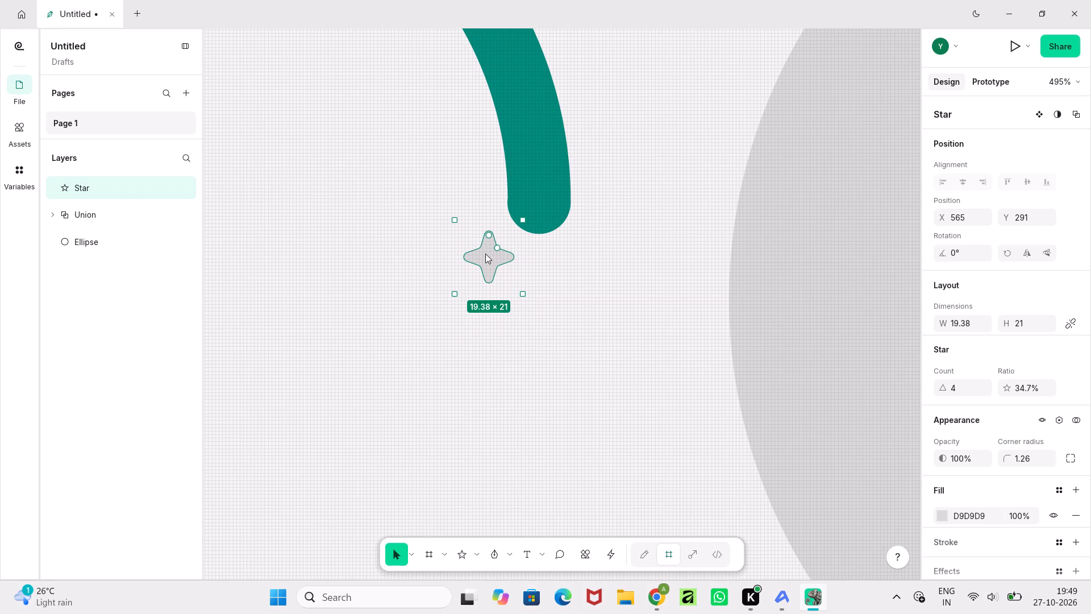
drag(485, 254, 495, 251)
click(510, 244)
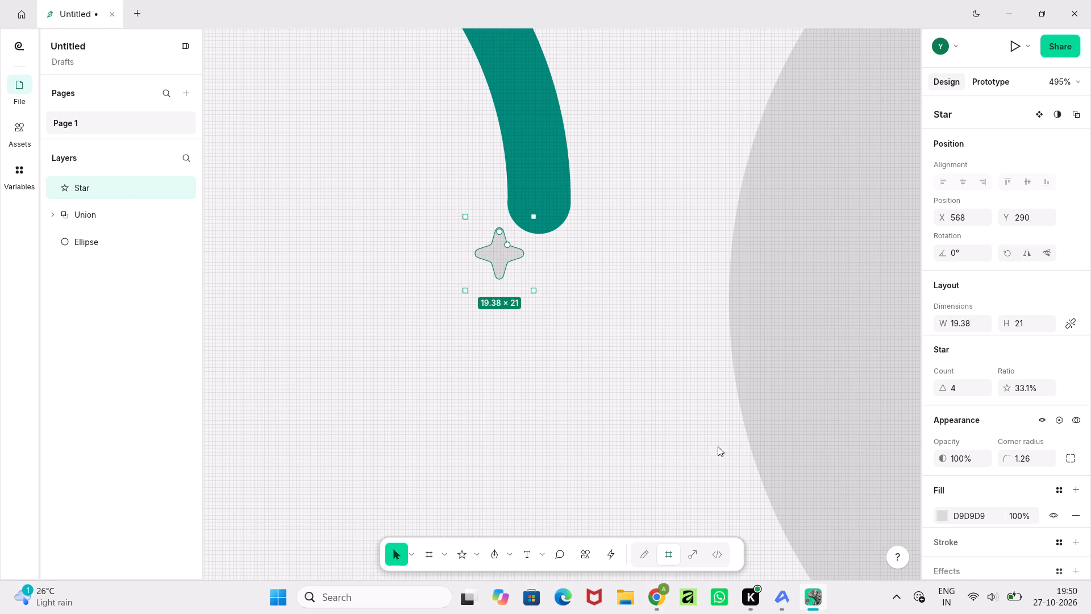
Change the star's fill to the arc's teal, 008C7C, and deselect it.
click(944, 512)
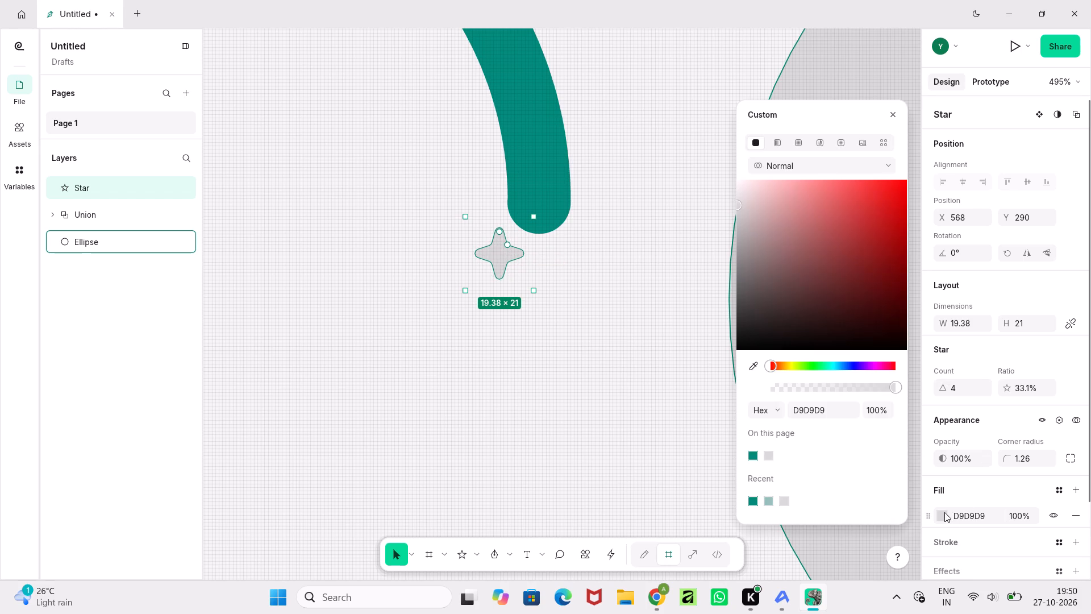
click(751, 454)
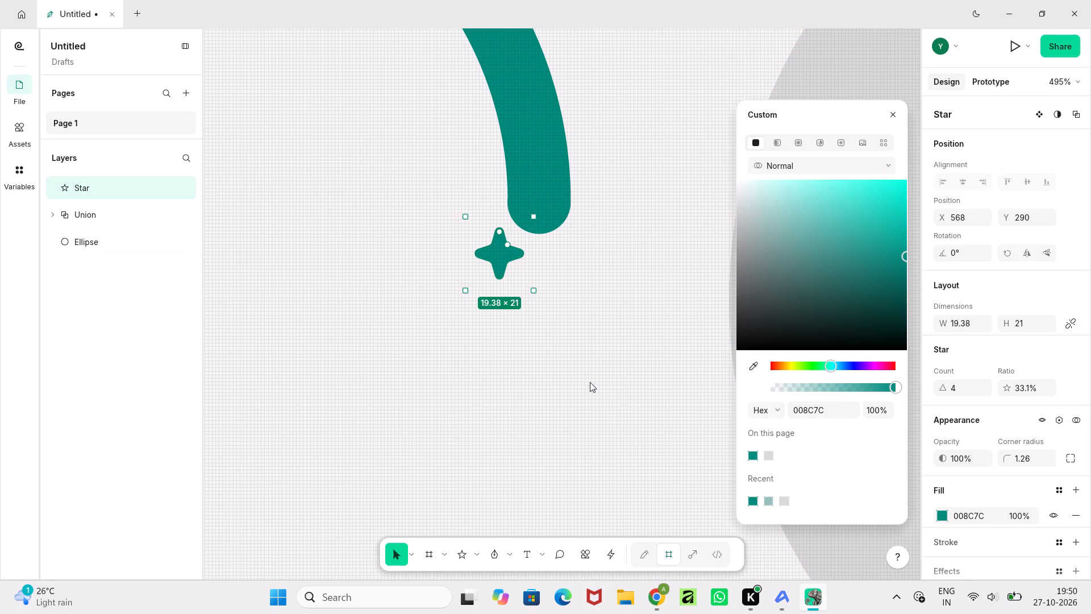
click(589, 381)
Duplicate the teal star, enlarge the copy to 24 × 26, and place it below the arc's end at about X 583, Y 296.
click(501, 247)
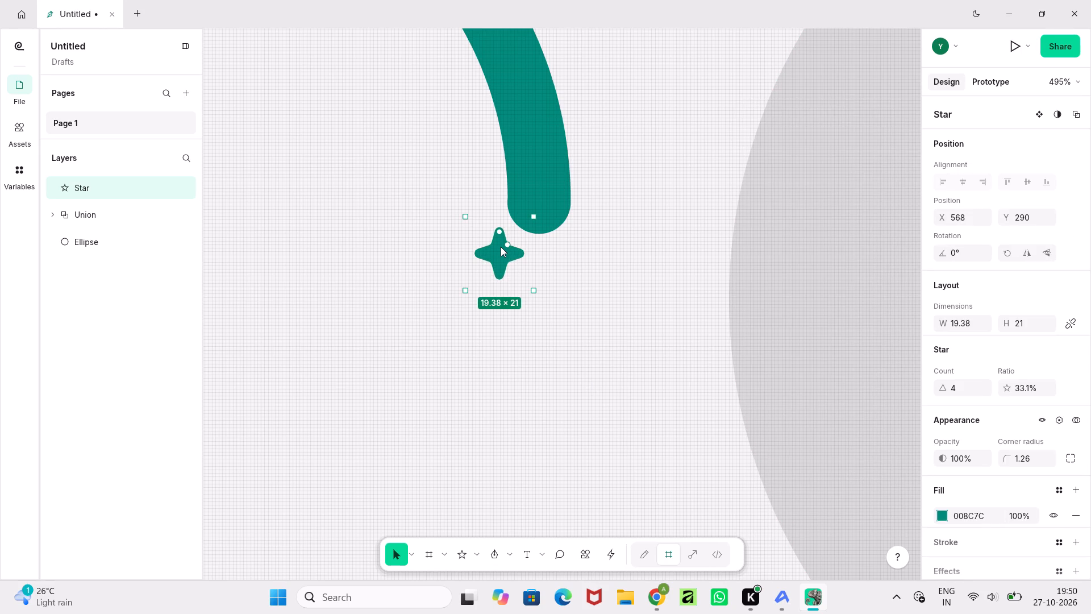
key(ctrl+c)
key(ctrl+v)
drag(501, 247, 552, 279)
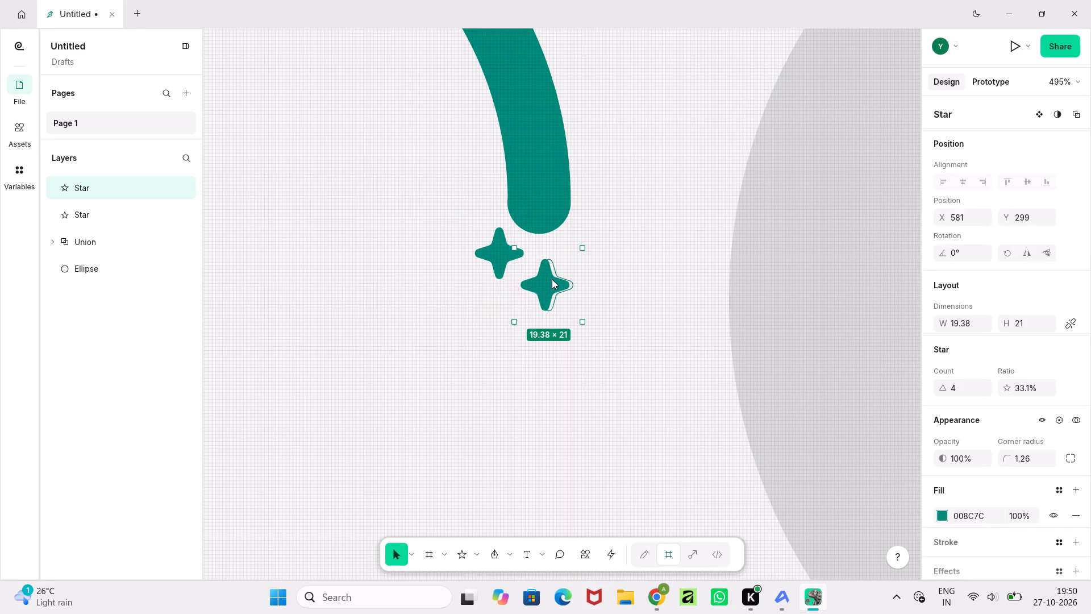
drag(552, 279, 561, 266)
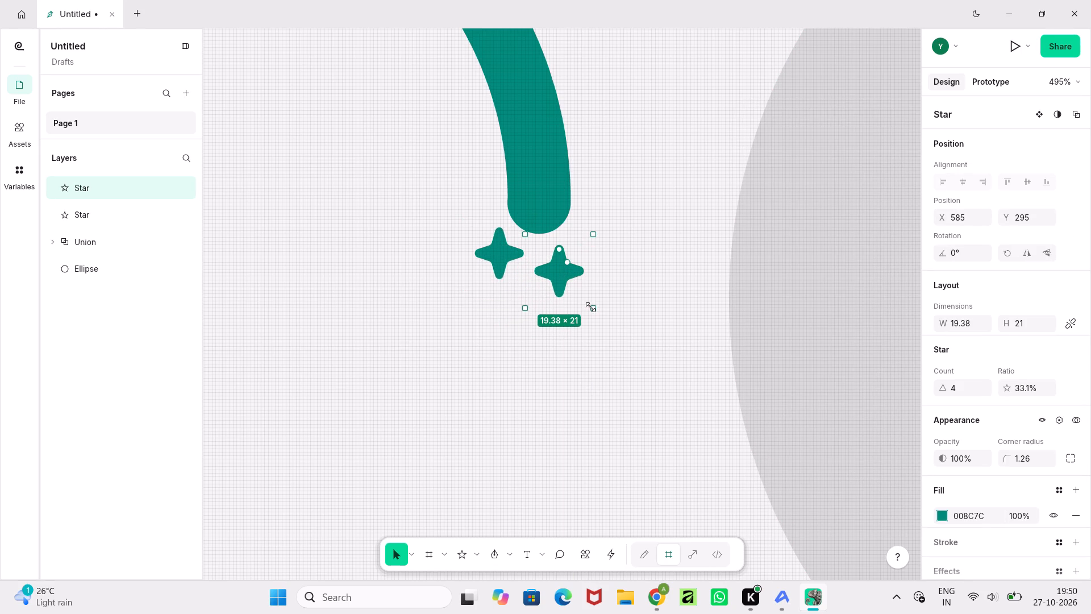
shift+drag(591, 307, 603, 324)
drag(563, 275, 548, 283)
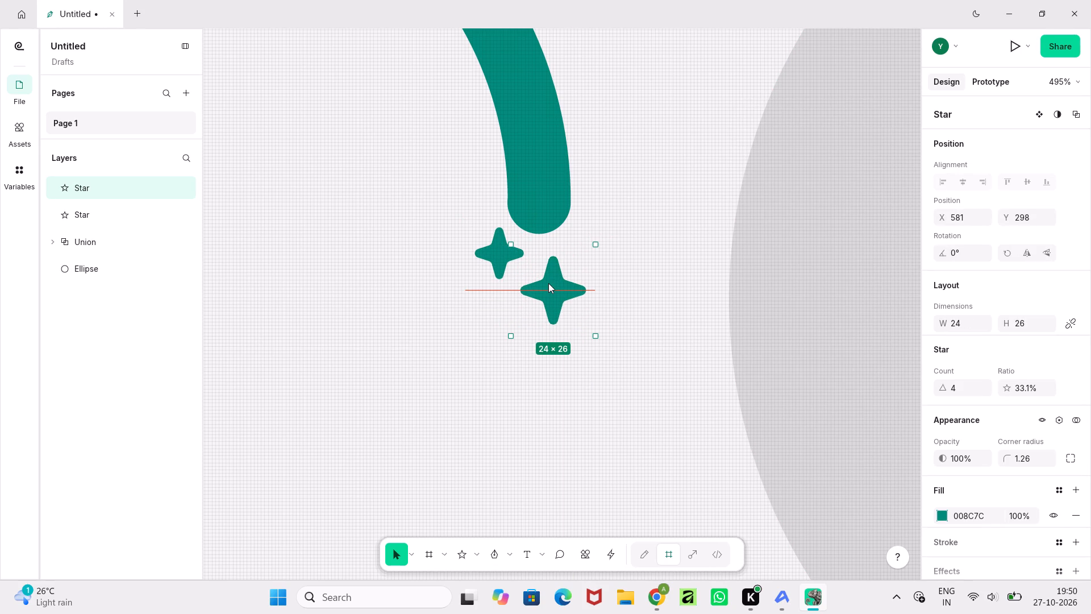
drag(548, 283, 556, 280)
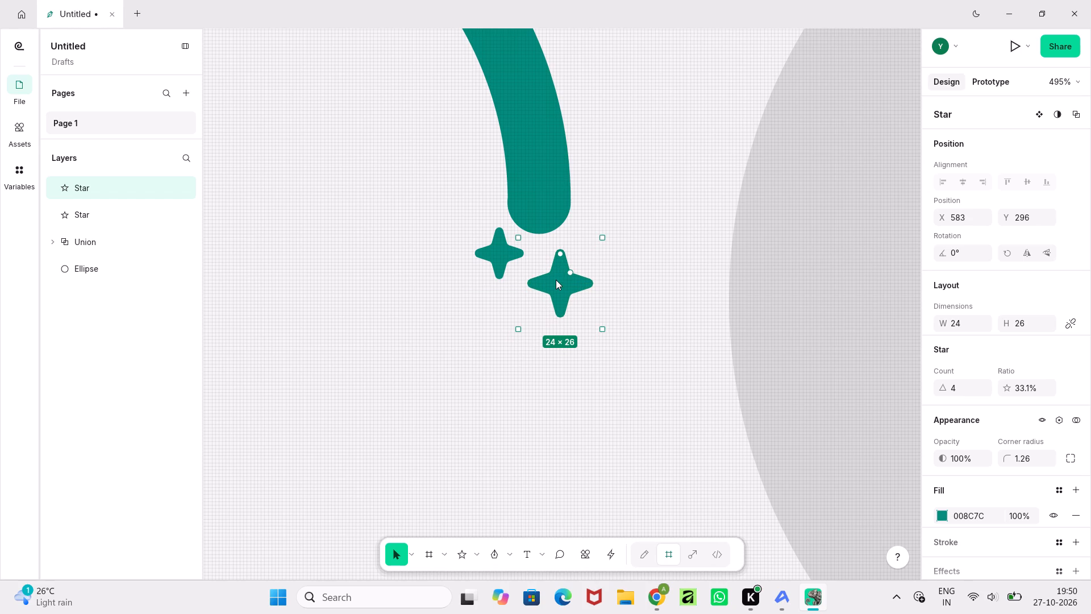
Duplicate the larger star, shrink the copy to about 9 × 10, and place it right of the arc's end at about X 598, Y 288.
key(ctrl+c)
key(ctrl+v)
drag(563, 289, 564, 288)
drag(564, 288, 605, 240)
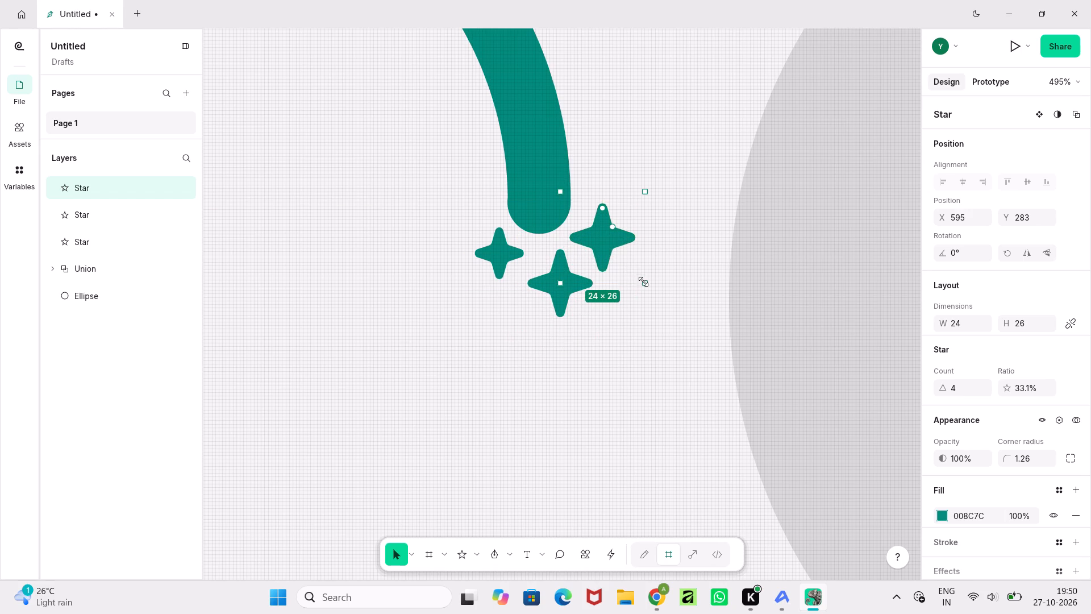
shift+drag(643, 284, 599, 205)
drag(579, 215, 587, 222)
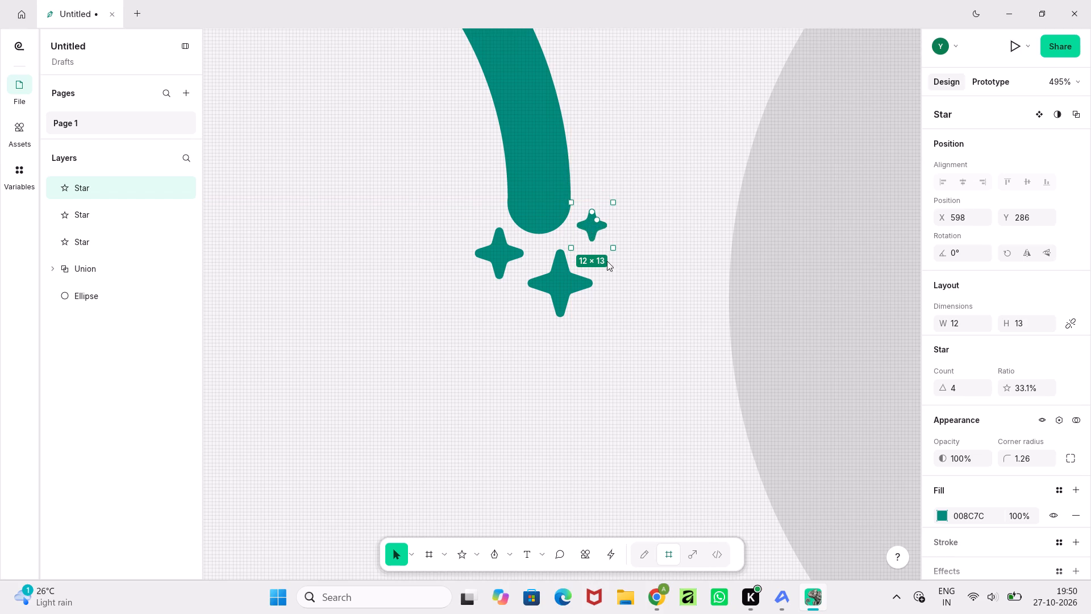
shift+drag(612, 249, 603, 238)
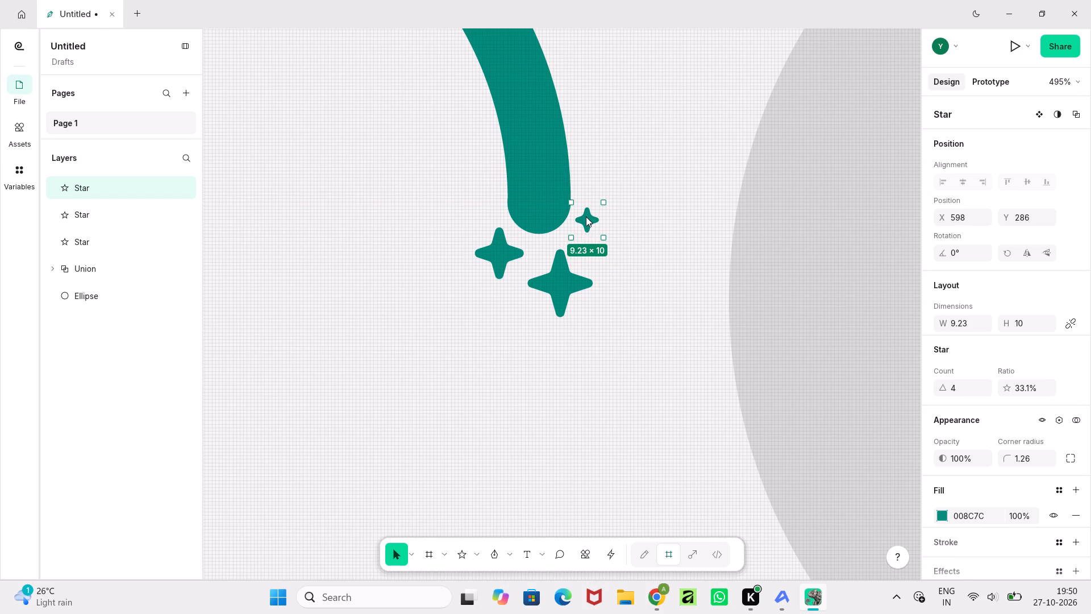
drag(586, 217, 585, 223)
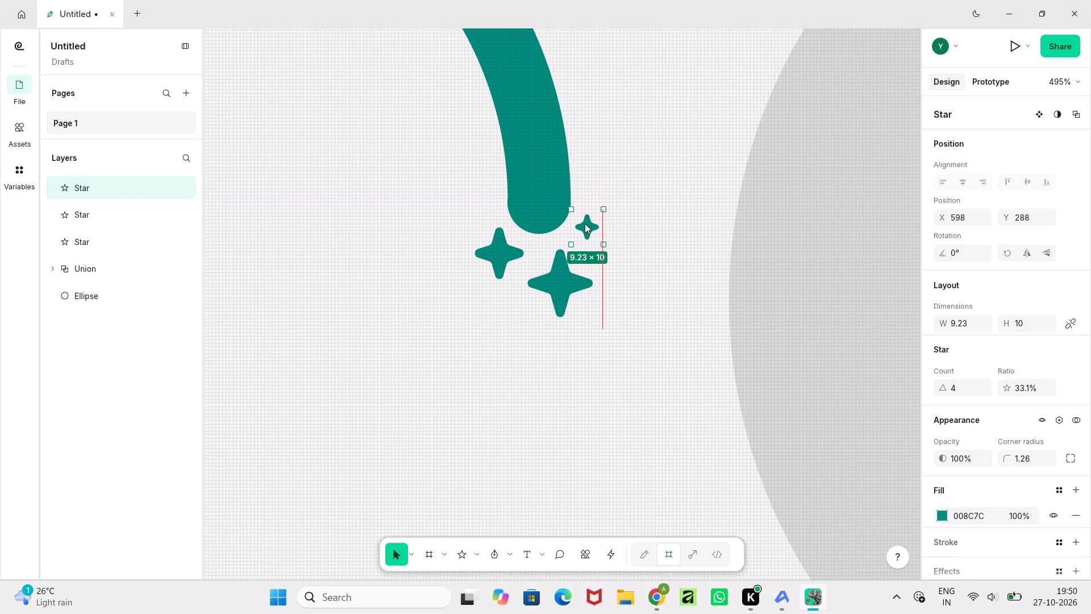
drag(585, 223, 581, 225)
click(642, 260)
Combine the teal arc and its three sparkle stars into one shape with a Union boolean.
ctrl+scroll(642, 260, down, 7)
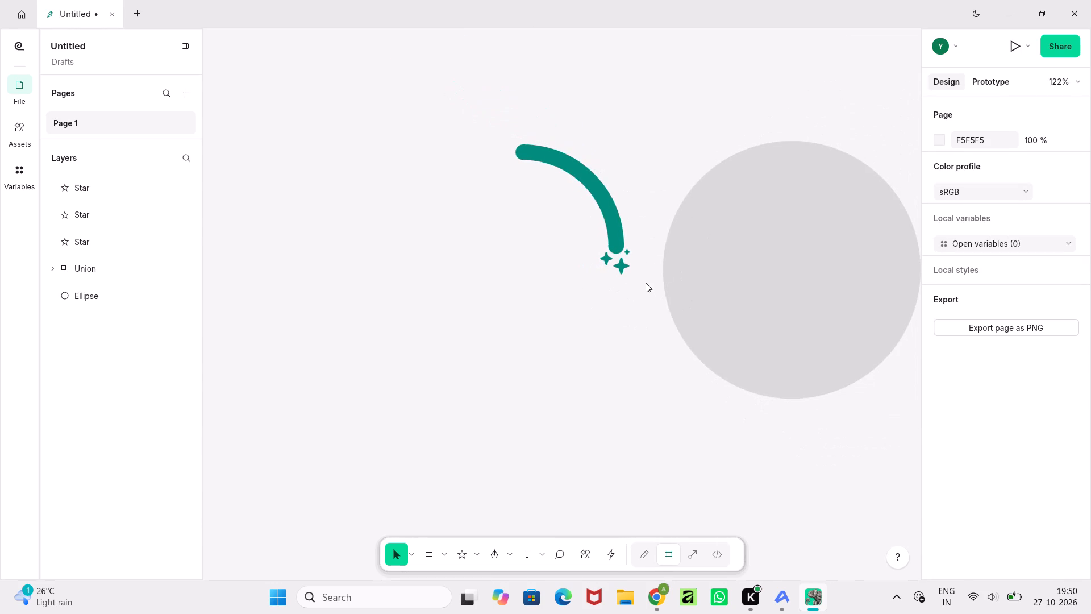
ctrl+scroll(645, 294, up, 4)
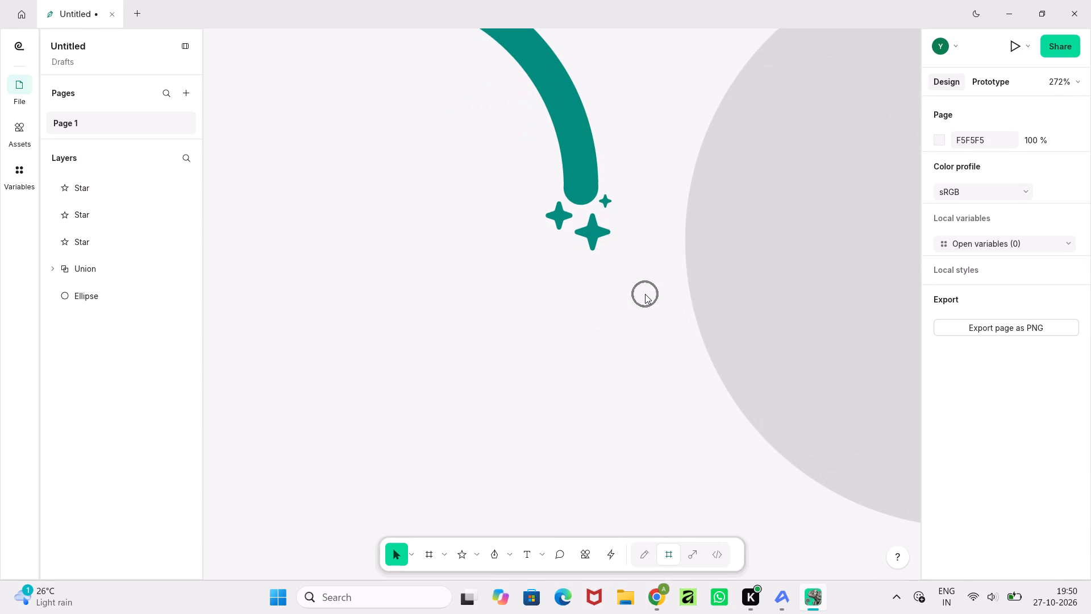
middle_drag(645, 294, 627, 472)
click(545, 304)
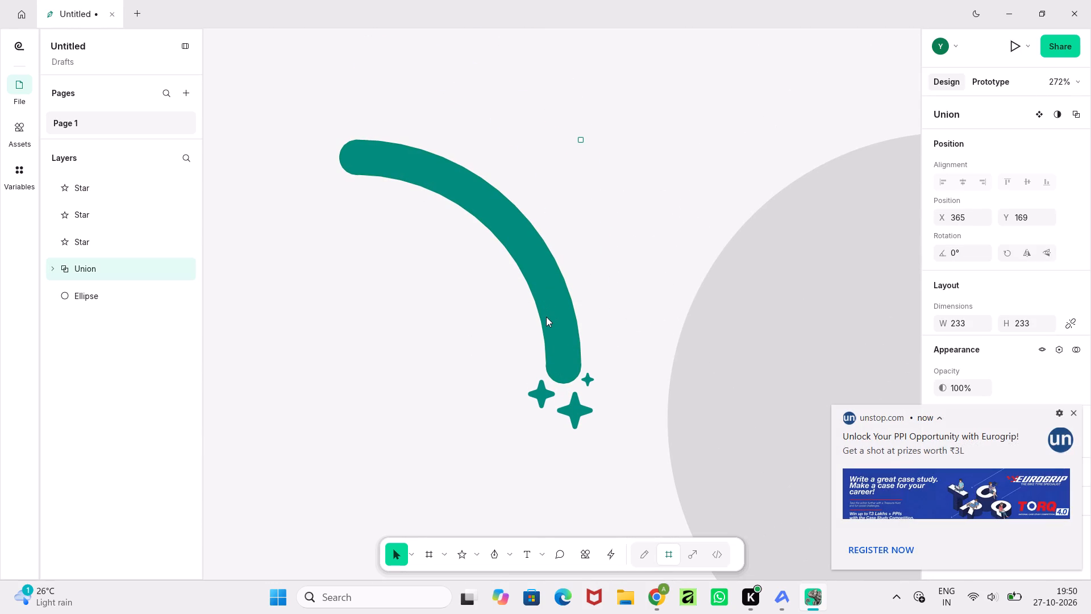
shift+click(539, 389)
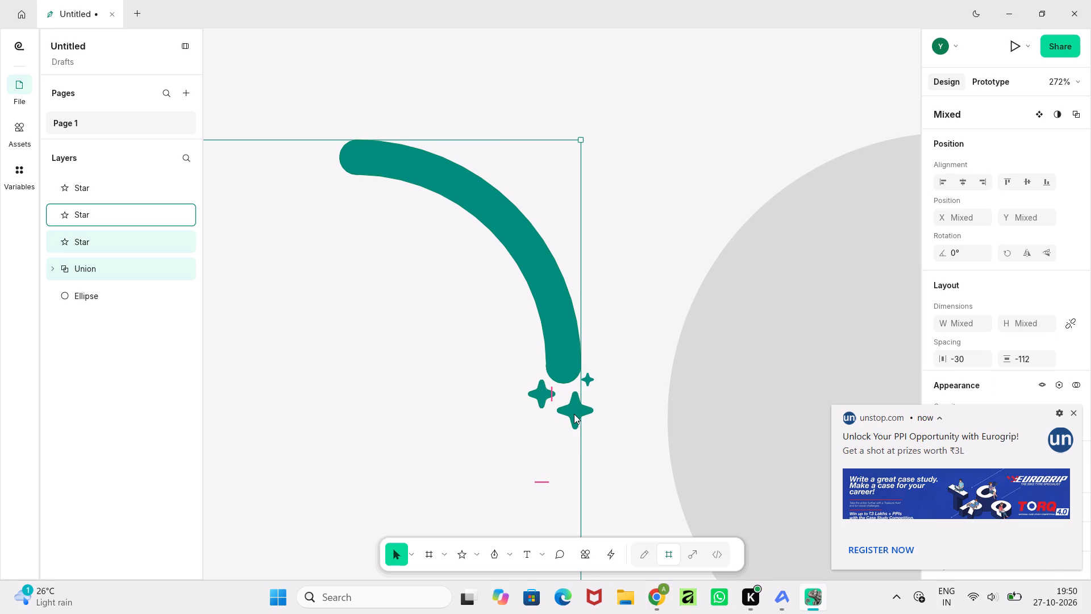
shift+click(574, 414)
shift+click(589, 377)
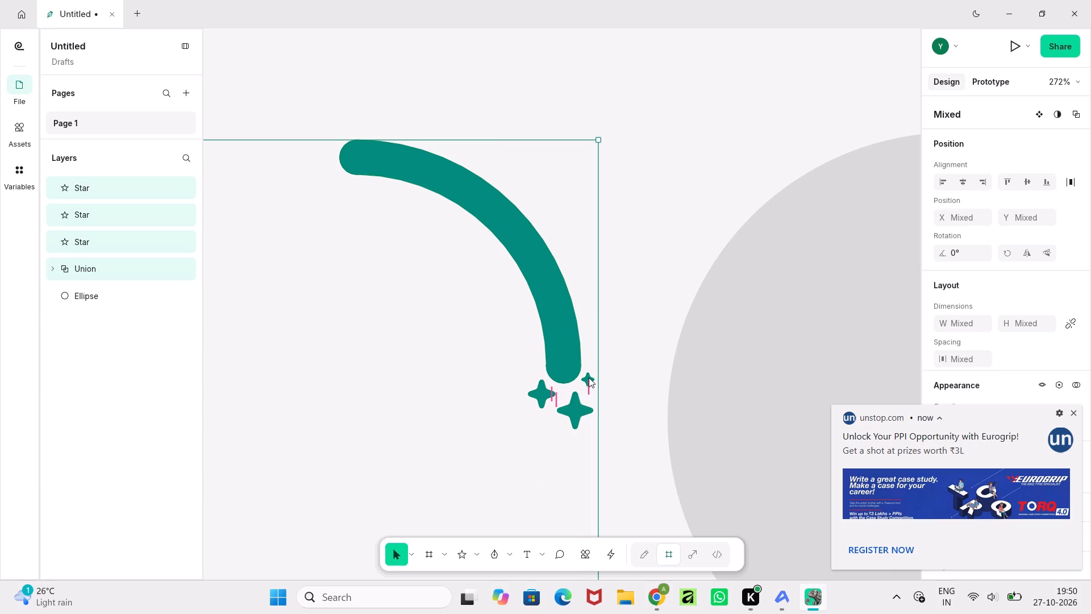
click(1075, 114)
click(1050, 138)
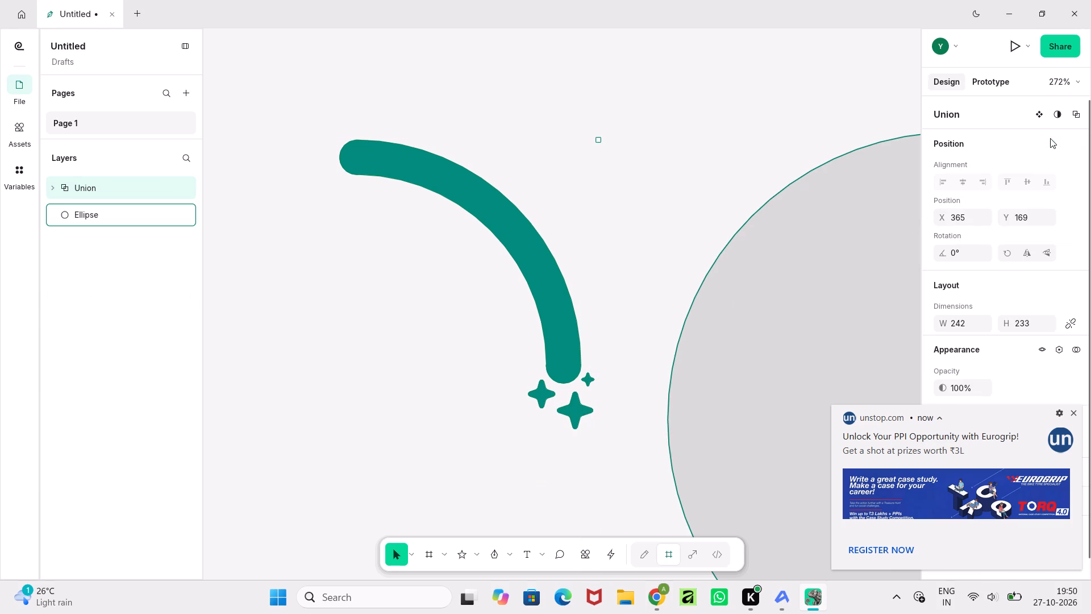
click(1074, 412)
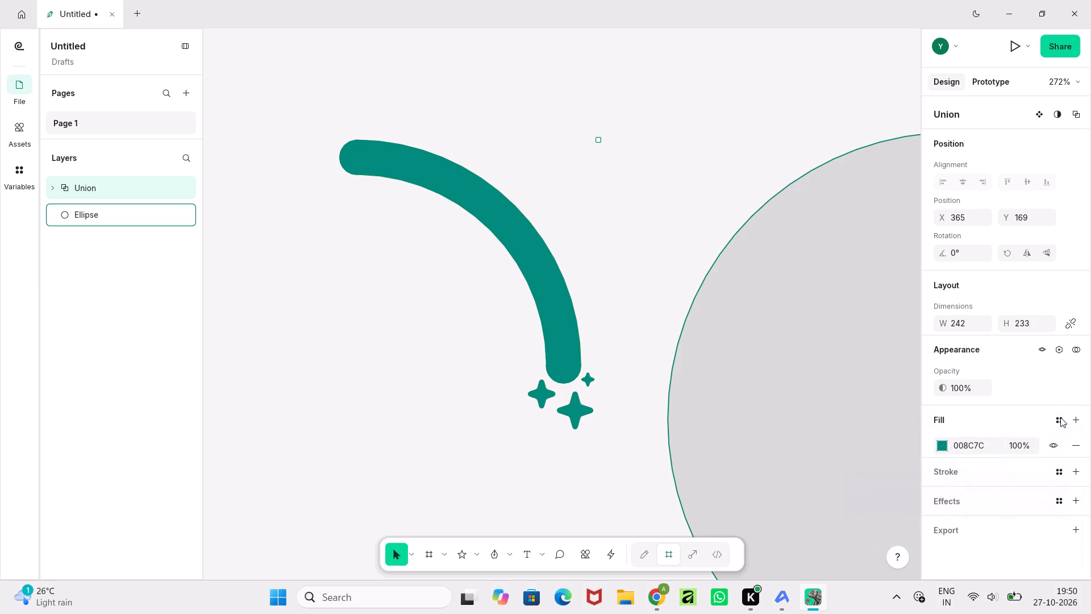
Move the grey circle behind the arc so it surrounds it, at about X 337, Y 137, and deselect it.
ctrl+scroll(566, 314, down, 3)
ctrl+scroll(663, 371, down, 1)
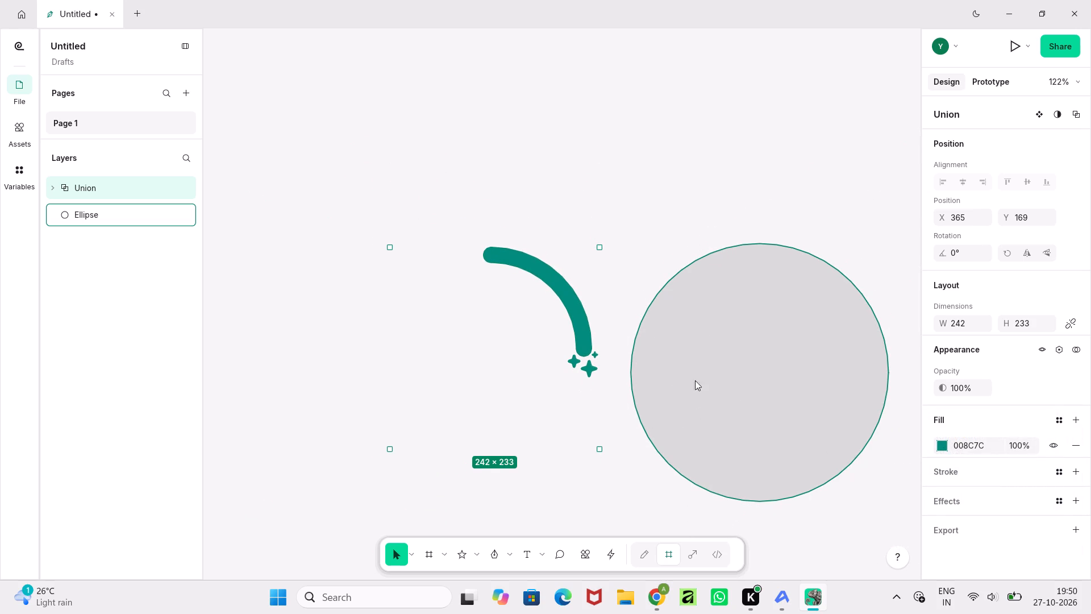
click(736, 388)
drag(748, 397, 522, 370)
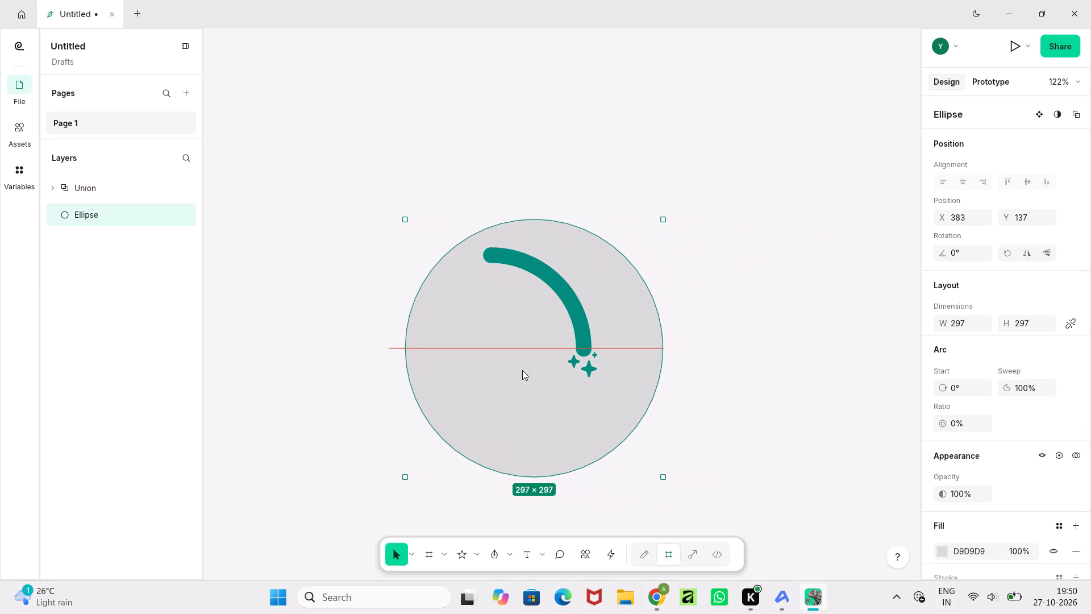
drag(522, 370, 490, 375)
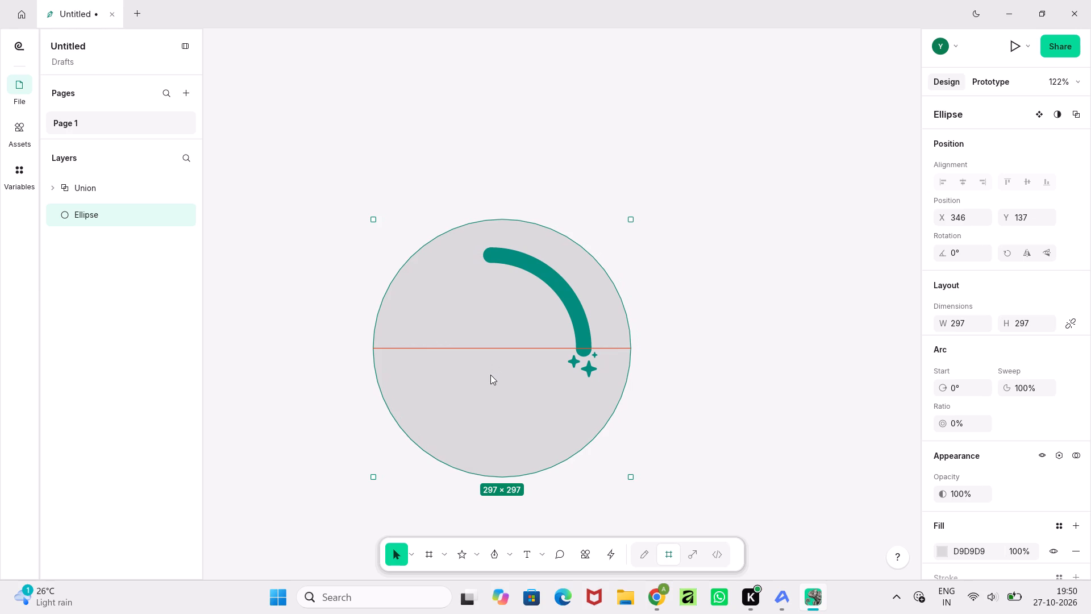
drag(490, 375, 486, 374)
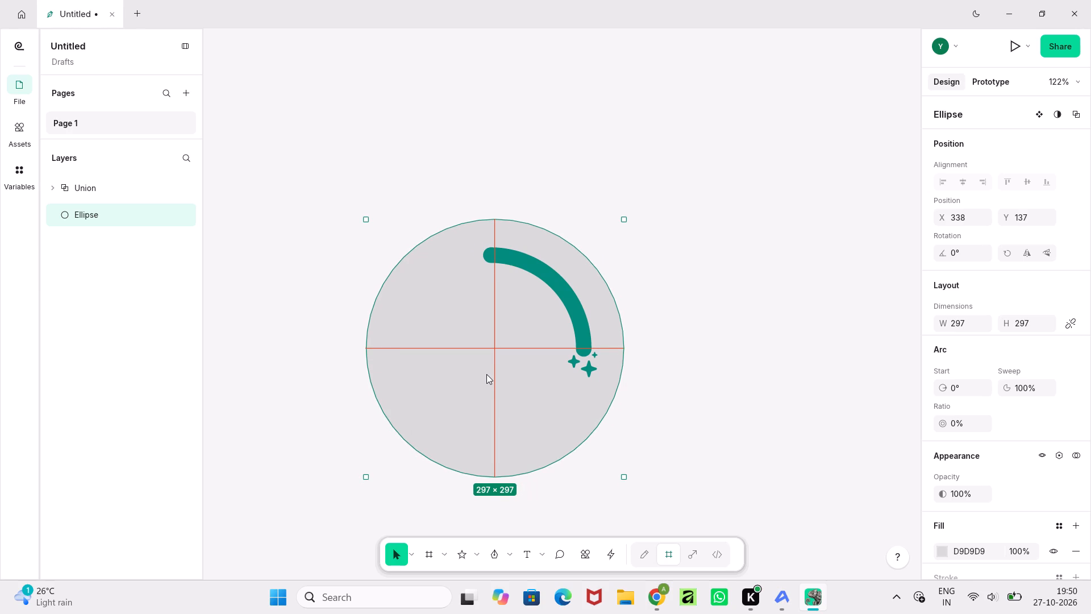
drag(486, 374, 482, 373)
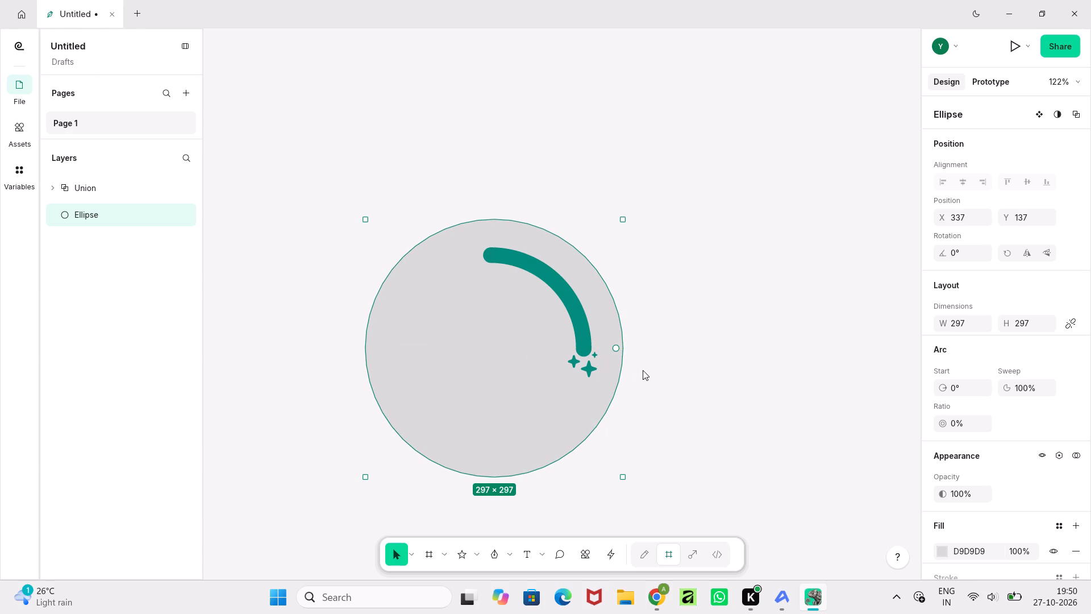
click(656, 374)
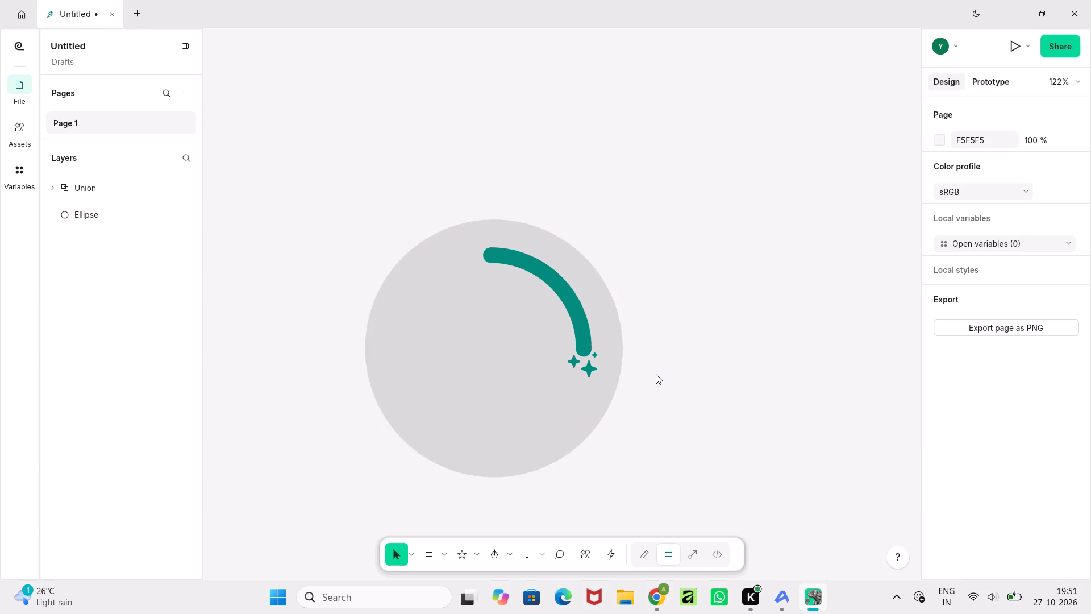
Duplicate the grey circle with its arc and place the copy directly below the original, with the arc at about X 366, Y 484.
ctrl+scroll(656, 374, down, 2)
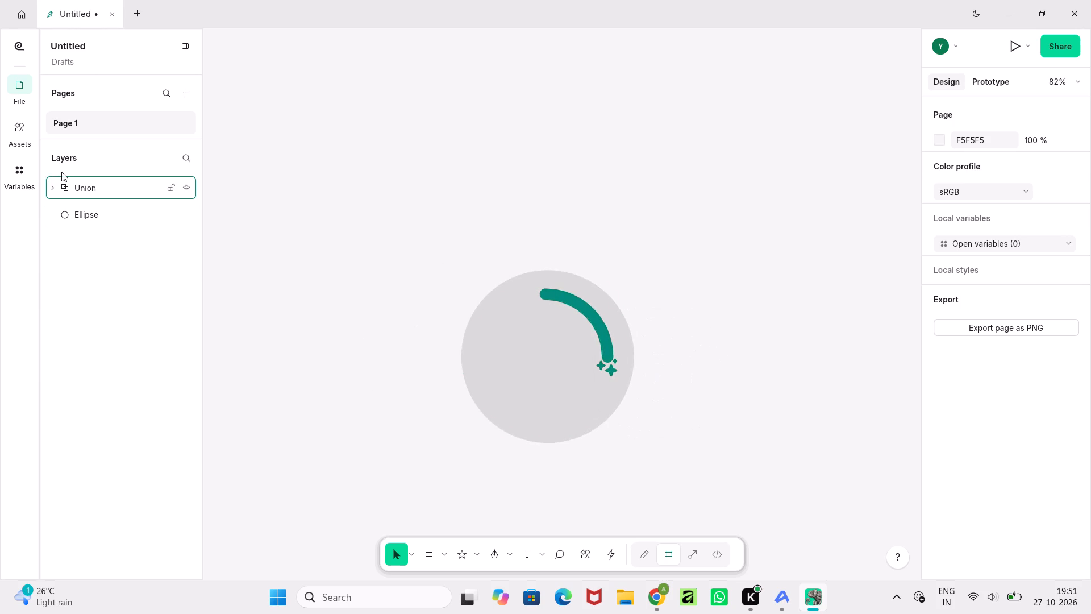
click(80, 181)
shift+click(80, 207)
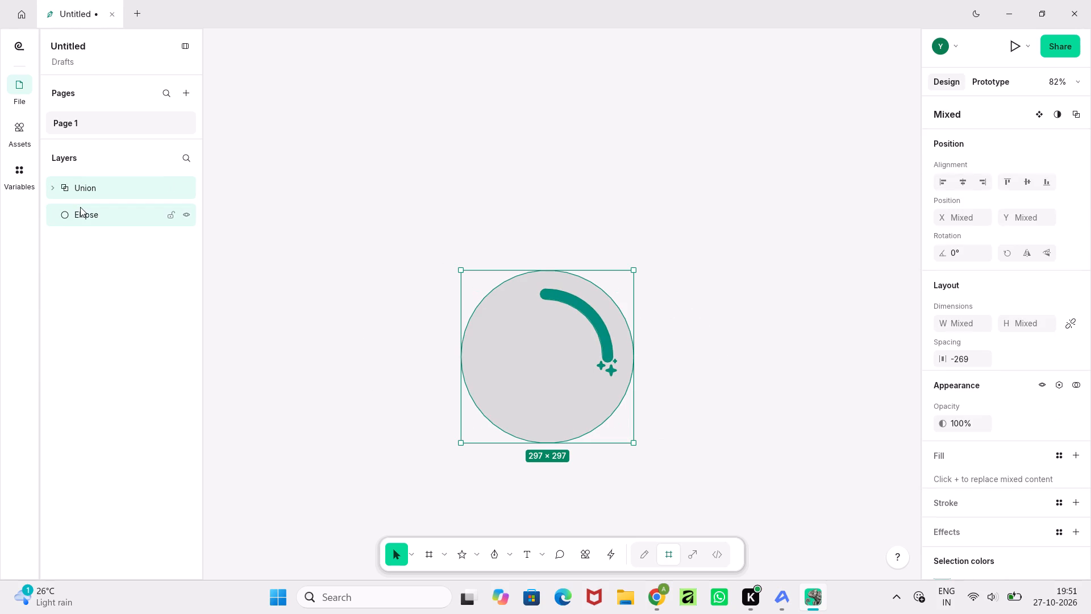
key(ctrl+c)
key(ctrl+v)
middle_drag(692, 415, 696, 308)
drag(565, 276, 567, 429)
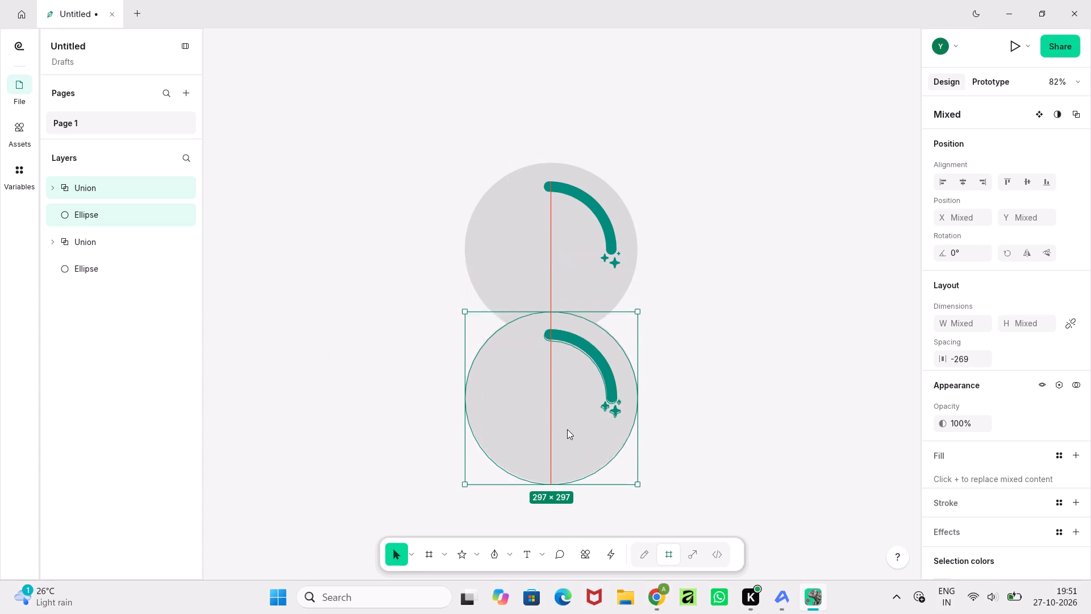
drag(567, 429, 567, 459)
Duplicate the second circle and arc and place the copy directly below as a third, with the arc at about X 365, Y 797.
middle_drag(722, 429, 722, 425)
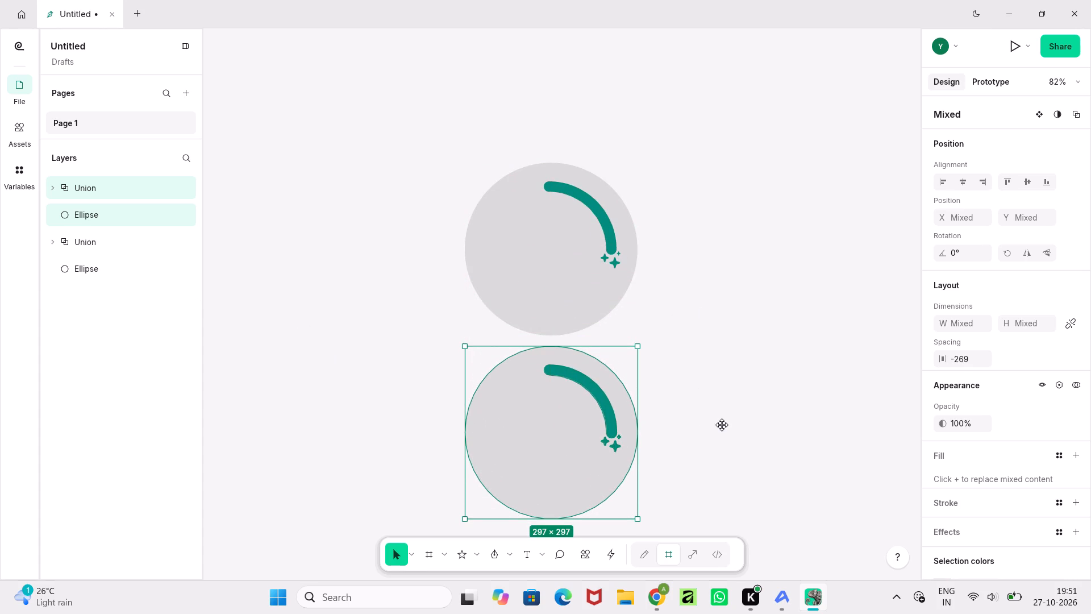
middle_drag(722, 425, 717, 312)
key(ctrl+c)
key(ctrl+v)
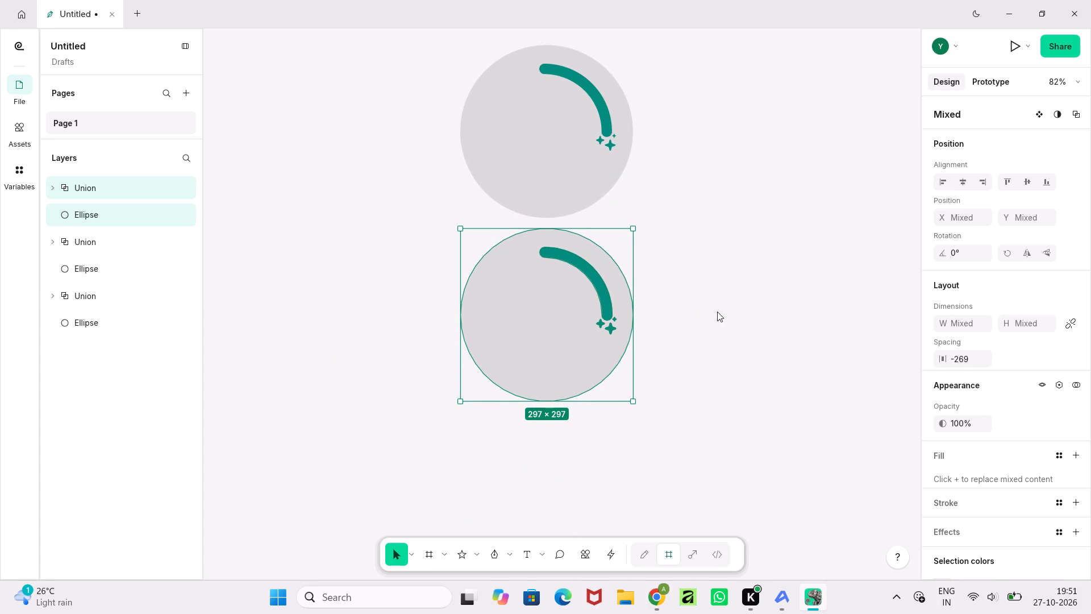
drag(526, 350, 528, 539)
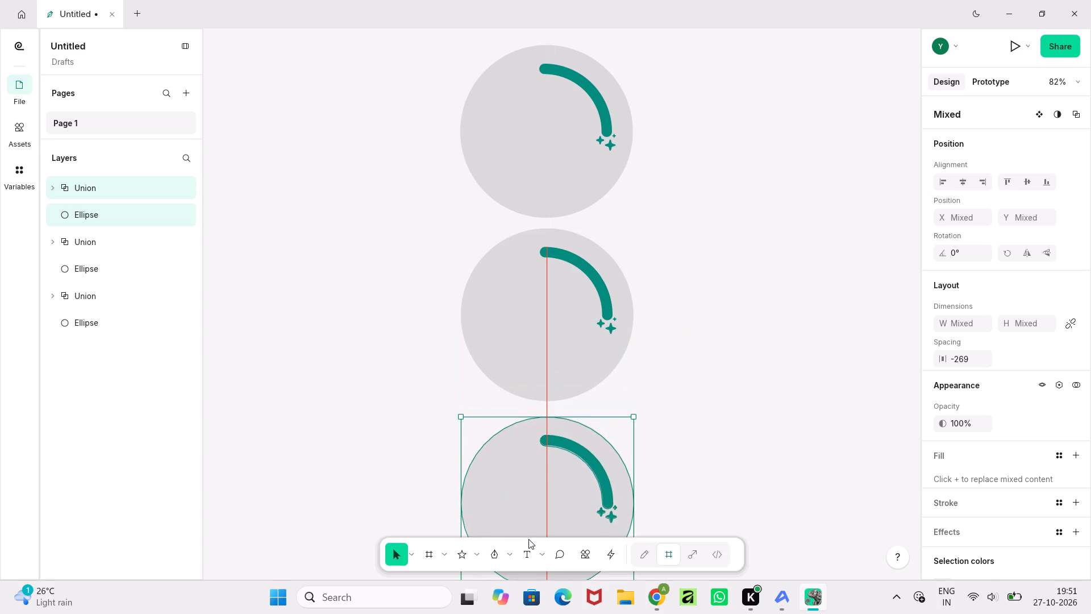
drag(528, 539, 523, 532)
Duplicate the third circle and arc, place the copy directly below with its arc at about X 365, Y 1117, and deselect.
middle_drag(702, 471, 702, 209)
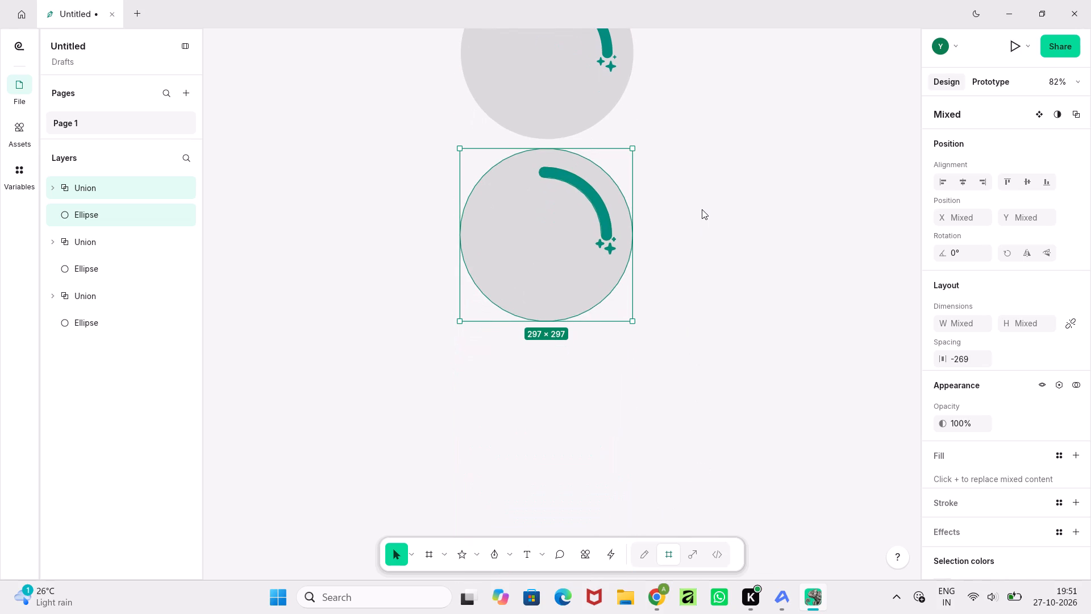
key(ctrl+c)
key(ctrl+v)
drag(551, 263, 548, 449)
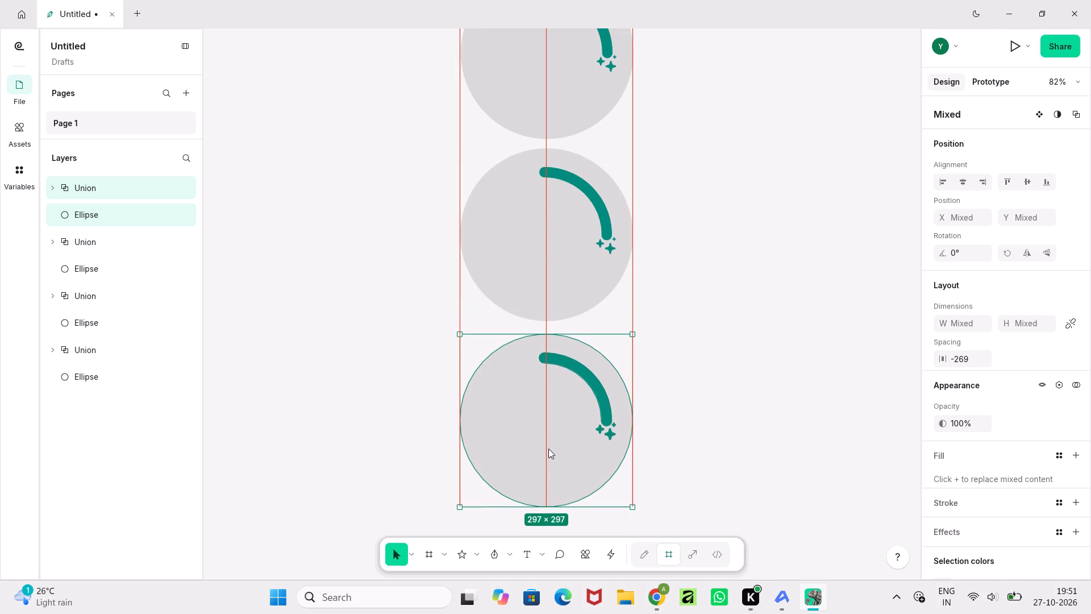
drag(548, 449, 548, 449)
click(778, 360)
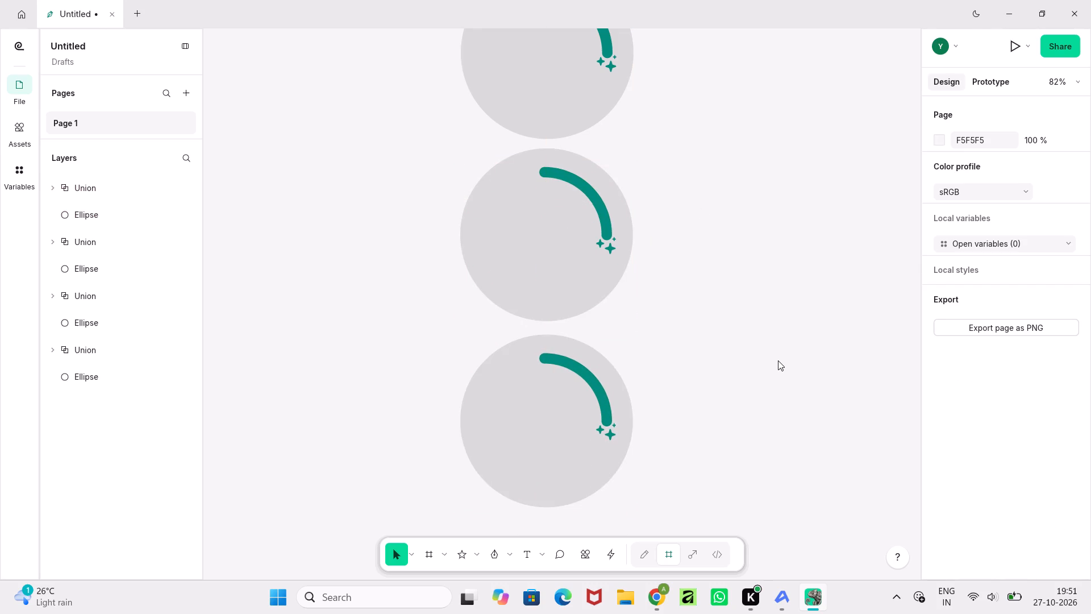
Rotate the arc-and-stars shape in the second circle to -90°.
ctrl+scroll(751, 279, up, 3)
ctrl+scroll(751, 279, down, 4)
middle_drag(751, 279, 722, 485)
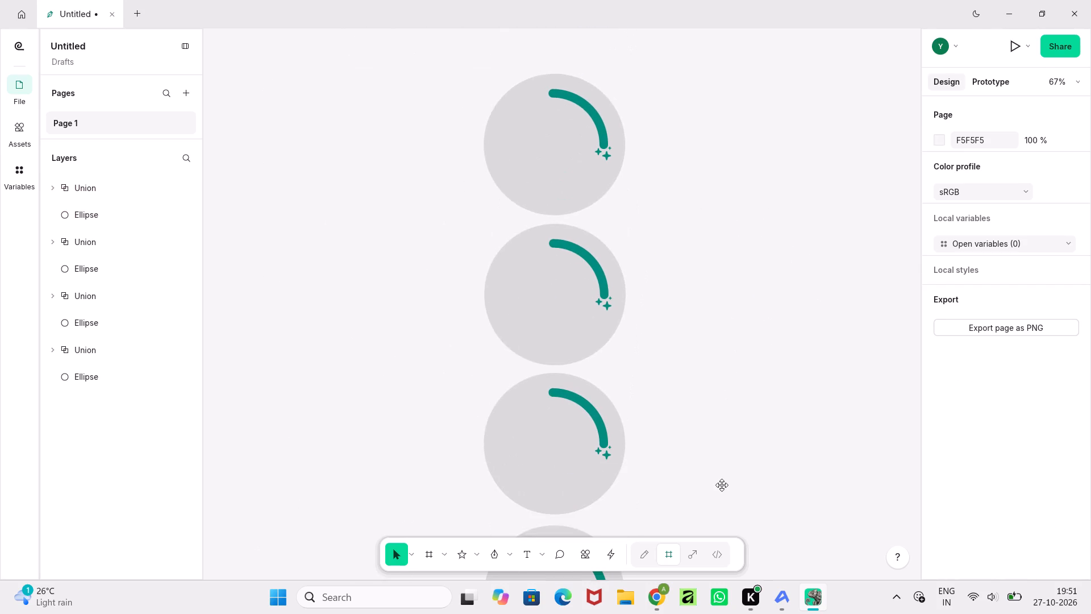
middle_drag(722, 485, 722, 486)
click(595, 275)
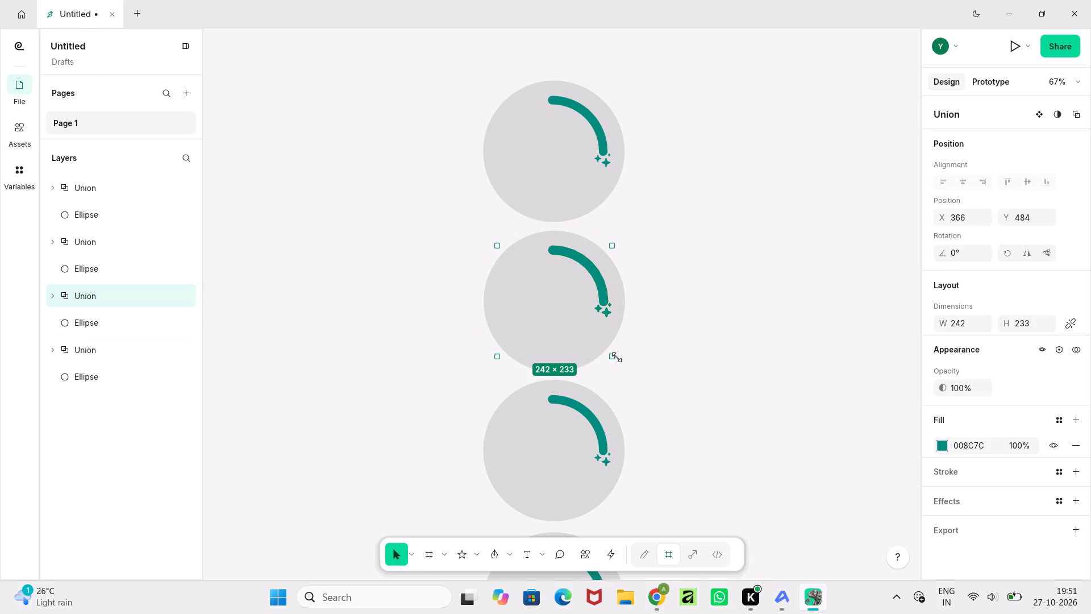
shift+drag(619, 358, 597, 392)
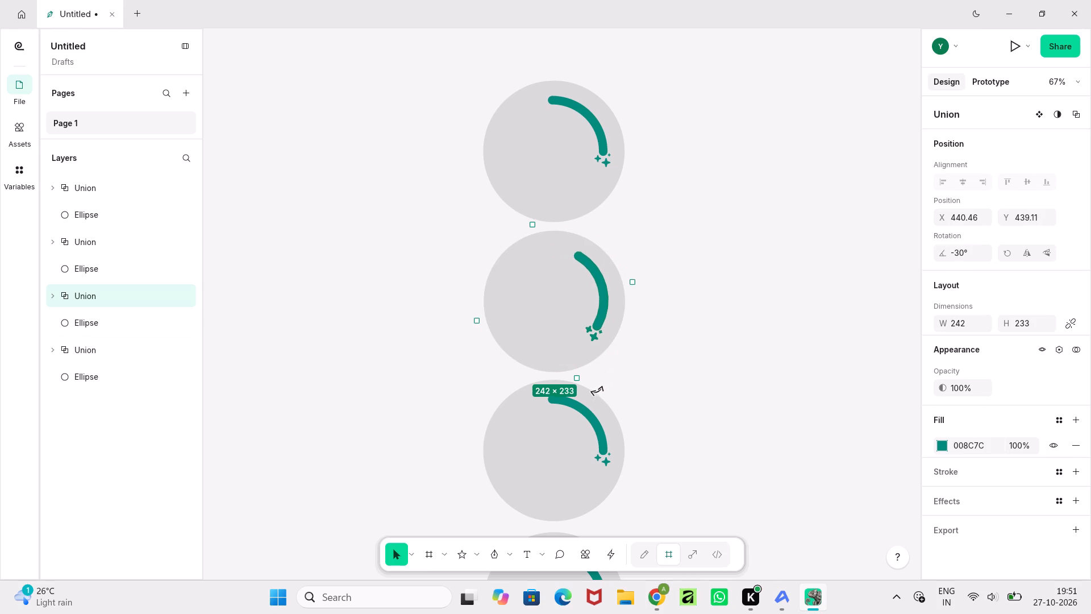
shift+drag(597, 392, 500, 417)
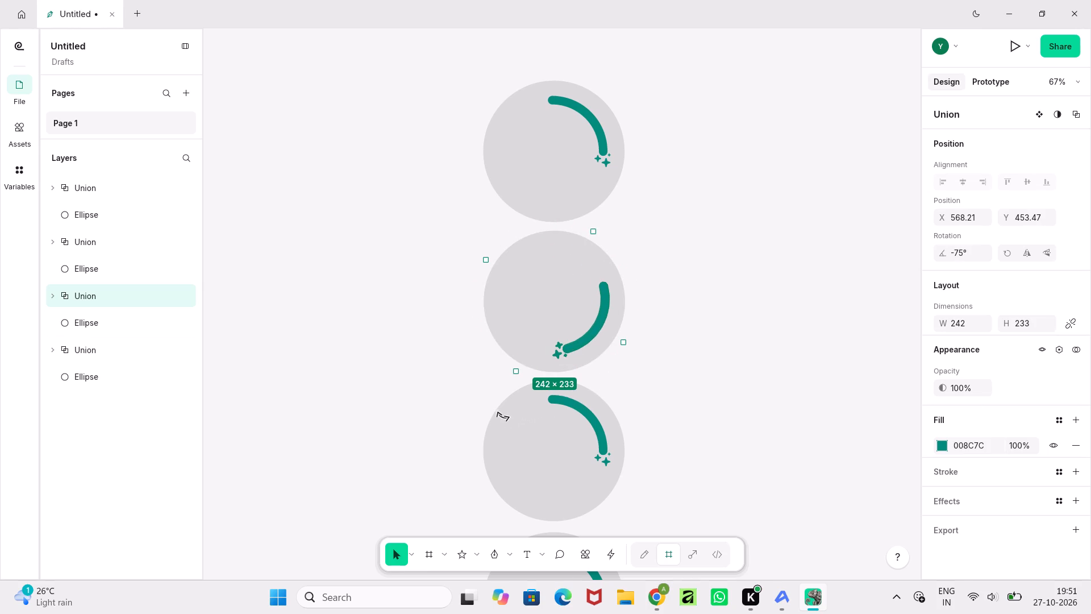
shift+drag(500, 417, 478, 409)
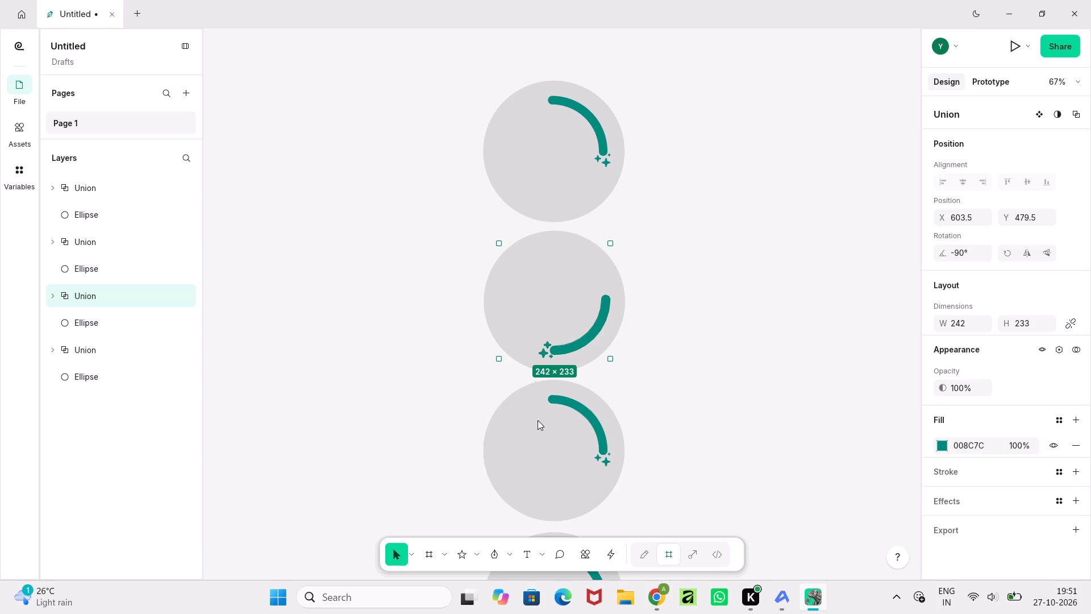
Rotate the arc-and-stars shape in the third circle to 180°.
middle_drag(684, 403, 706, 252)
click(612, 272)
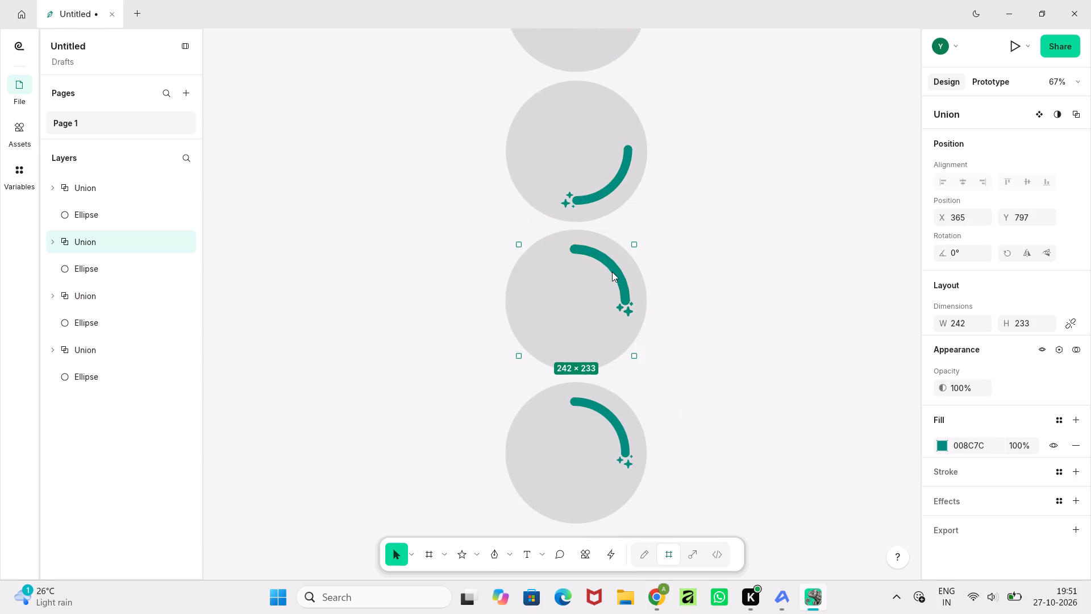
shift+drag(638, 361, 586, 414)
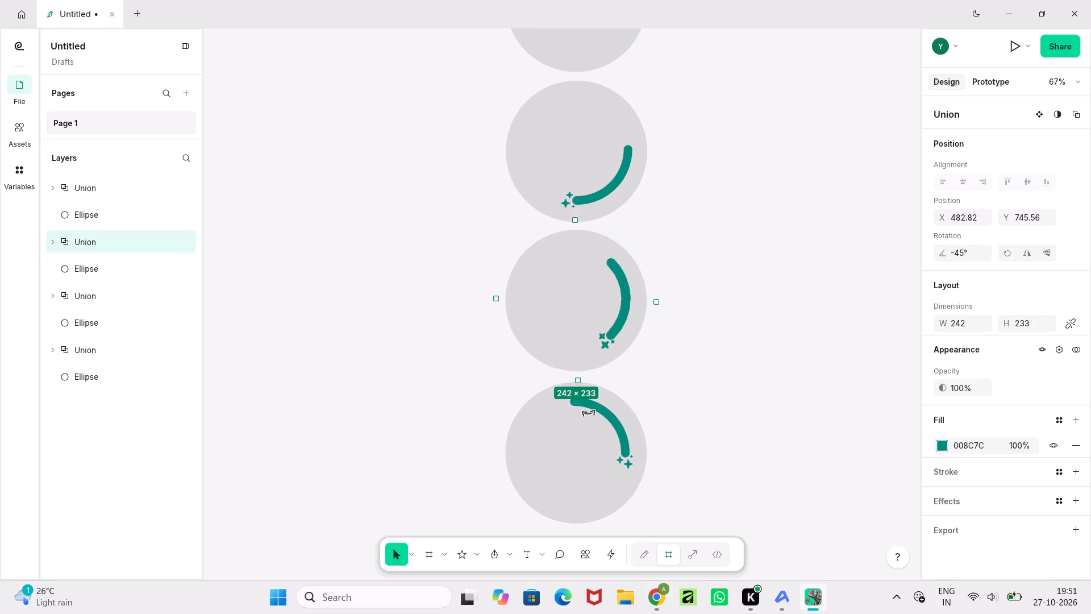
shift+drag(586, 414, 493, 228)
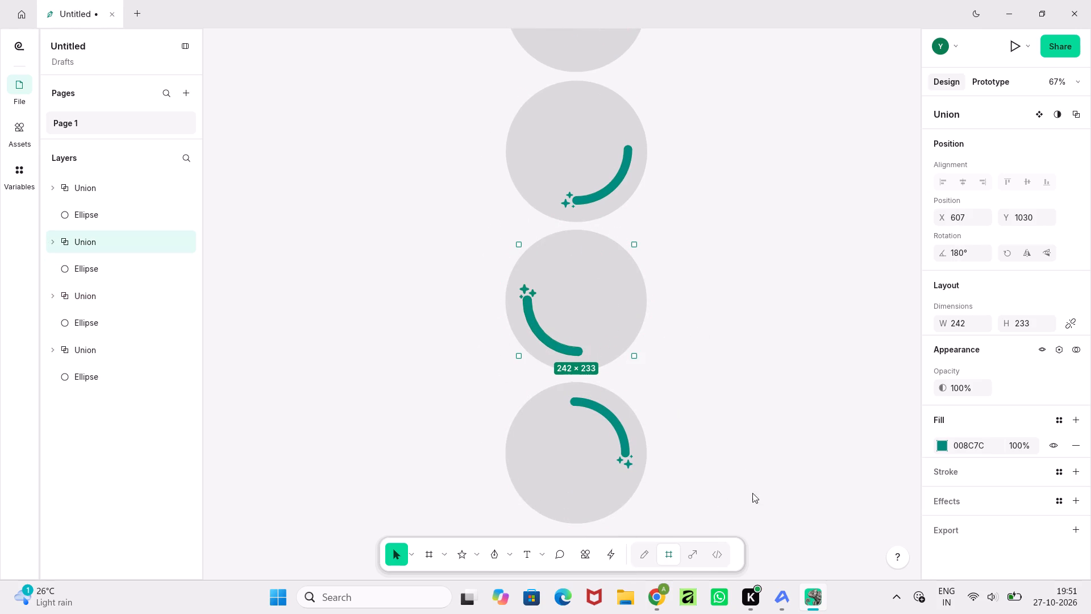
Rotate the arc-and-stars shape in the fourth circle to 90° and deselect it.
middle_drag(740, 458, 753, 391)
click(634, 369)
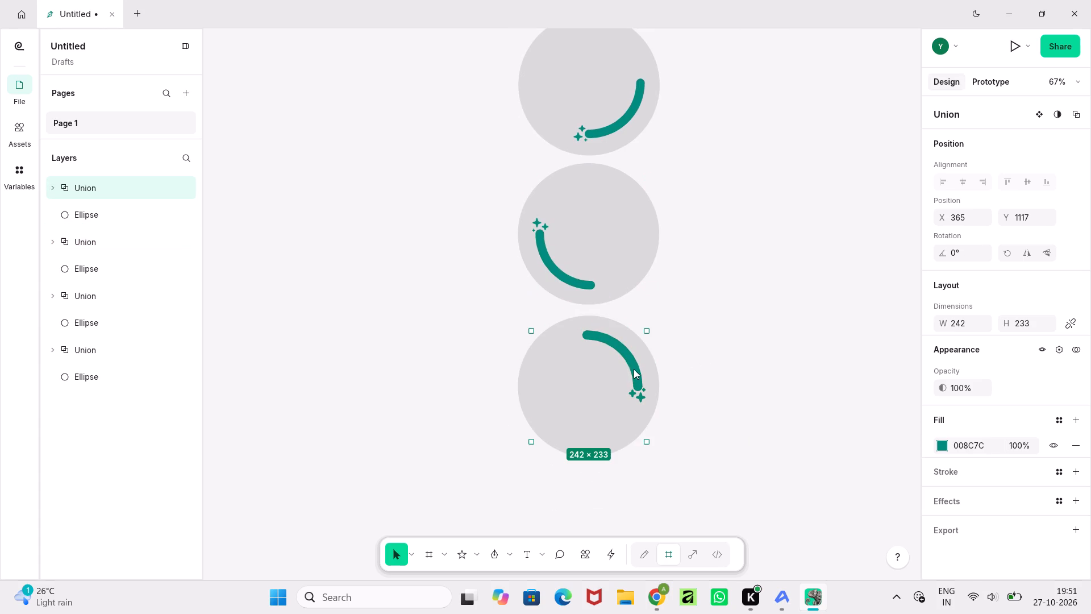
shift+drag(653, 451, 484, 339)
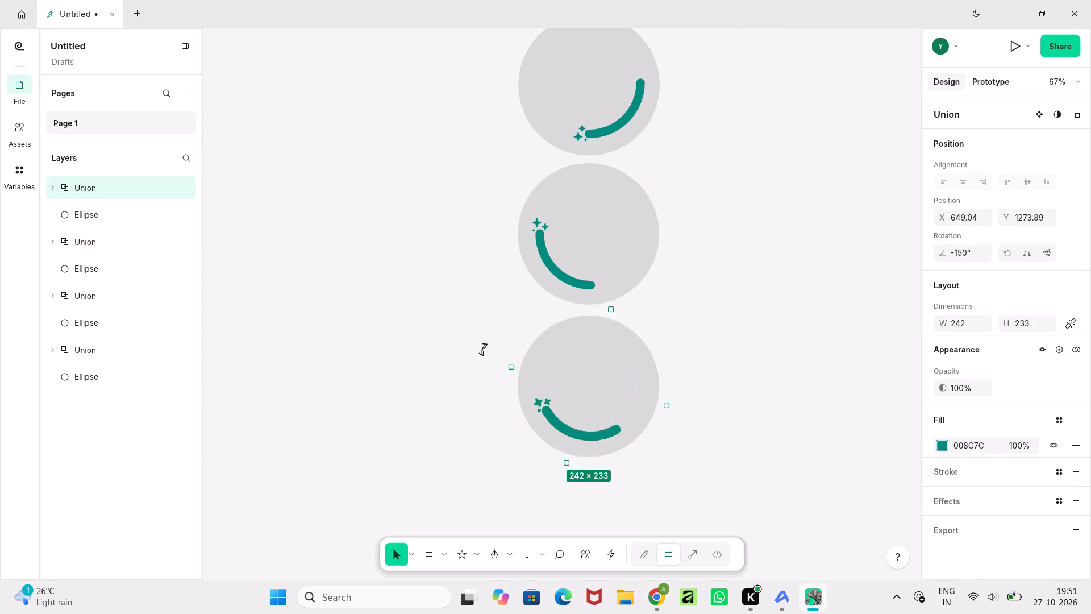
shift+drag(484, 339, 656, 281)
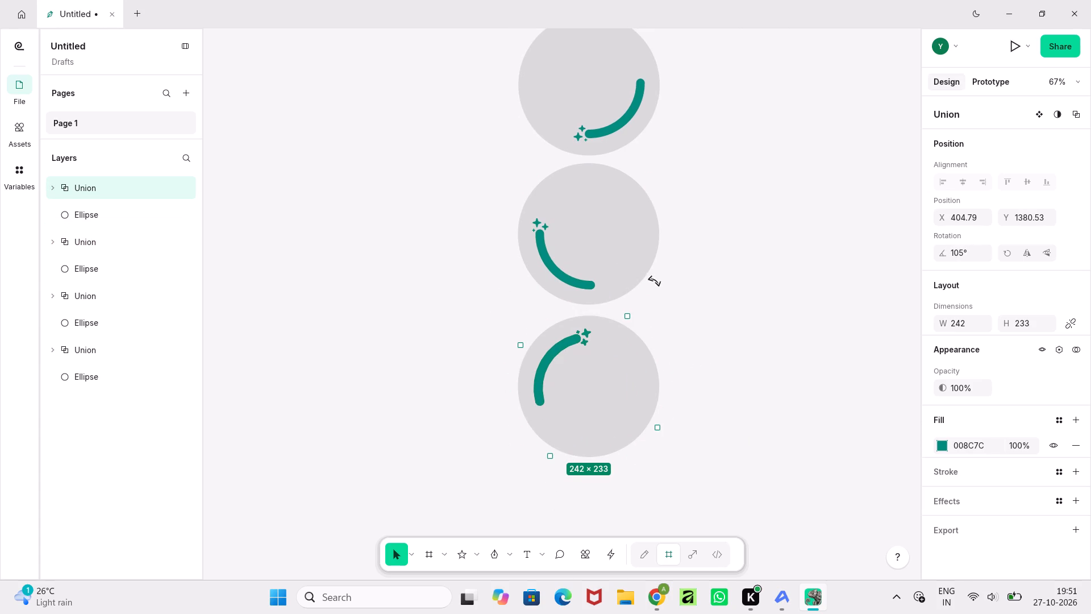
shift+drag(656, 281, 674, 289)
click(754, 313)
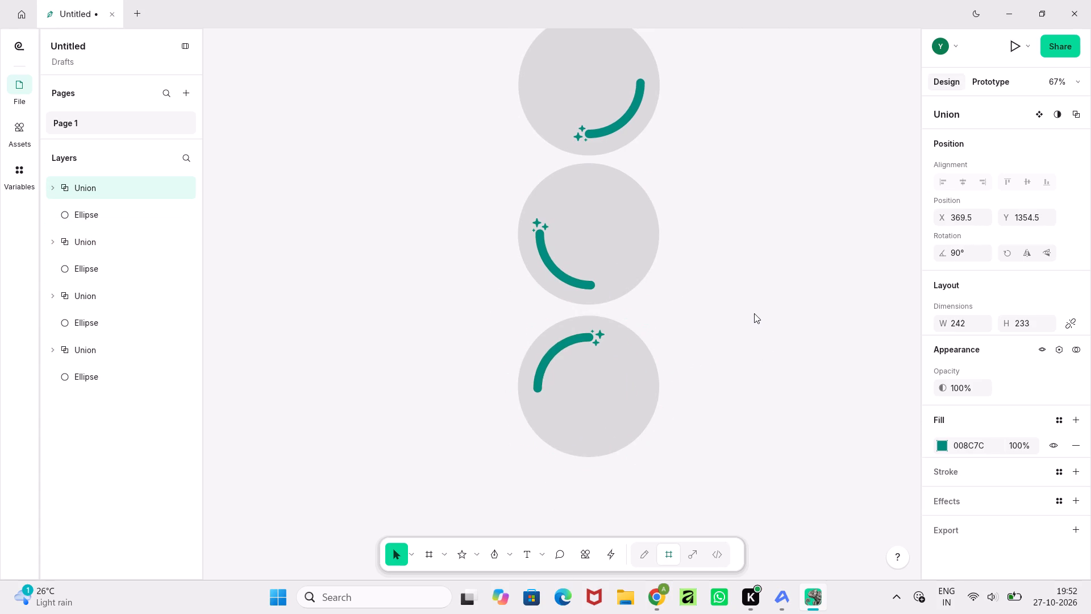
Switch from design to prototype editing for the column of four circles.
middle_drag(763, 243, 754, 442)
ctrl+scroll(750, 366, down, 3)
middle_drag(750, 366, 717, 285)
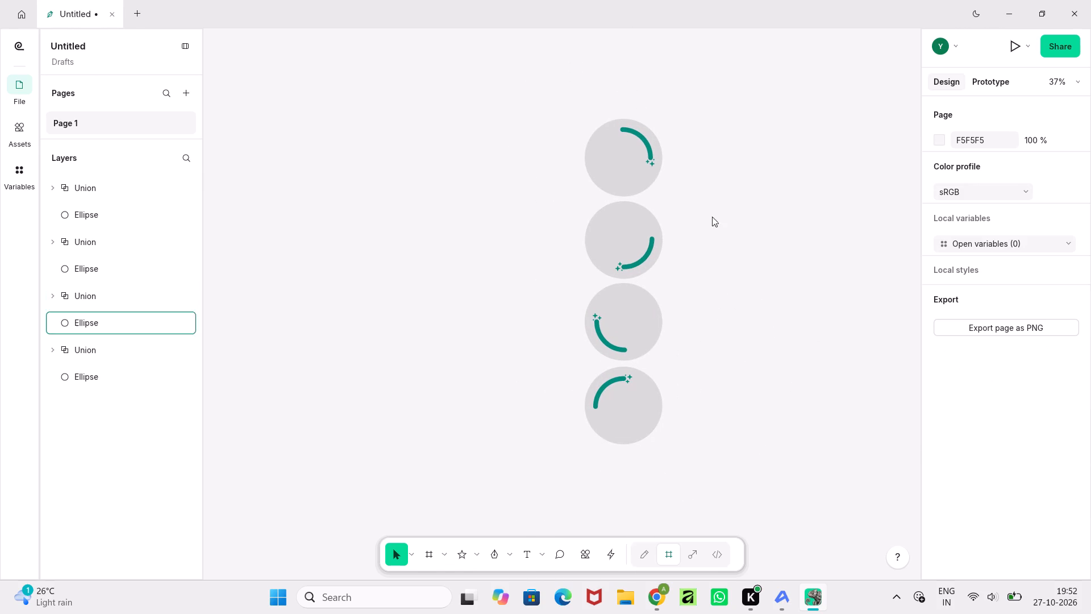
click(993, 84)
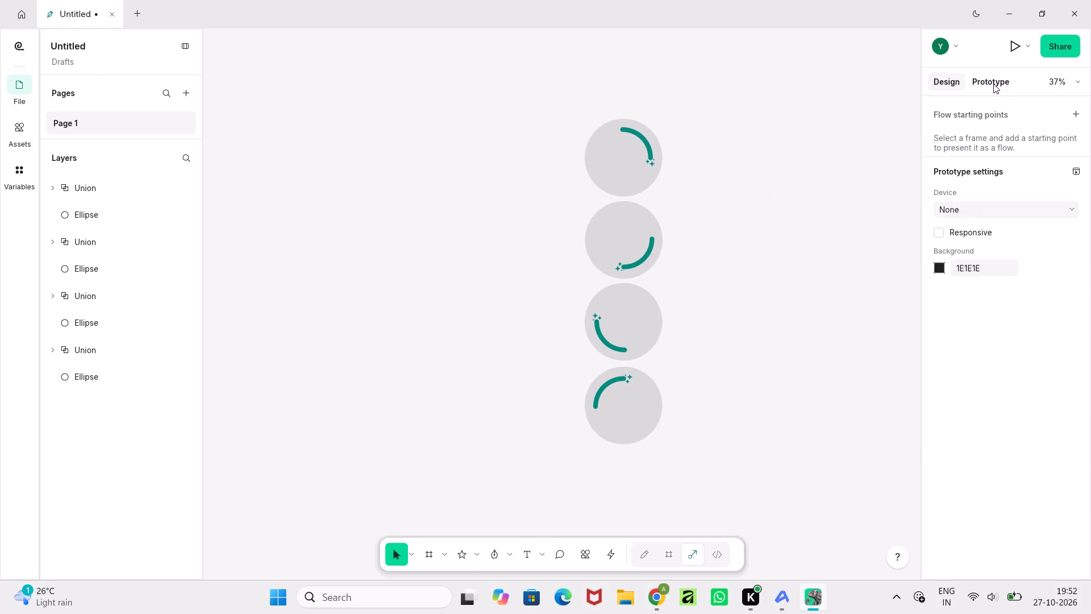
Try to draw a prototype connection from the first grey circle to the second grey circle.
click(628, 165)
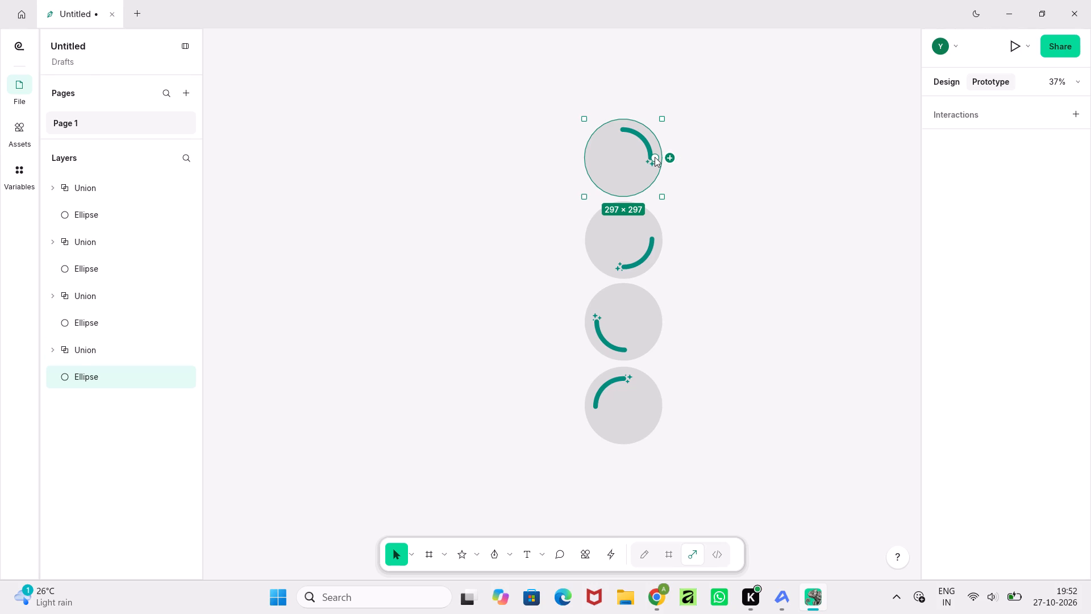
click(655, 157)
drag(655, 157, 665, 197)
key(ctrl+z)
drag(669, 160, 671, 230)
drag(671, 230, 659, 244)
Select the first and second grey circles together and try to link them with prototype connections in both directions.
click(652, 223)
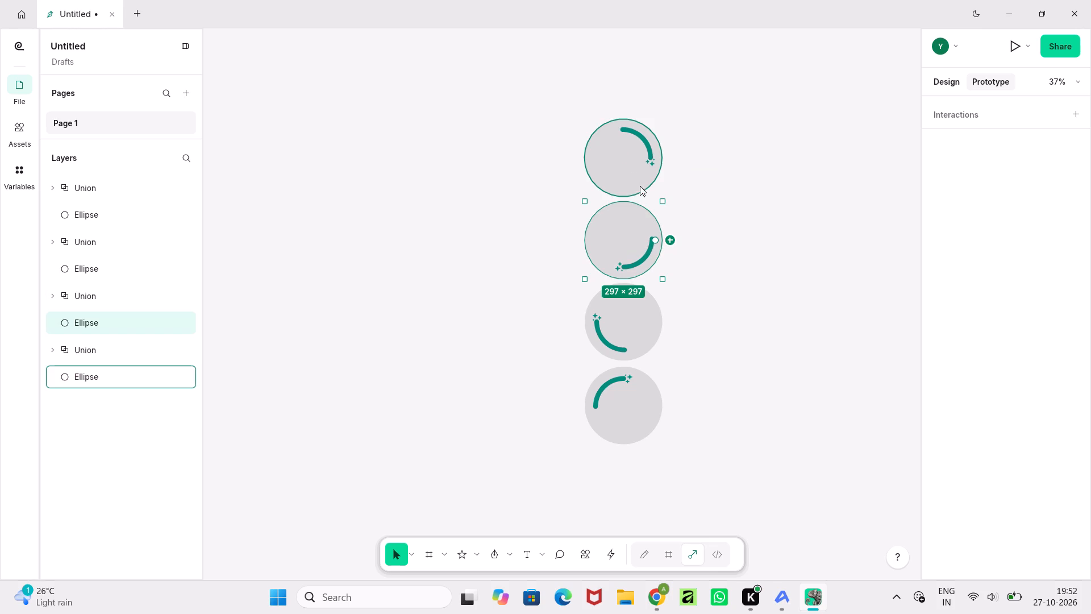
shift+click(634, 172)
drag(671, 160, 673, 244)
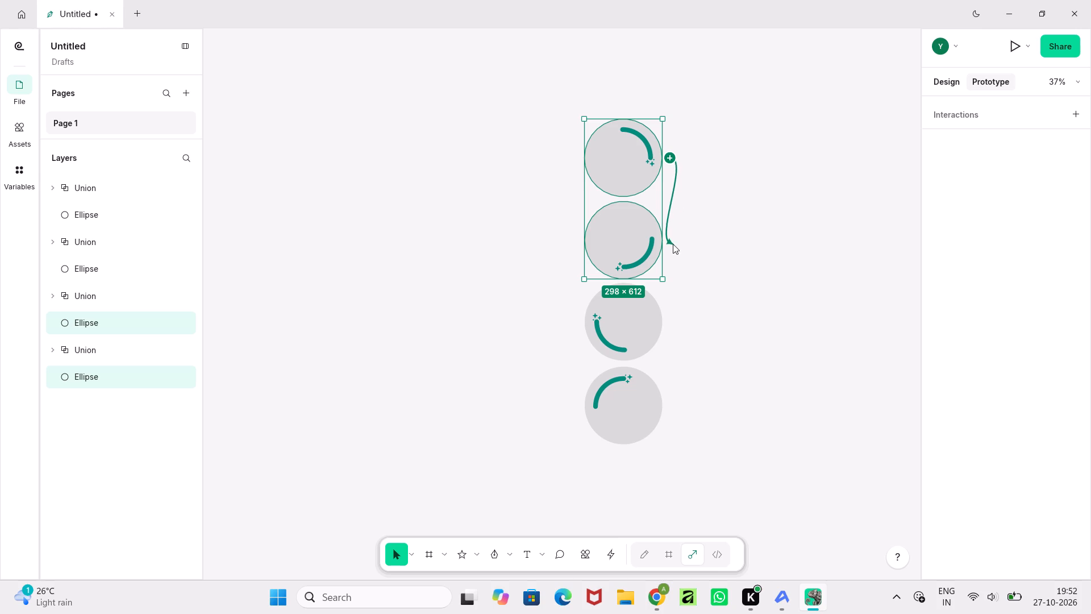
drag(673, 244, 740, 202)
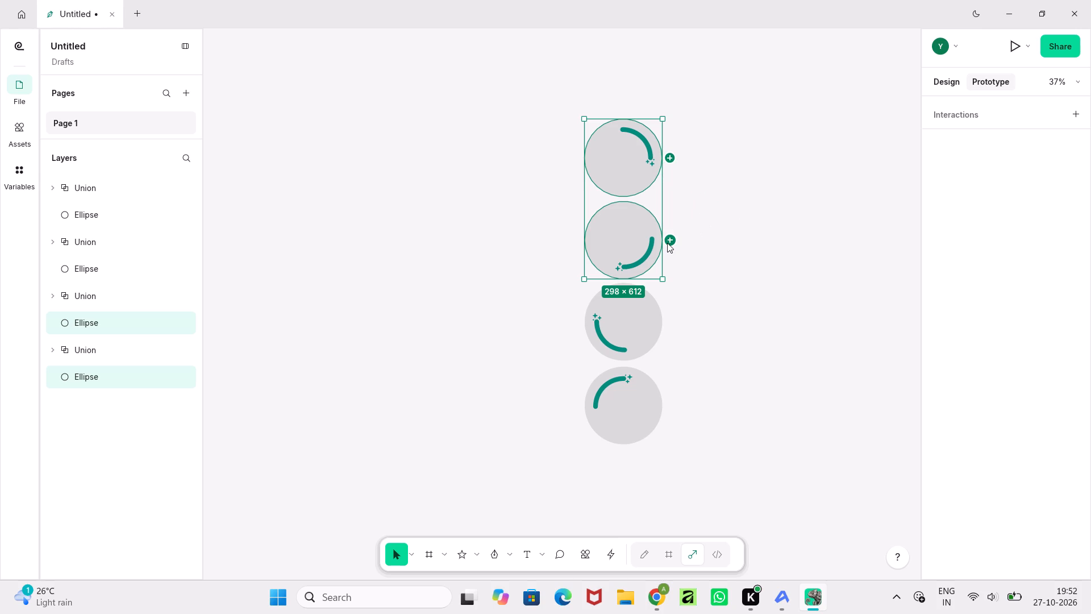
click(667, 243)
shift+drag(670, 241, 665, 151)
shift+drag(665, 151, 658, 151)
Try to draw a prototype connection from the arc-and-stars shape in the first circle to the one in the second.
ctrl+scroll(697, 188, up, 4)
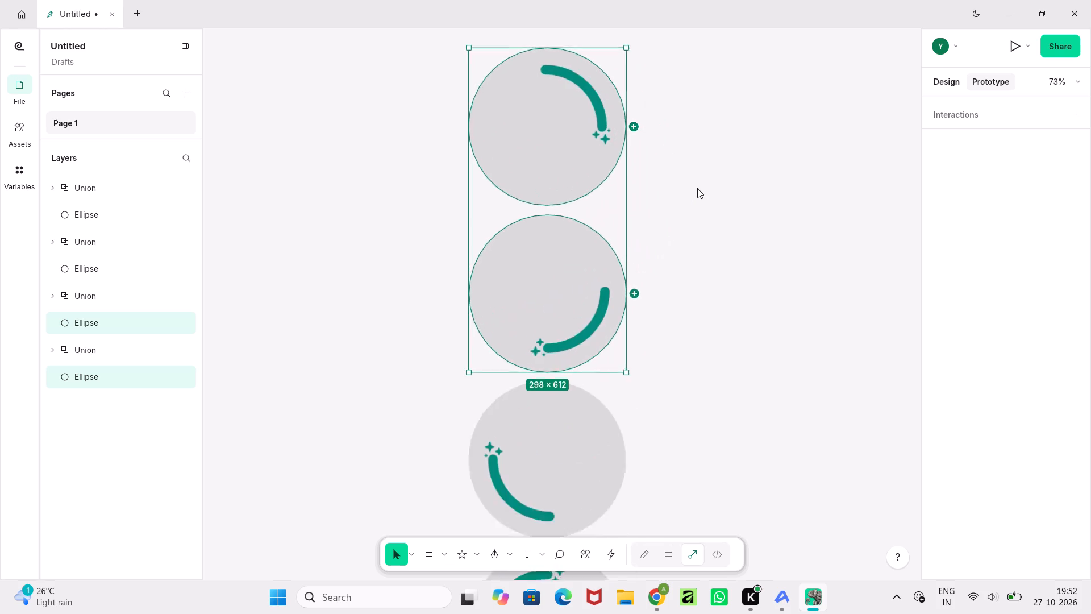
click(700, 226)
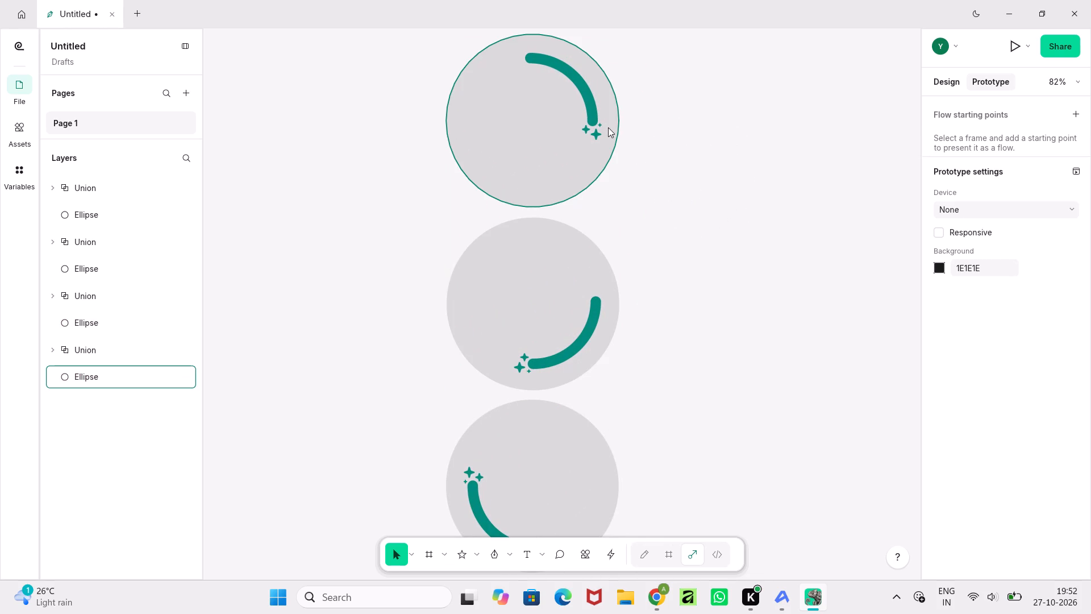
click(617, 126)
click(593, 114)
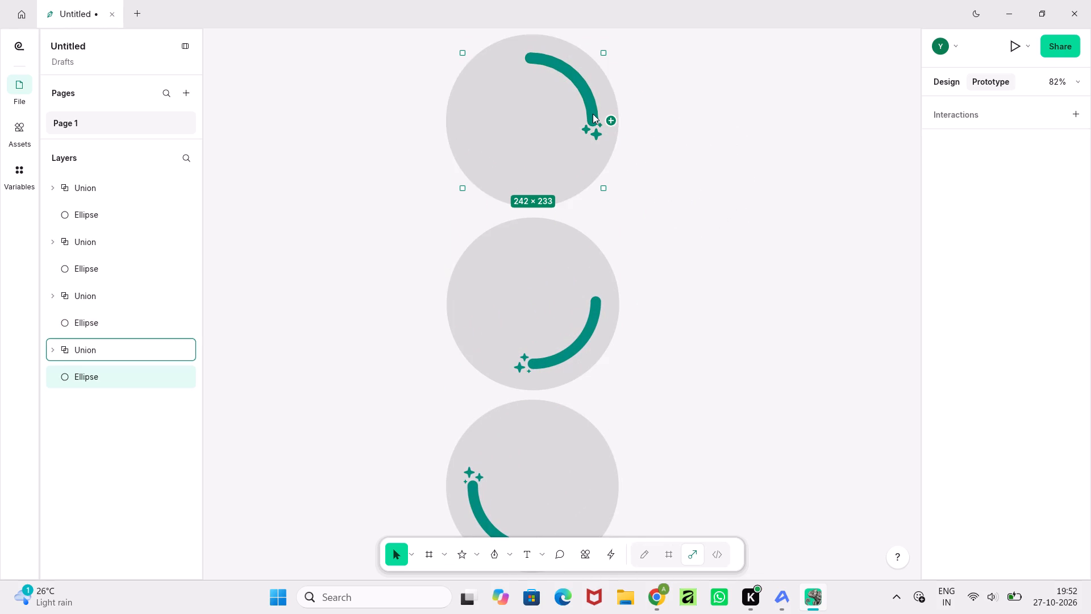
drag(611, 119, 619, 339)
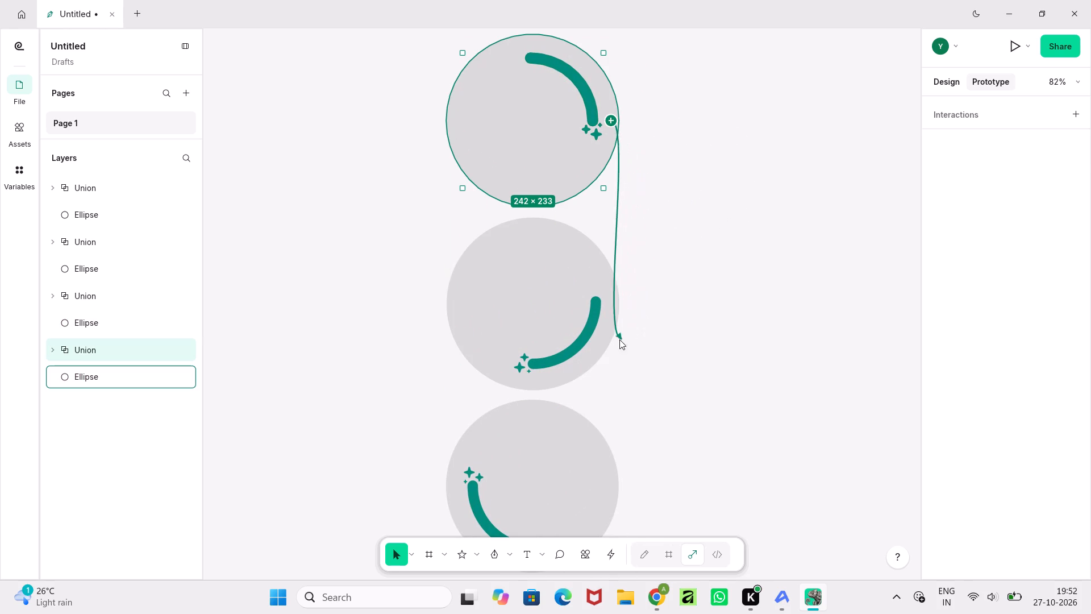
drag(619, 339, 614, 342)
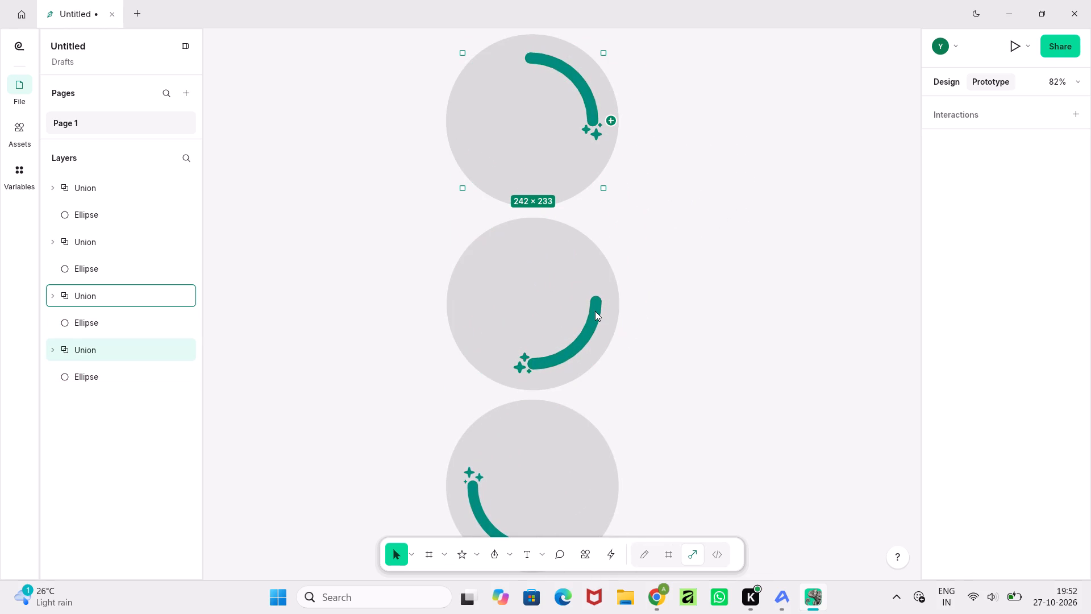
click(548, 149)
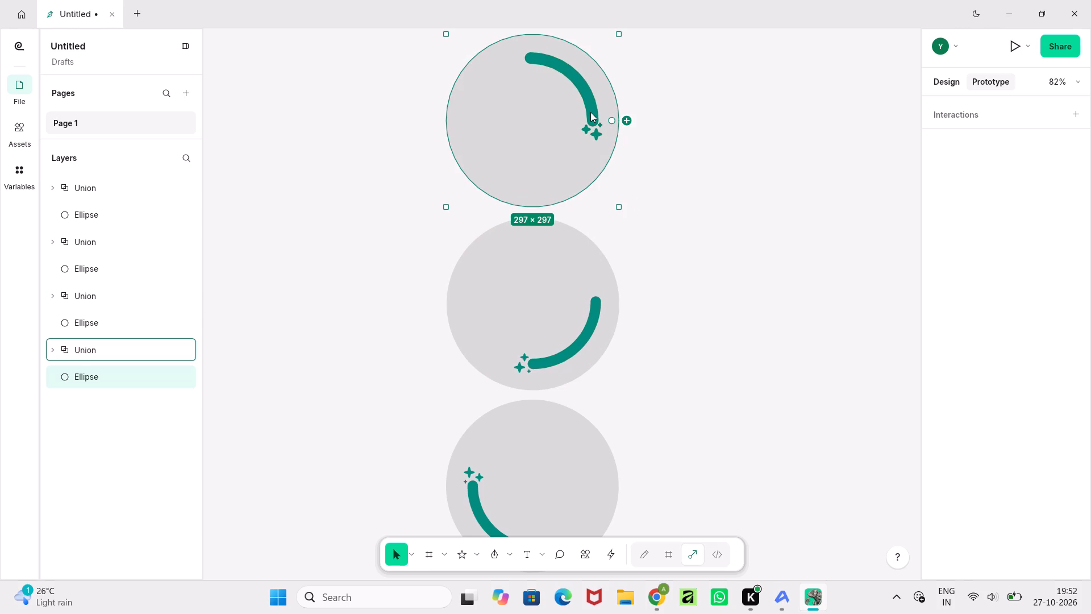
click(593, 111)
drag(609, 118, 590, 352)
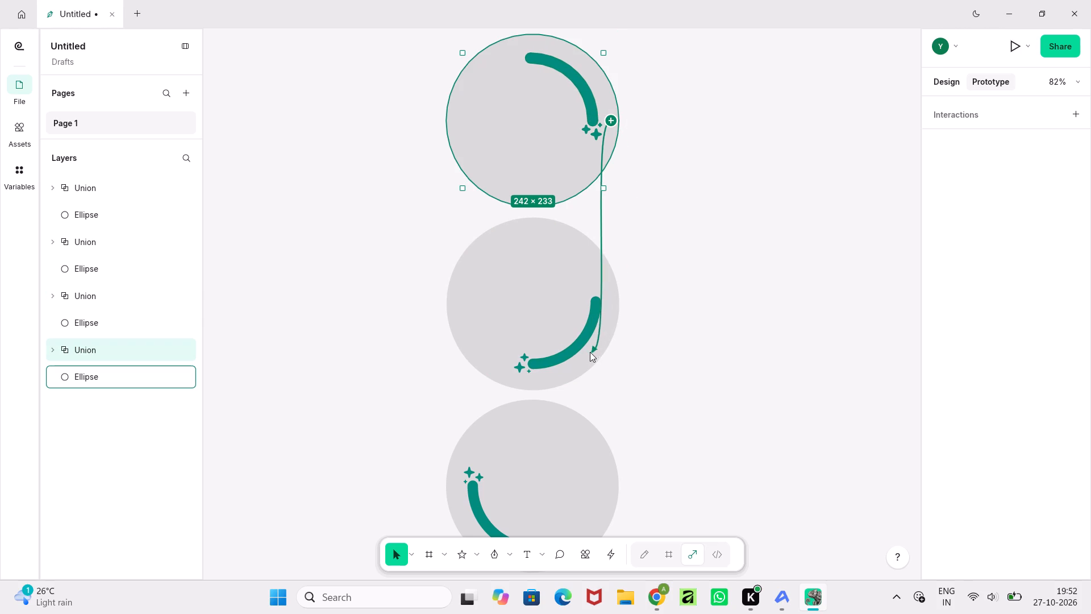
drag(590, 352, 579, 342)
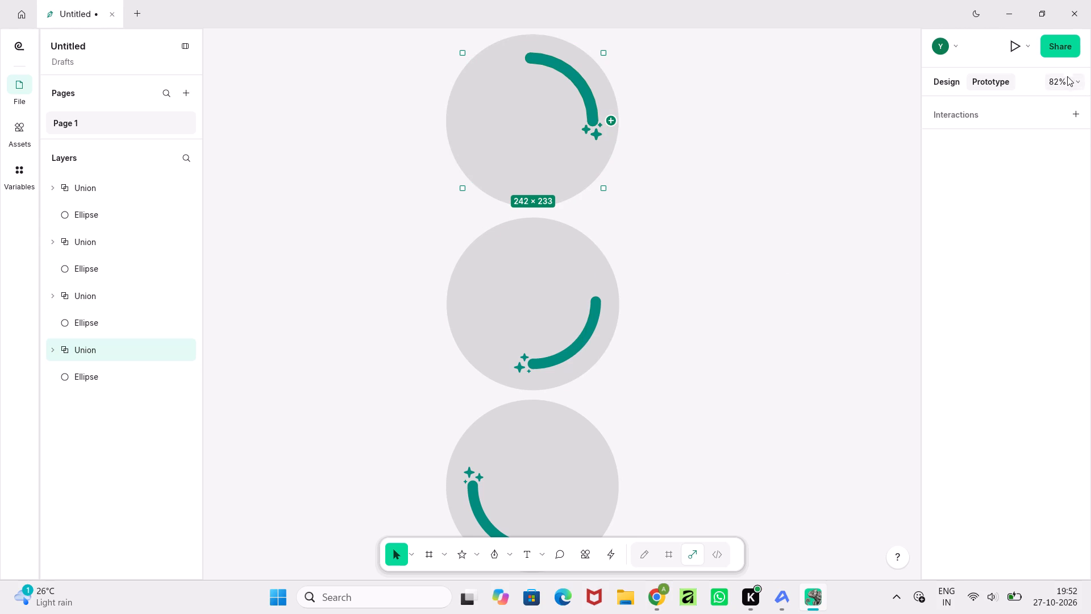
Add an On click, Back interaction to the arc-and-stars shape in the first circle.
click(1074, 111)
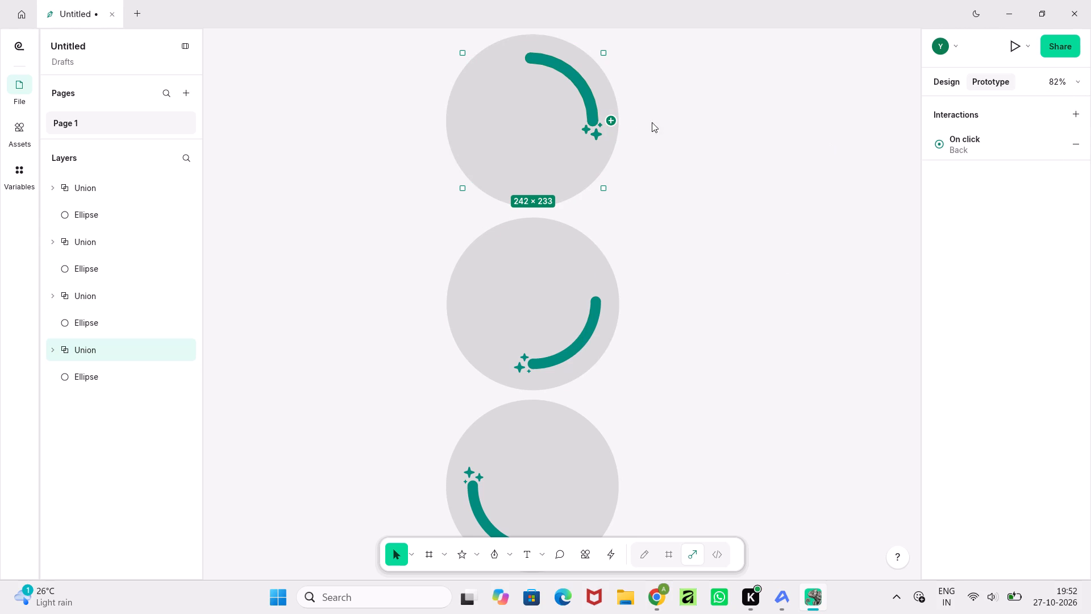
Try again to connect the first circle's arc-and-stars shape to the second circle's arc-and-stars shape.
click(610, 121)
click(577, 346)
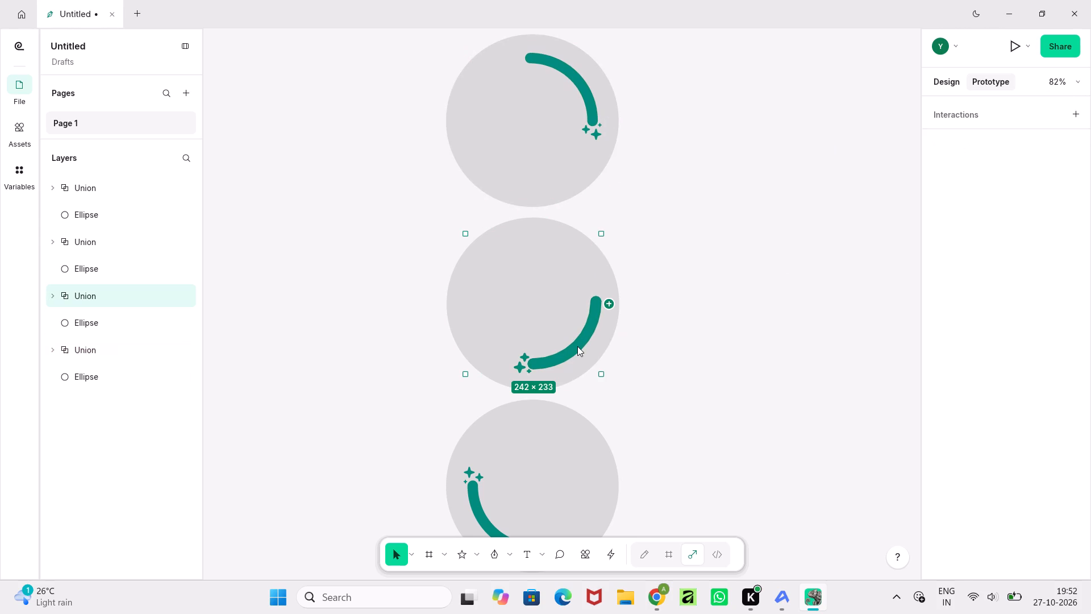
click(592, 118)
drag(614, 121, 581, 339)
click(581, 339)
Add an interaction with an After delay trigger of 1 ms to the arc-and-stars shape in the second circle.
click(1073, 114)
click(1001, 140)
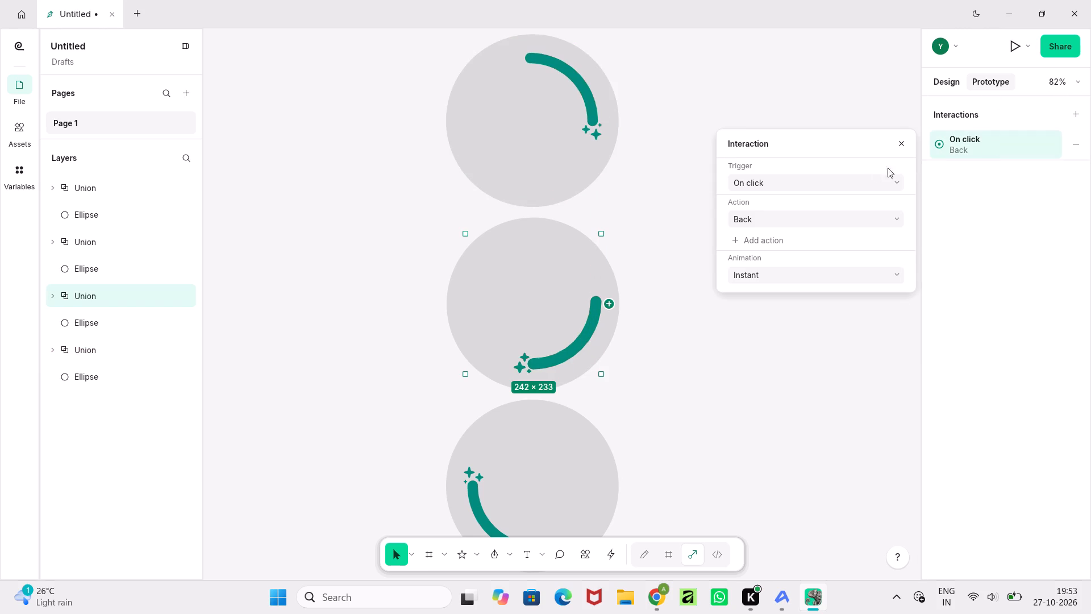
click(860, 182)
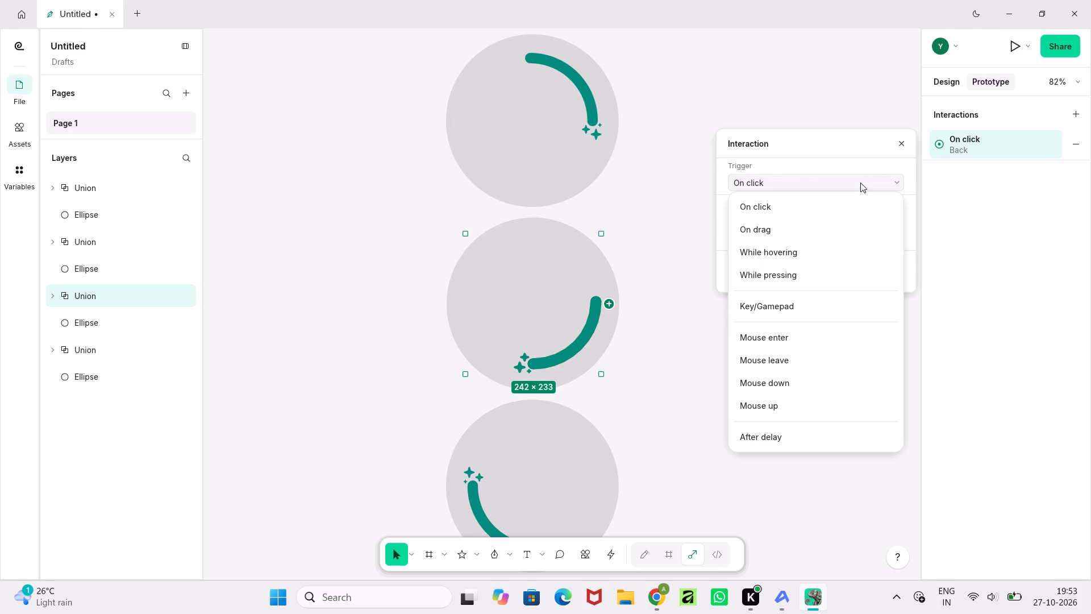
click(860, 182)
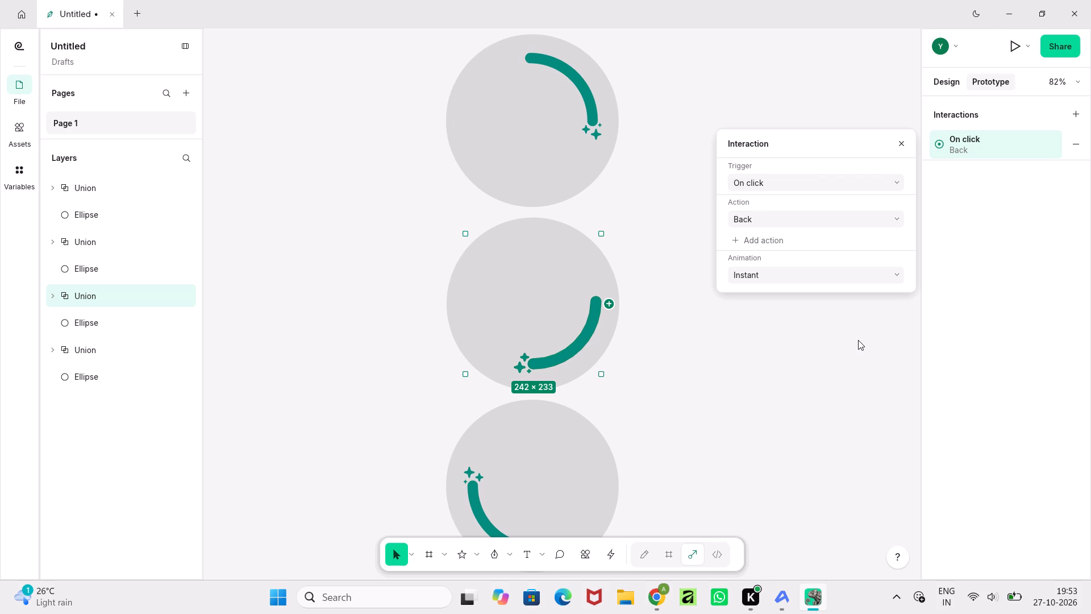
click(876, 176)
click(835, 433)
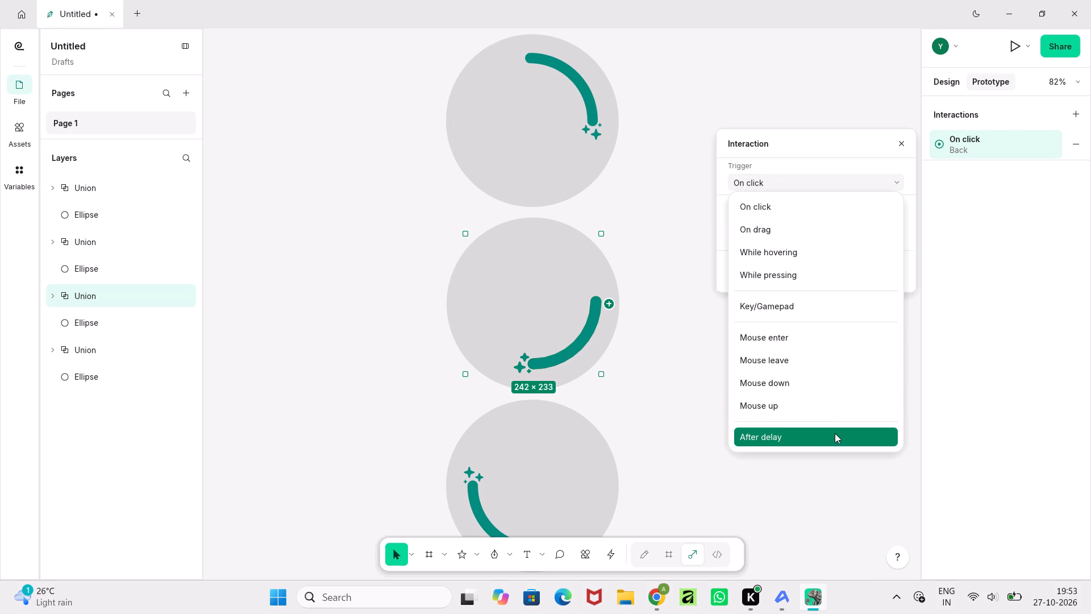
click(772, 210)
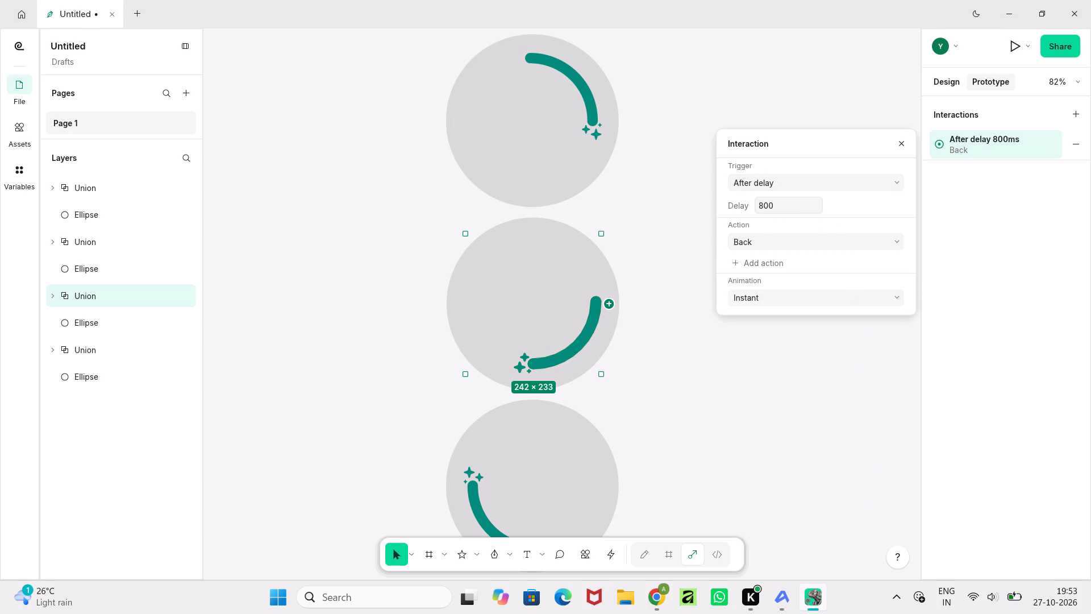
key(1)
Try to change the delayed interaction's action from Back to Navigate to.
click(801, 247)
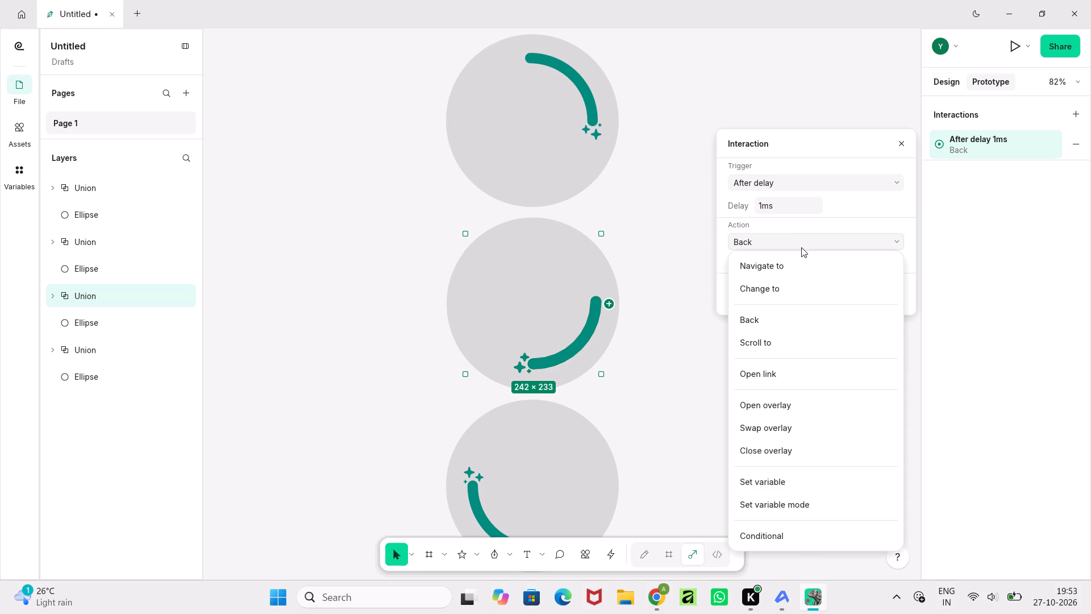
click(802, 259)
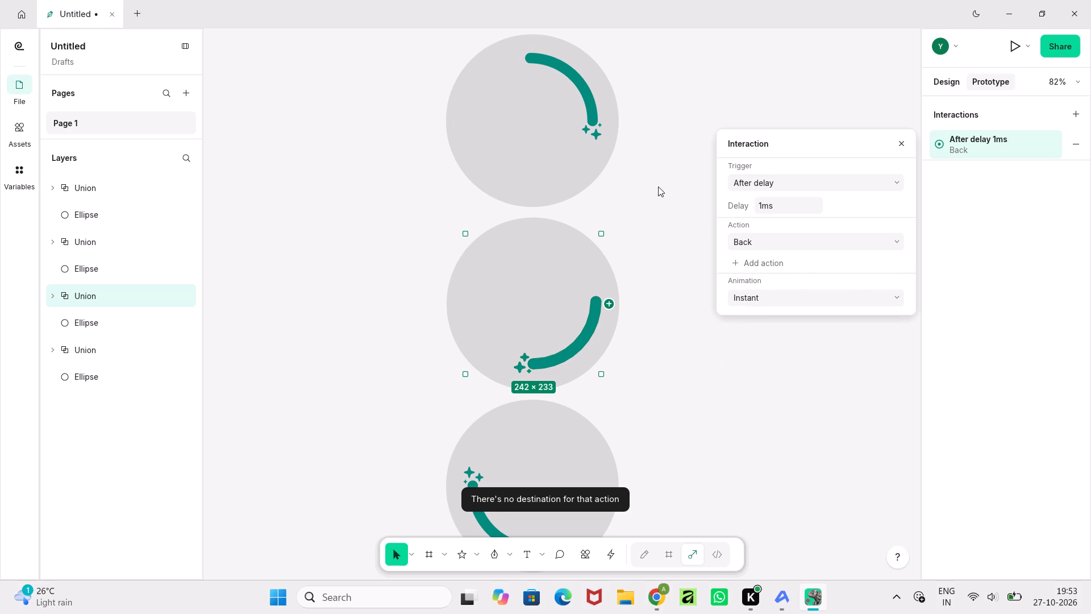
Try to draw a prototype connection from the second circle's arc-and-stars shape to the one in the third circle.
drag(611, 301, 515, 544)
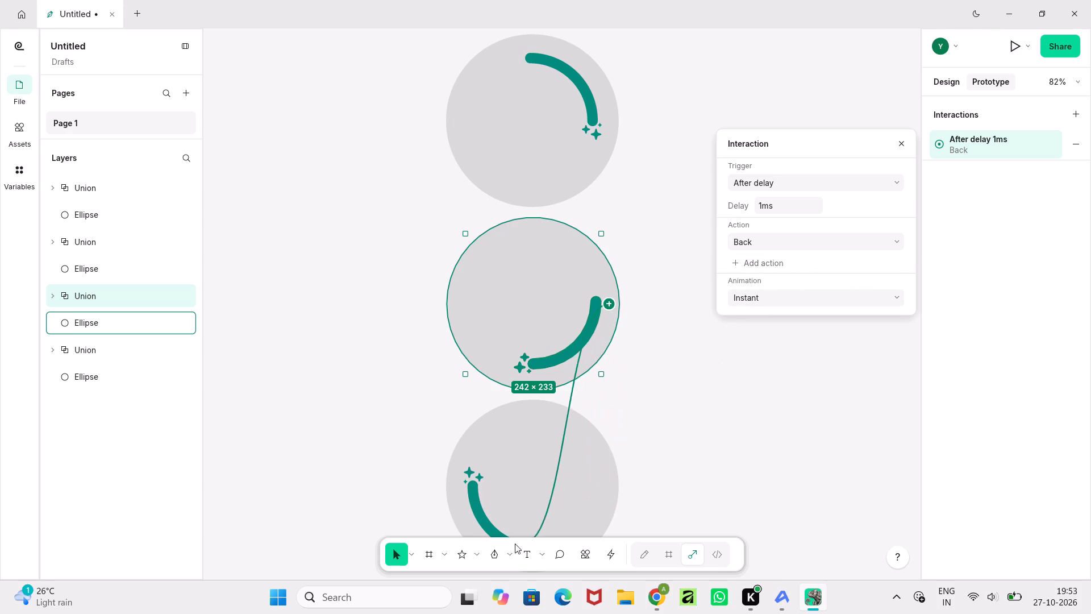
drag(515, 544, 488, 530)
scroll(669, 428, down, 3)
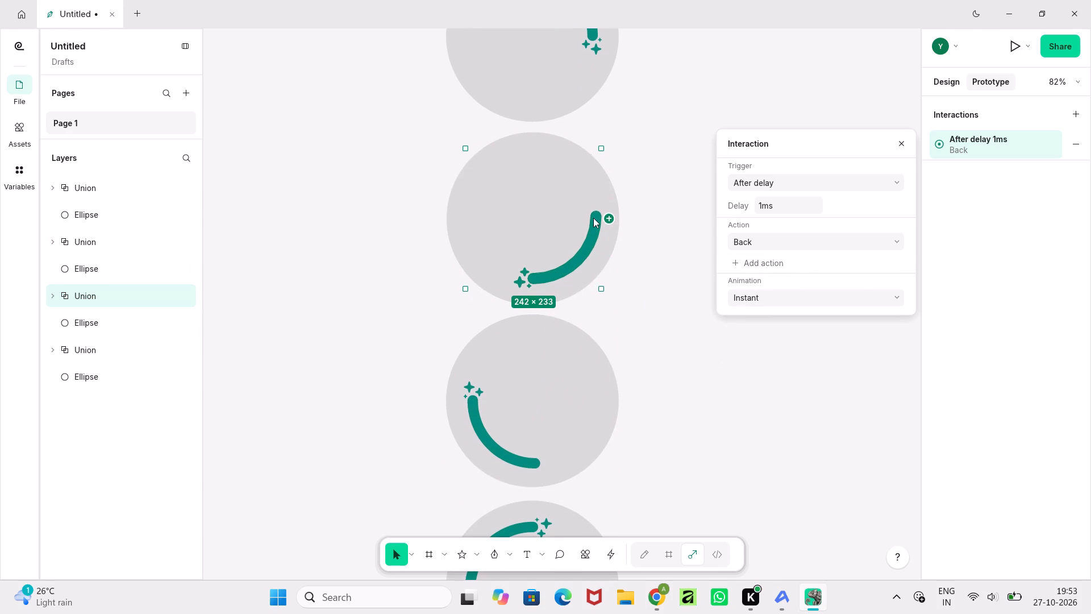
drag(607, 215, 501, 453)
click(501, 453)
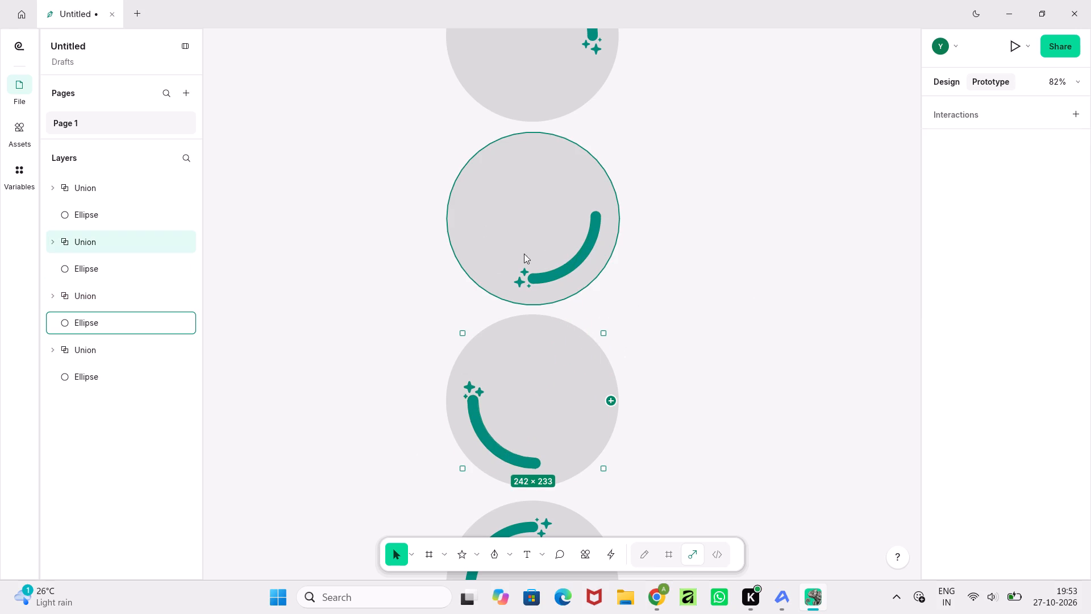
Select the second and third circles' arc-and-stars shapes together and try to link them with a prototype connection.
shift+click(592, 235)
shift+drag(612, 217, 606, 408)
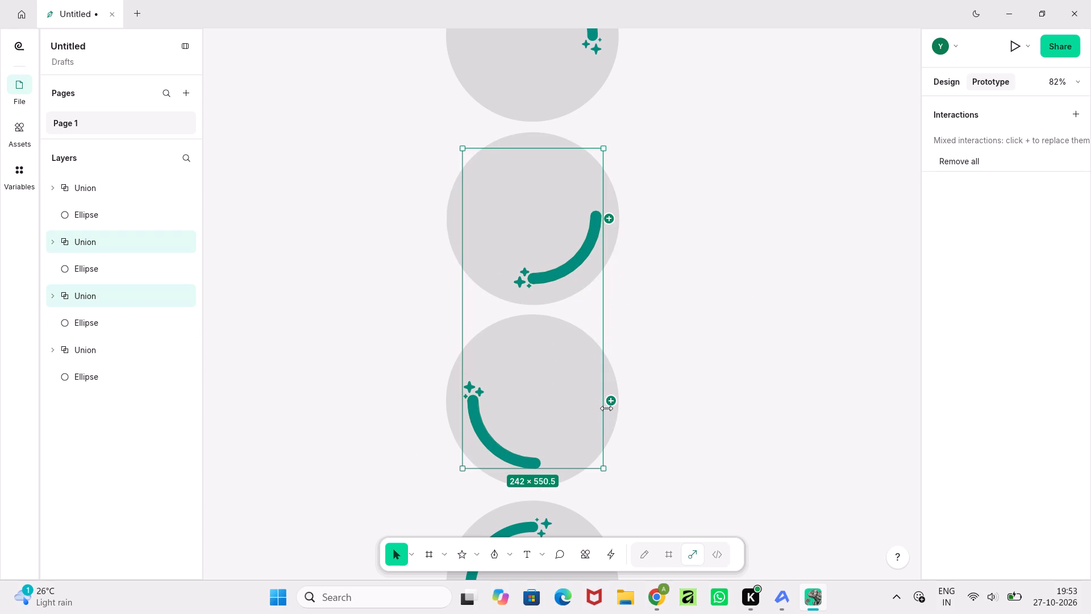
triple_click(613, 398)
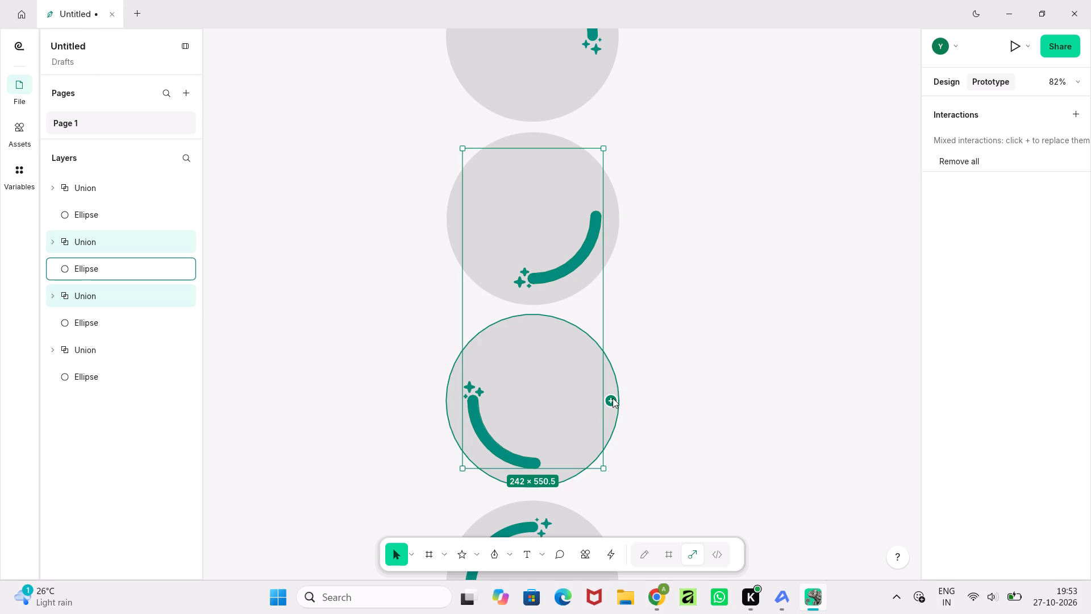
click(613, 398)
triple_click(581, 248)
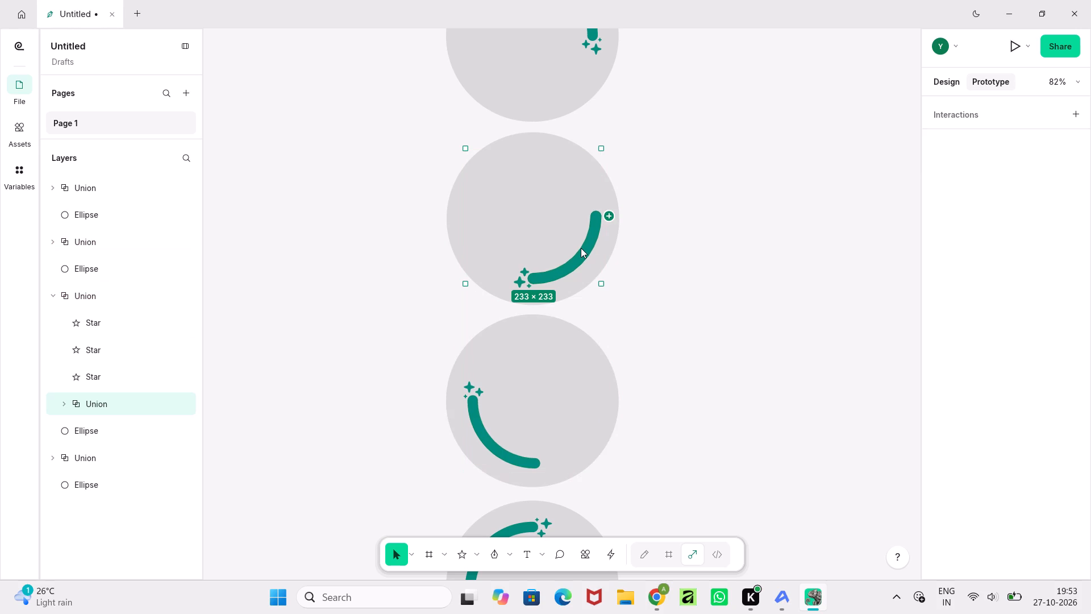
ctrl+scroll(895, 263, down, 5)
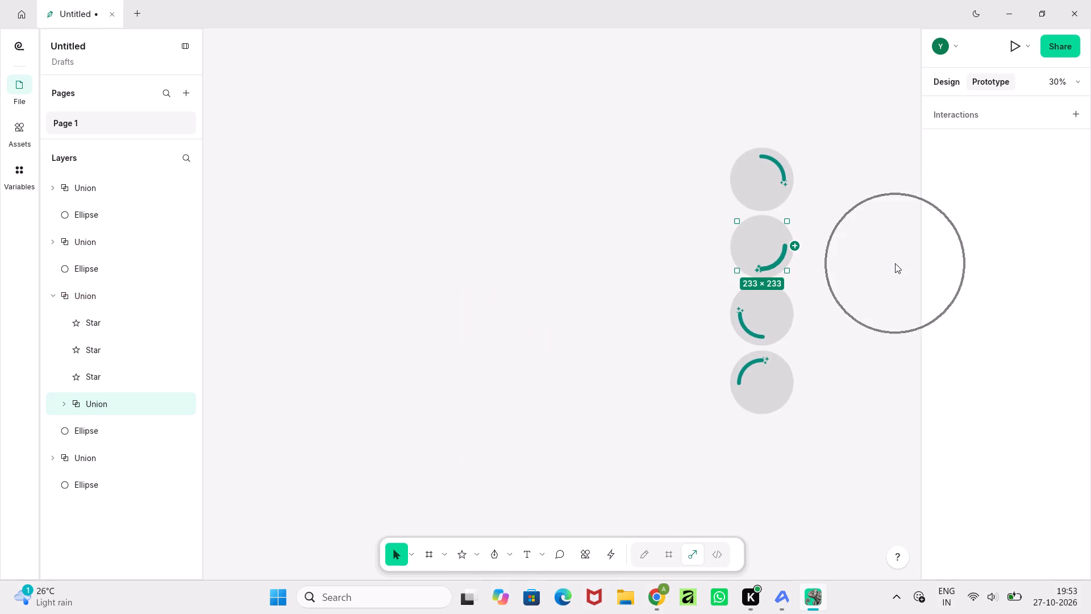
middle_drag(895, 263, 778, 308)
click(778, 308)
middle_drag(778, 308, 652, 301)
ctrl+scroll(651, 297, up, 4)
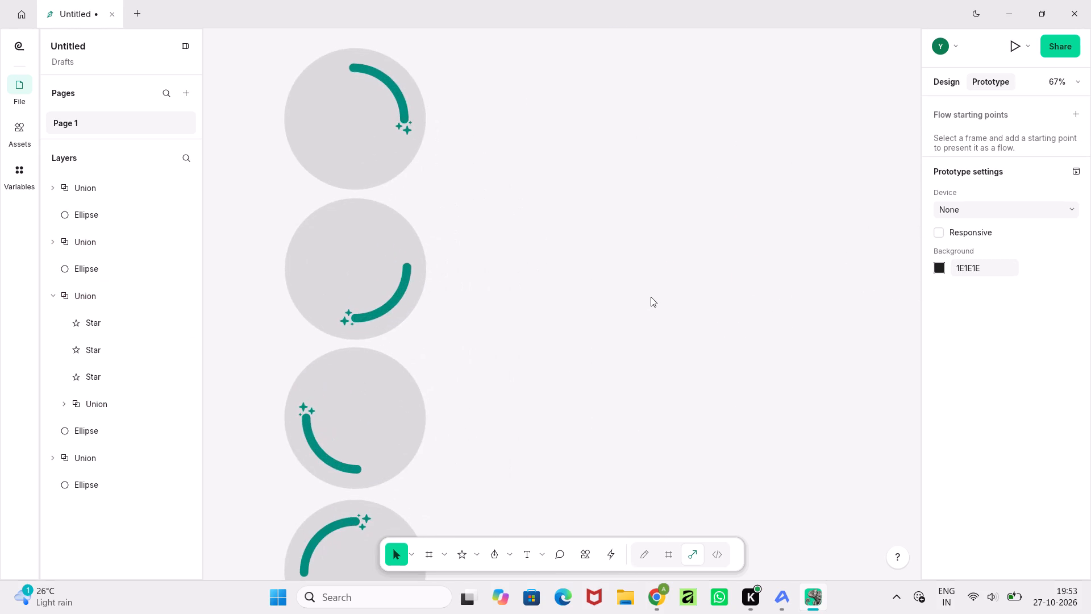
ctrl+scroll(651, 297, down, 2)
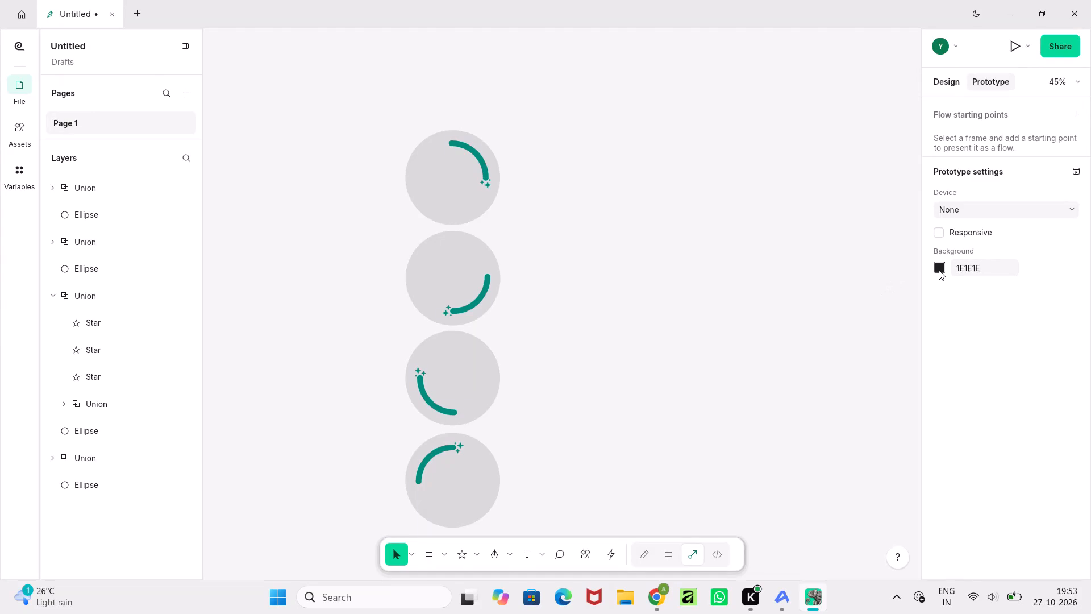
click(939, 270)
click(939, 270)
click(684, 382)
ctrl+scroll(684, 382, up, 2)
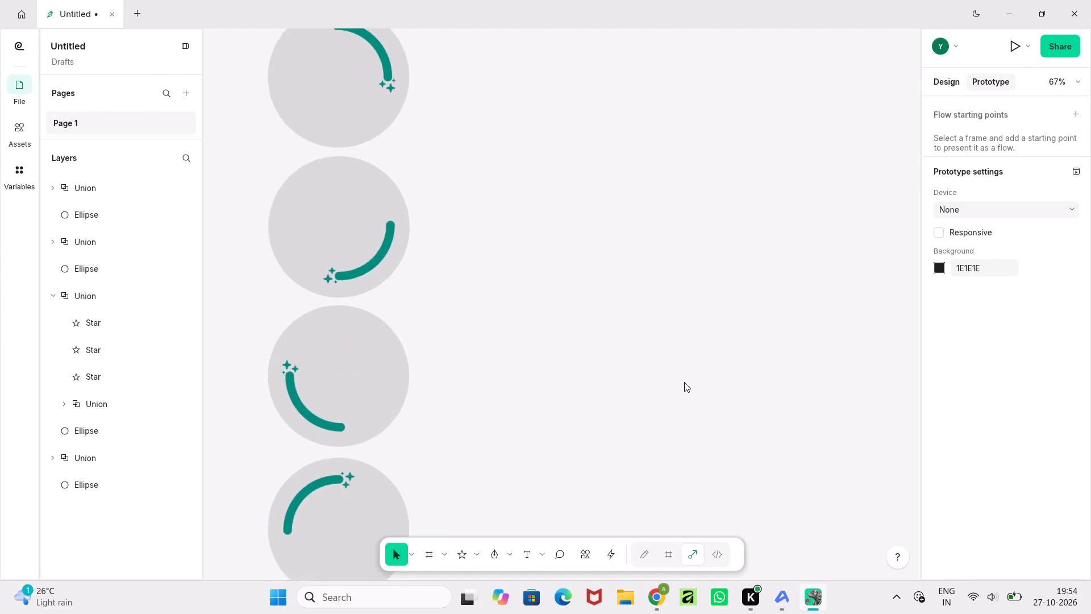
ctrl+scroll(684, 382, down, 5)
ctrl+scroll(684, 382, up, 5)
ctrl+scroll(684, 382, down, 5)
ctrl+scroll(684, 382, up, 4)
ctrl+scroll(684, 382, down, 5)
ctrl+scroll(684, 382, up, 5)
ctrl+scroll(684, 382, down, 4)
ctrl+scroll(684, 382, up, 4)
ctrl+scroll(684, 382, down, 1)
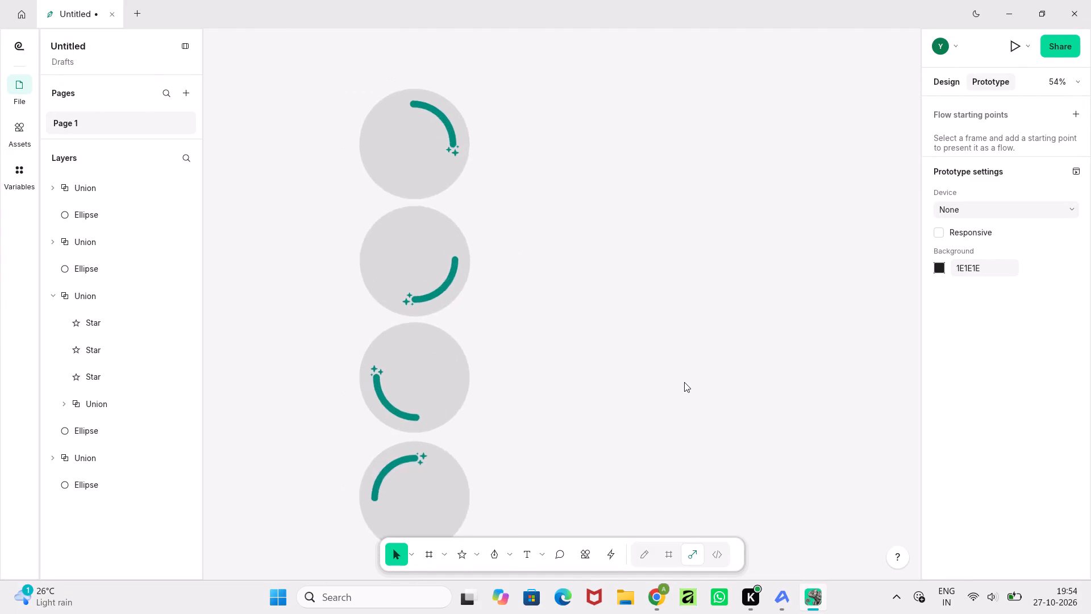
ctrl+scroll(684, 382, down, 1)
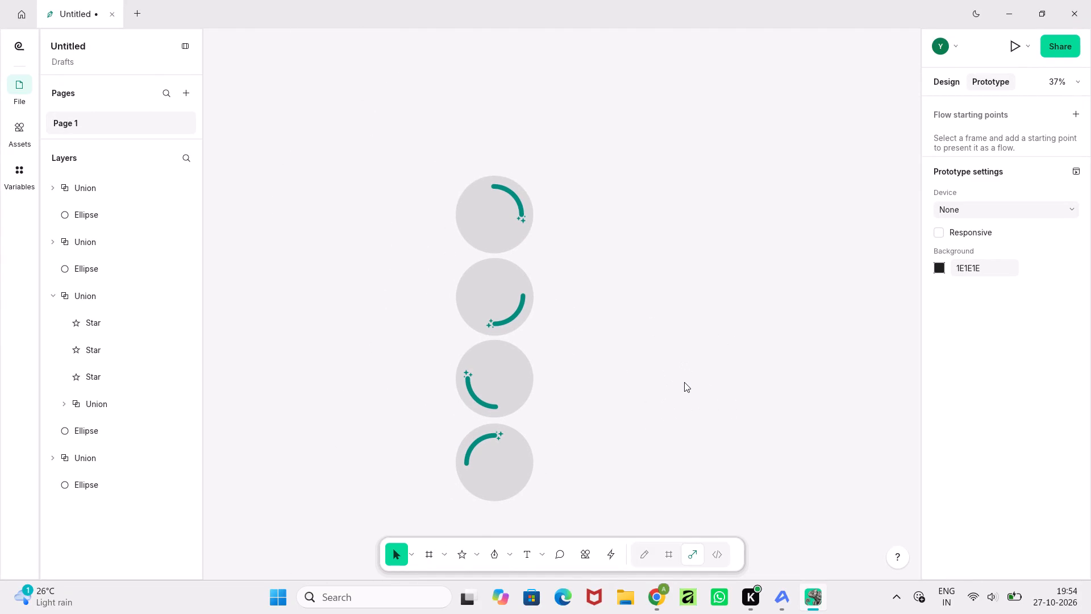
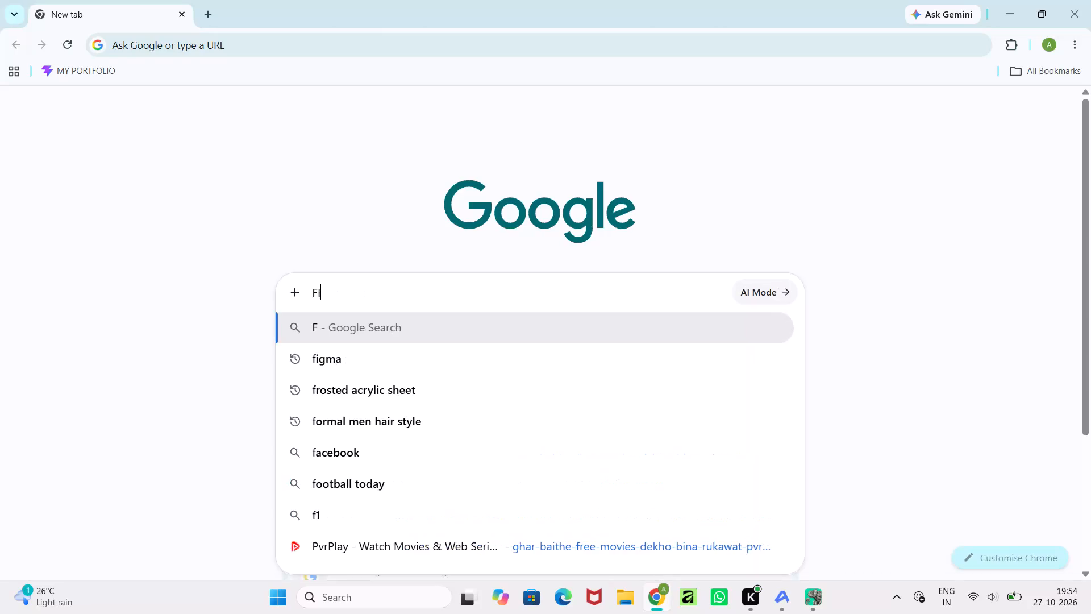
Search Google for FIGMA.
key(a)
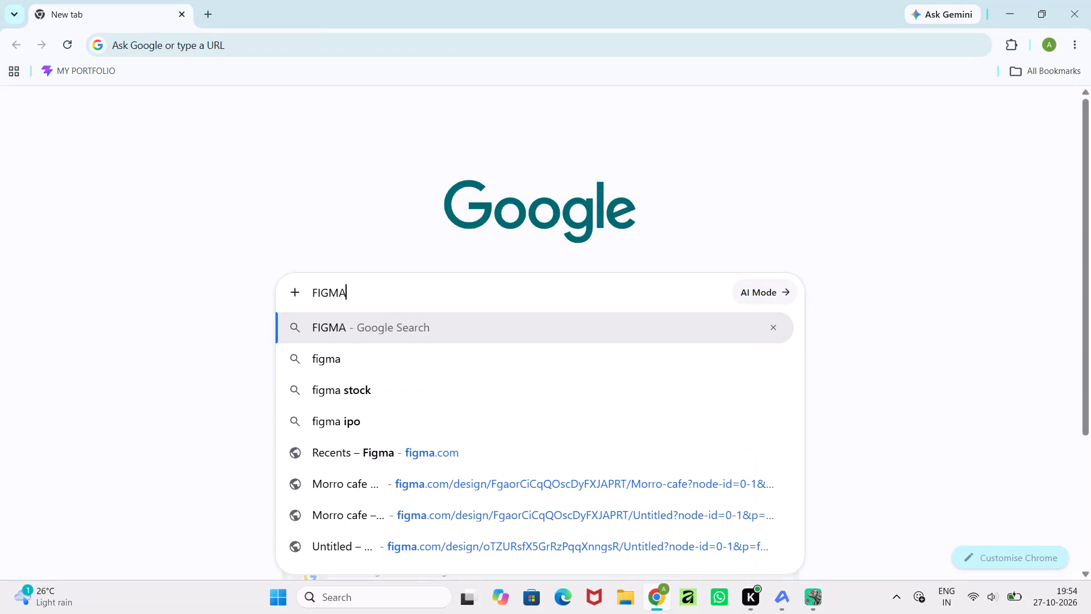
key(Return)
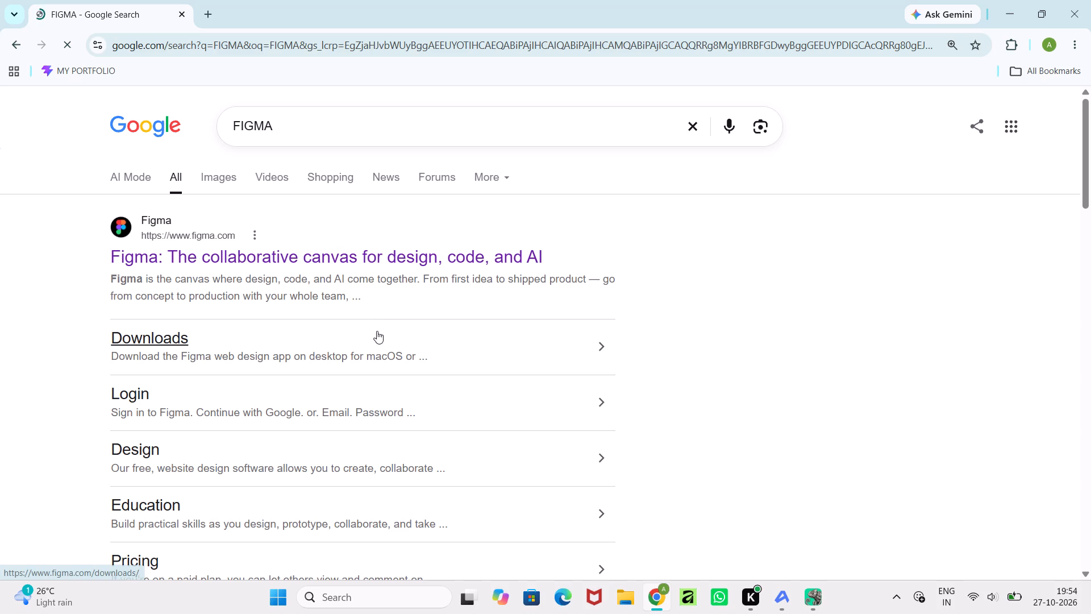
Look through the Figma search results for the official site's links.
scroll(377, 331, down, 4)
scroll(377, 331, up, 2)
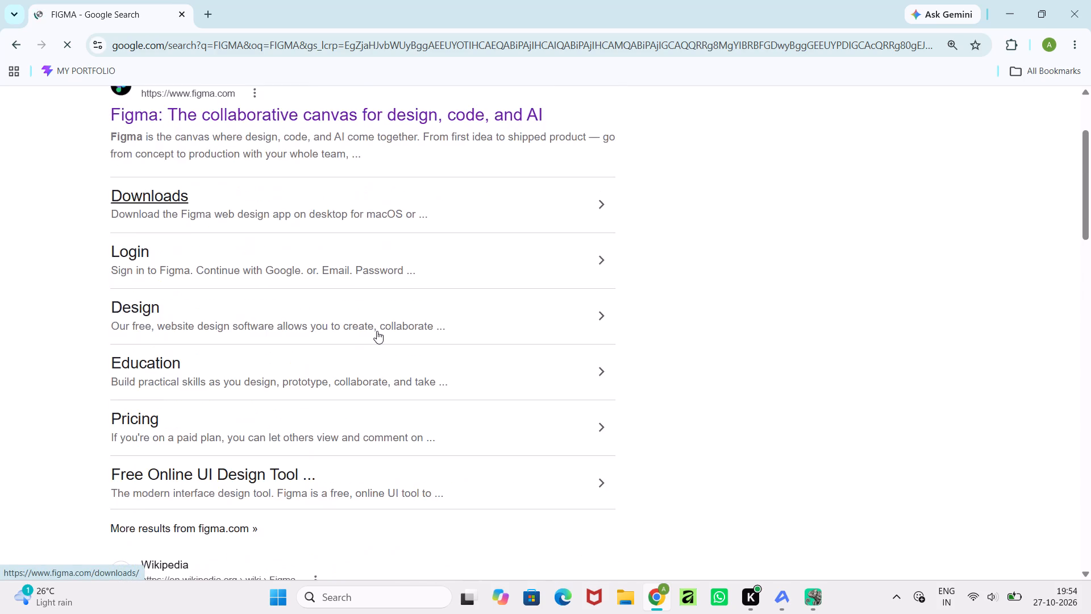
scroll(377, 331, down, 9)
scroll(377, 331, up, 1)
scroll(377, 331, down, 5)
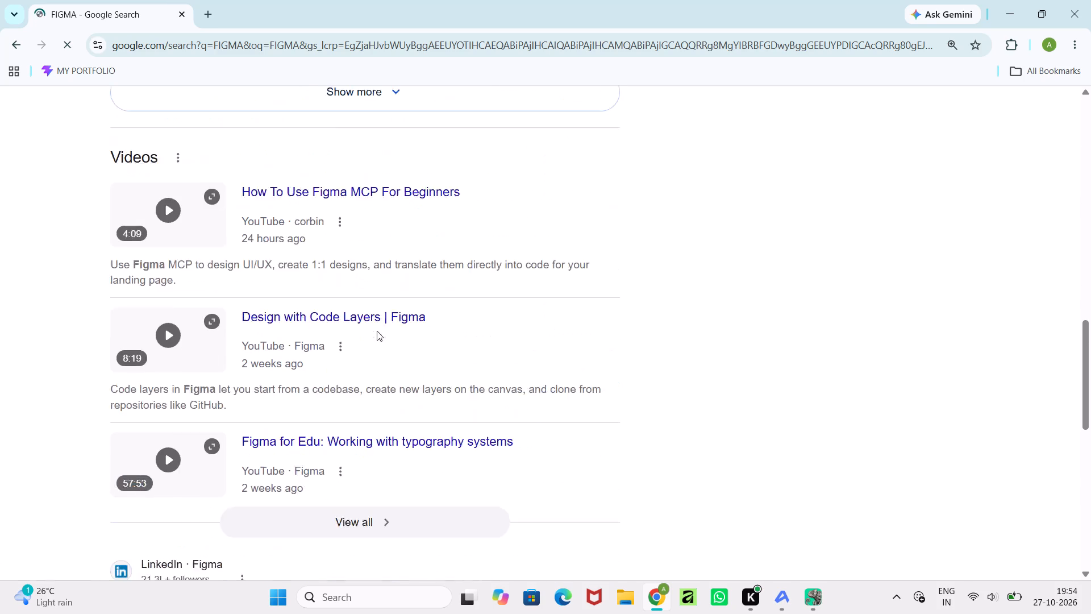
scroll(377, 331, down, 4)
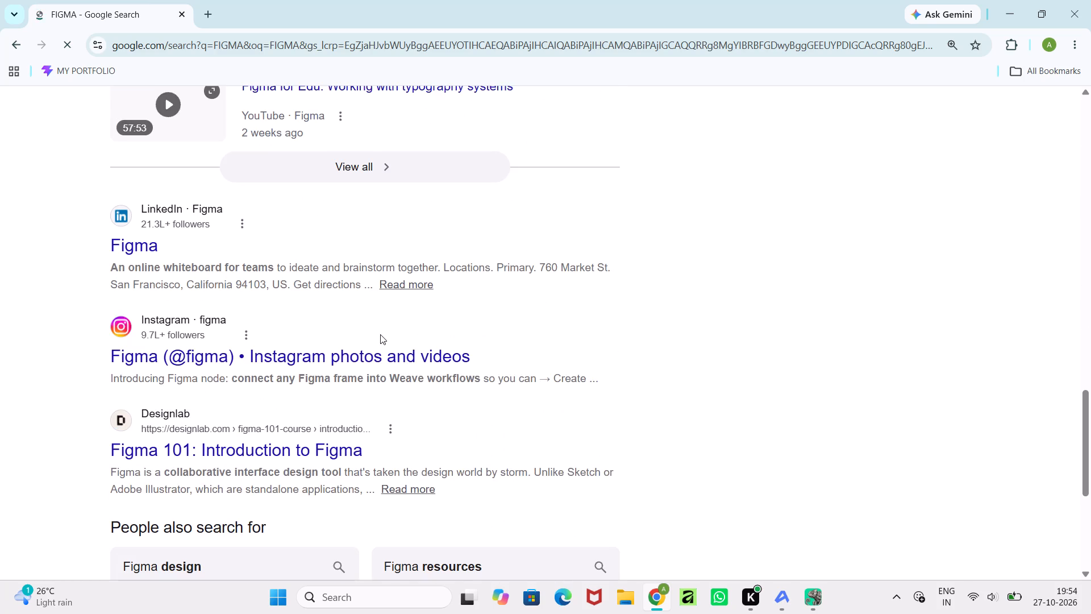
scroll(380, 334, up, 14)
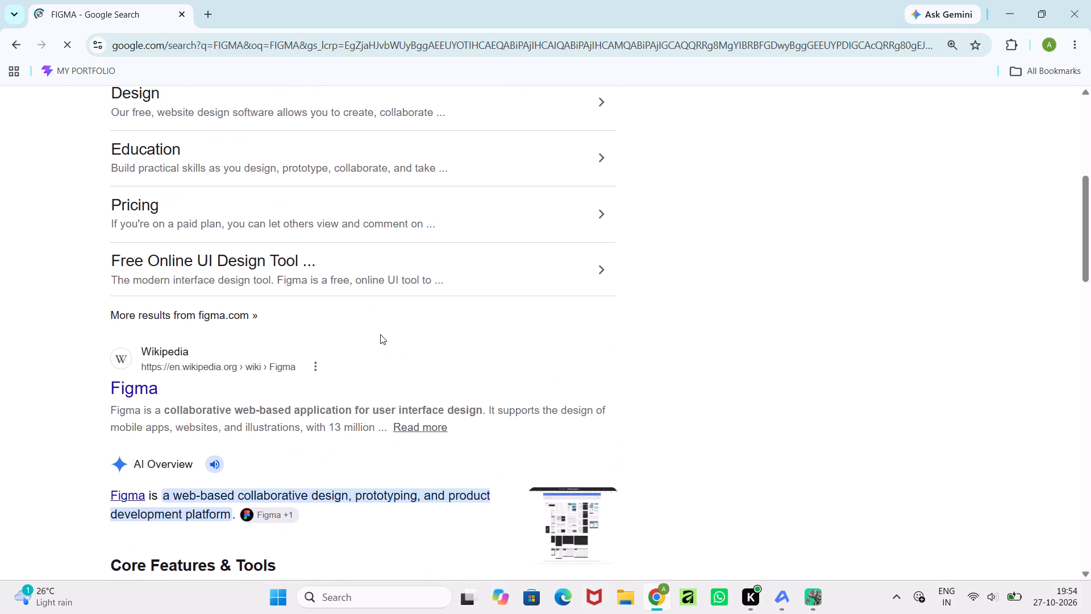
scroll(380, 334, up, 4)
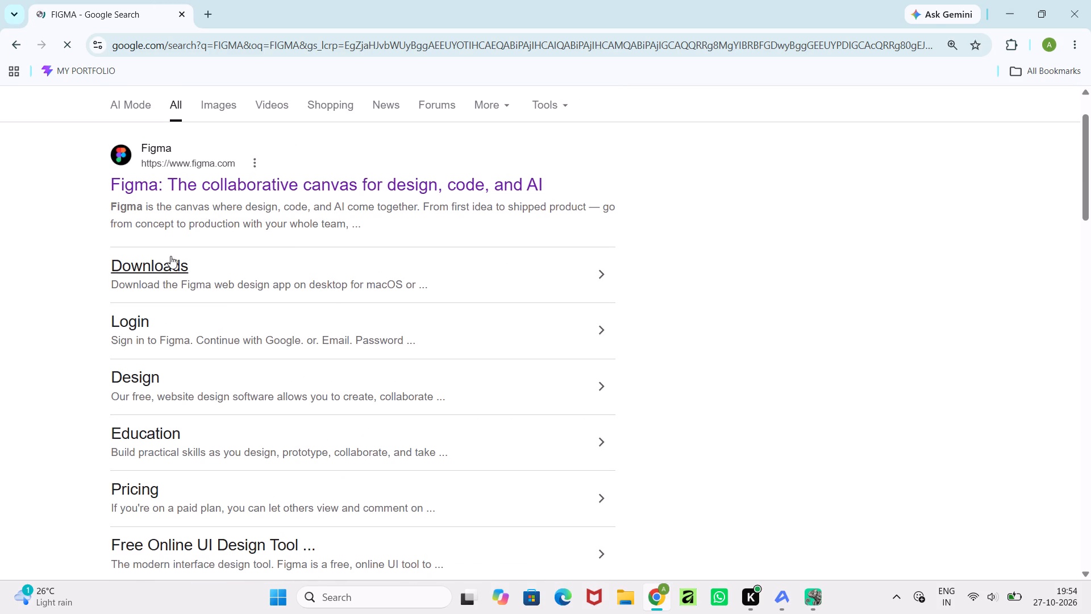
Open Figma's Downloads page from the search results and request the desktop app for Windows.
click(169, 256)
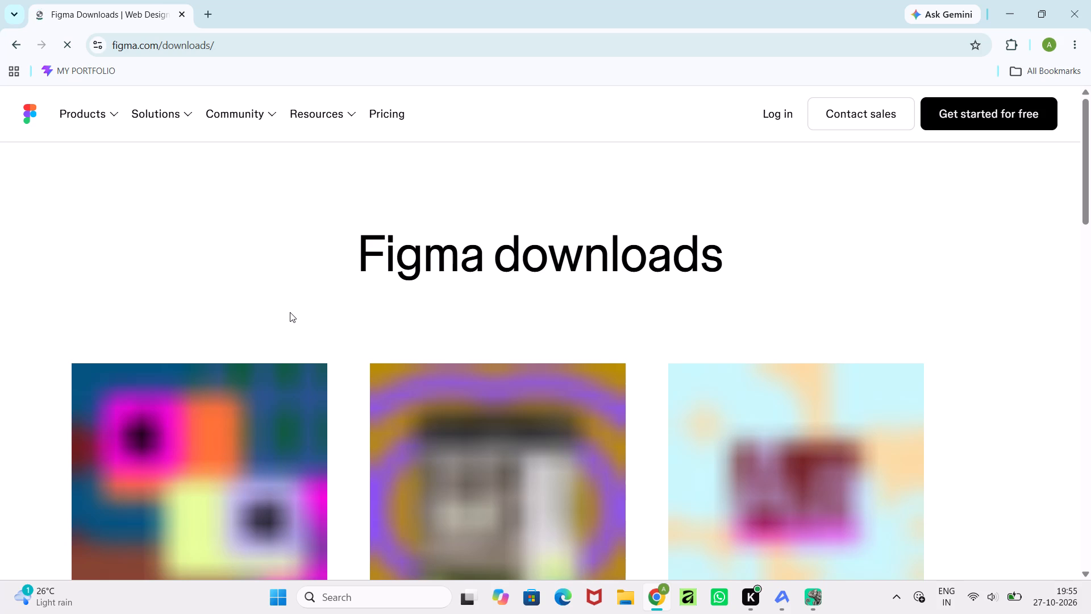
scroll(290, 312, down, 4)
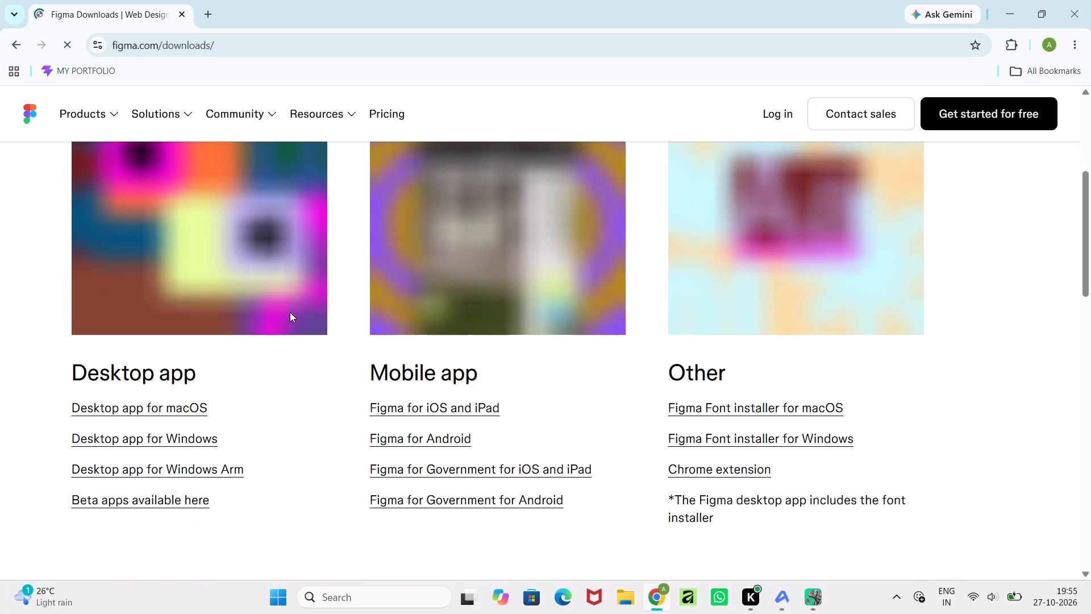
click(144, 438)
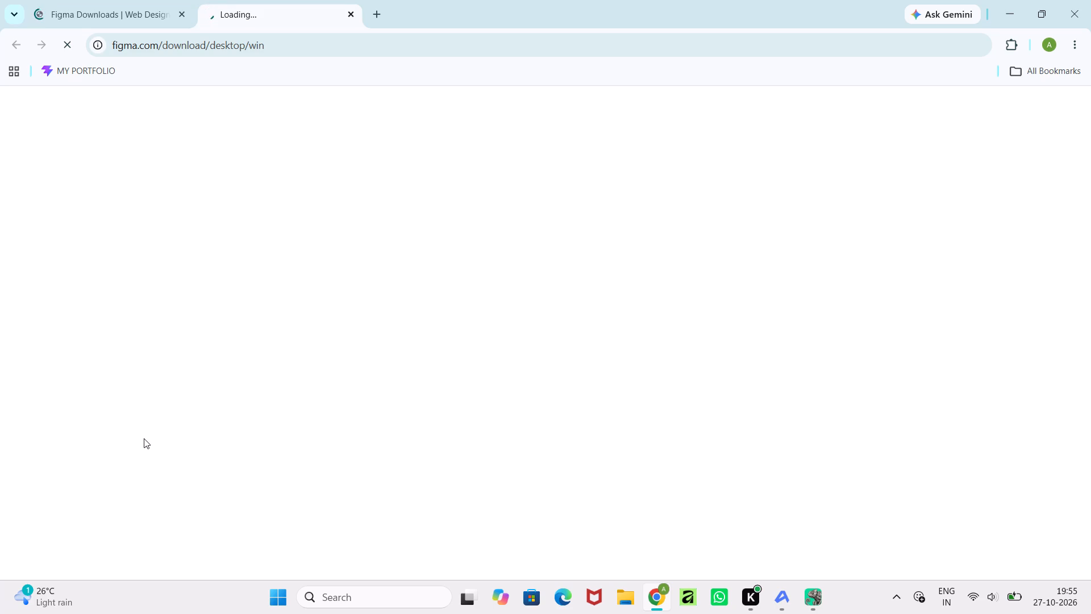
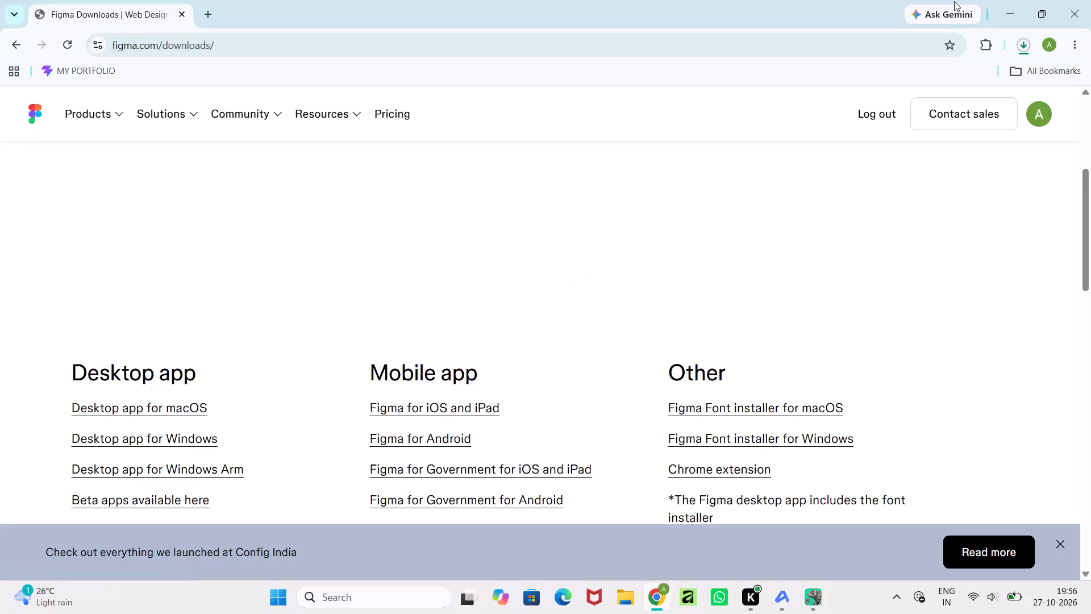
Open the recent download history to check the progress of the Figma installer download.
click(1014, 56)
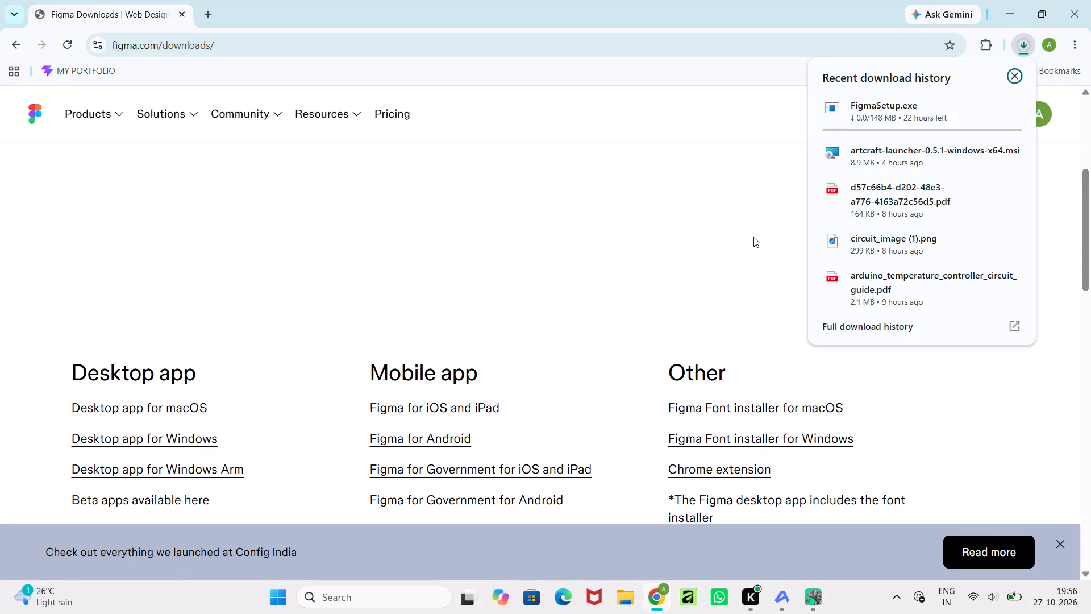
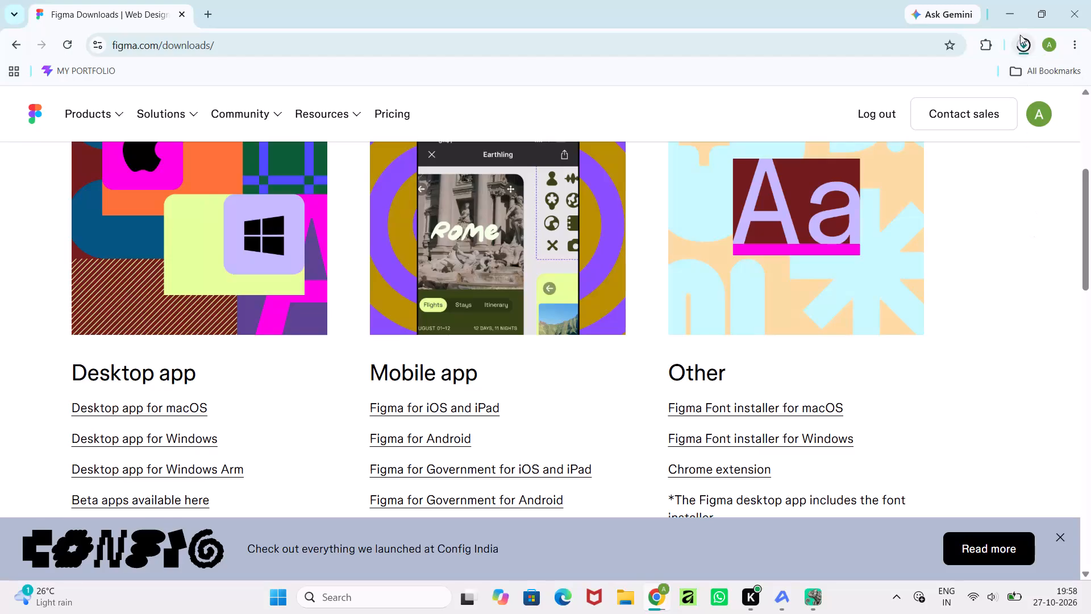
Locate the downloaded FigmaSetup.exe in its folder and run the installer.
click(1020, 44)
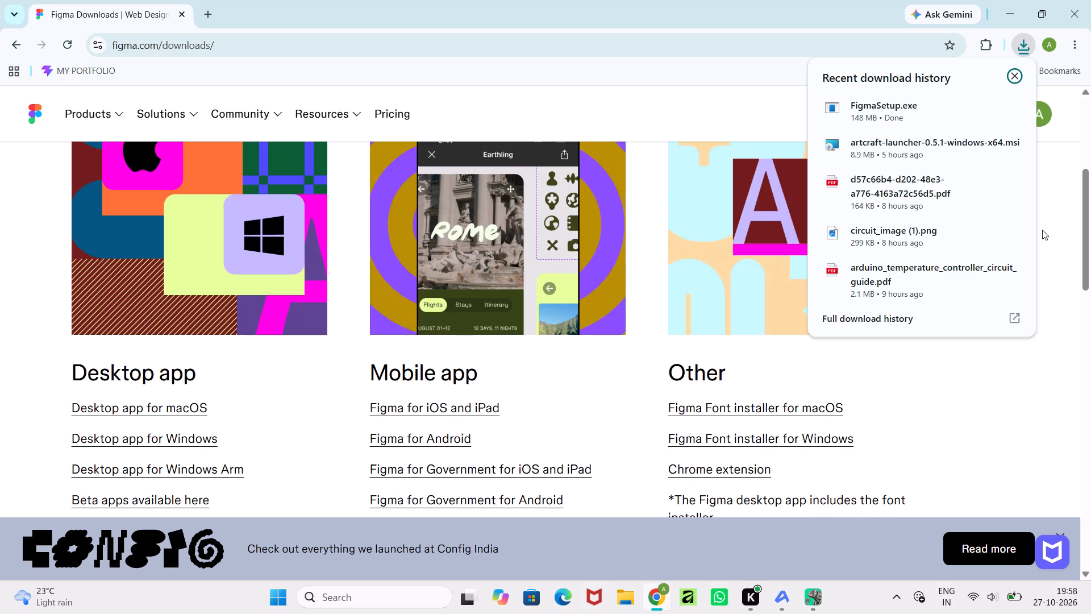
click(981, 110)
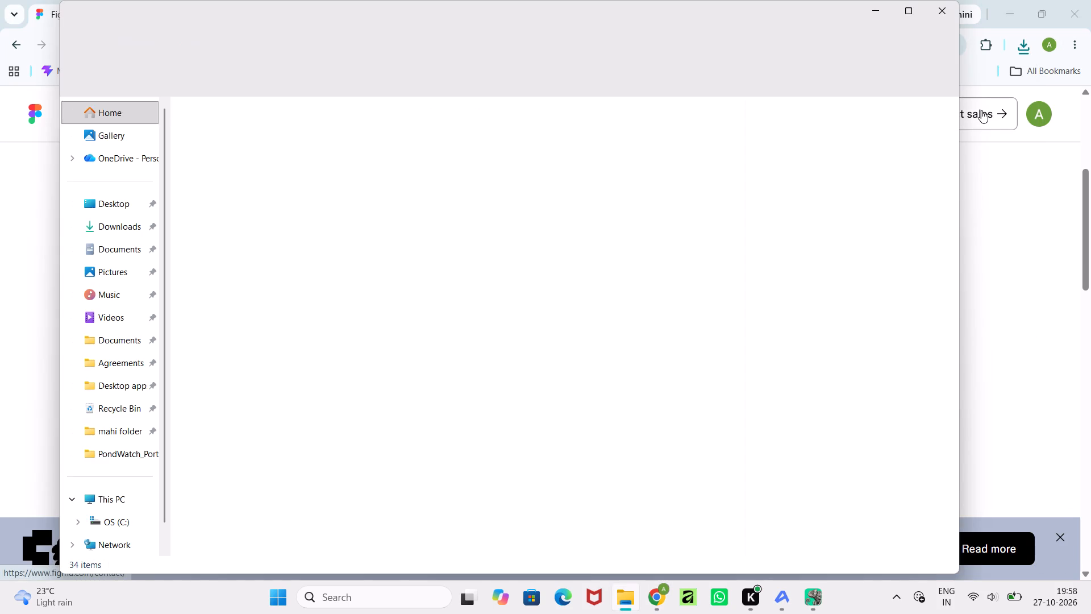
double_click(206, 157)
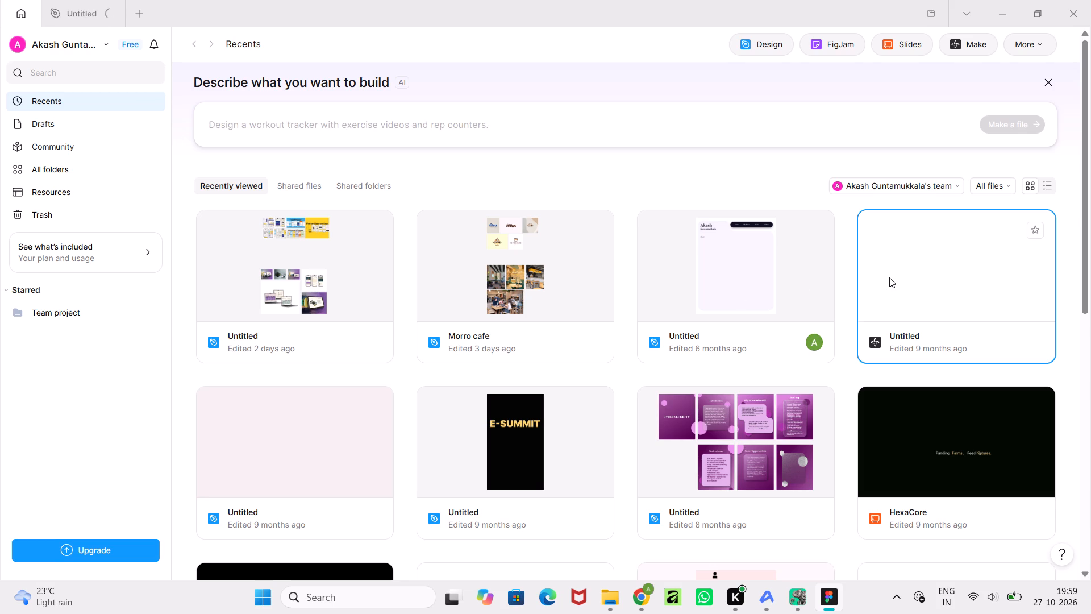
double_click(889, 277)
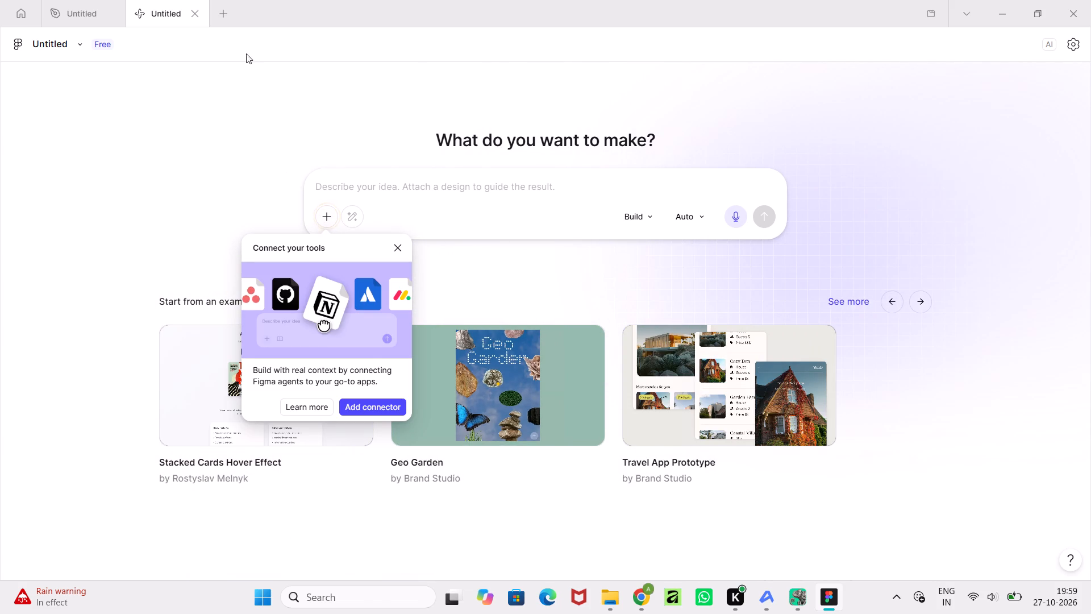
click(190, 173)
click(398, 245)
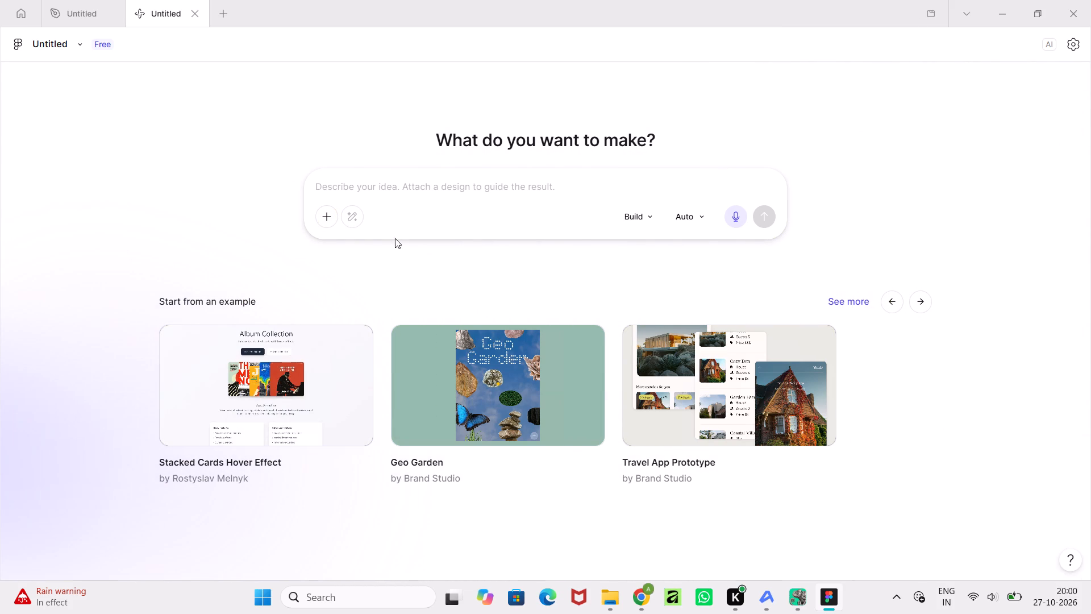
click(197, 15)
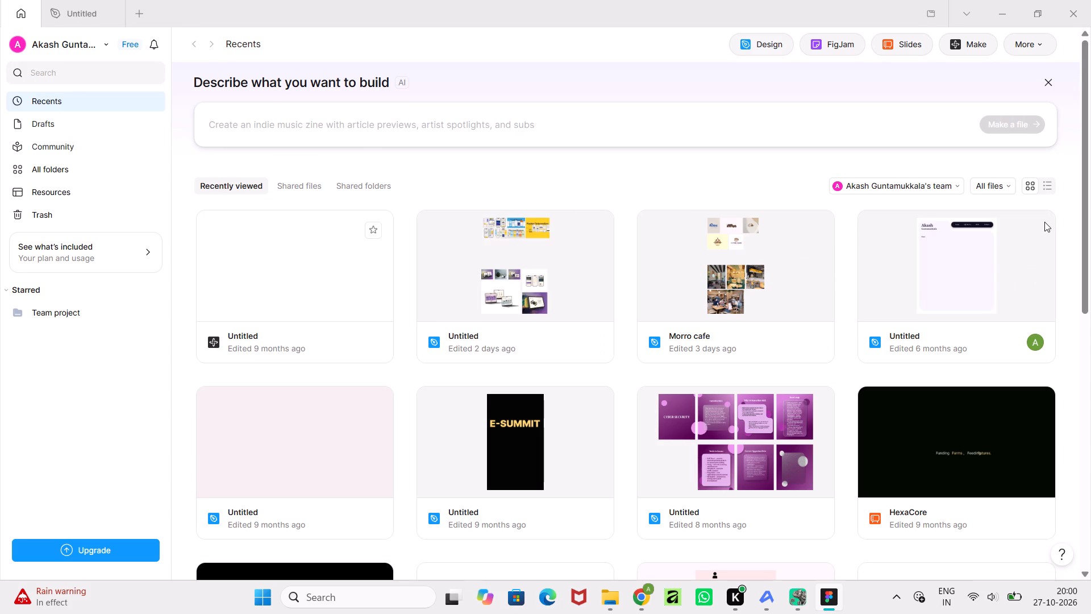
Open the recent Untitled design file edited 6 months ago and dismiss the survey prompt over its canvas.
double_click(921, 265)
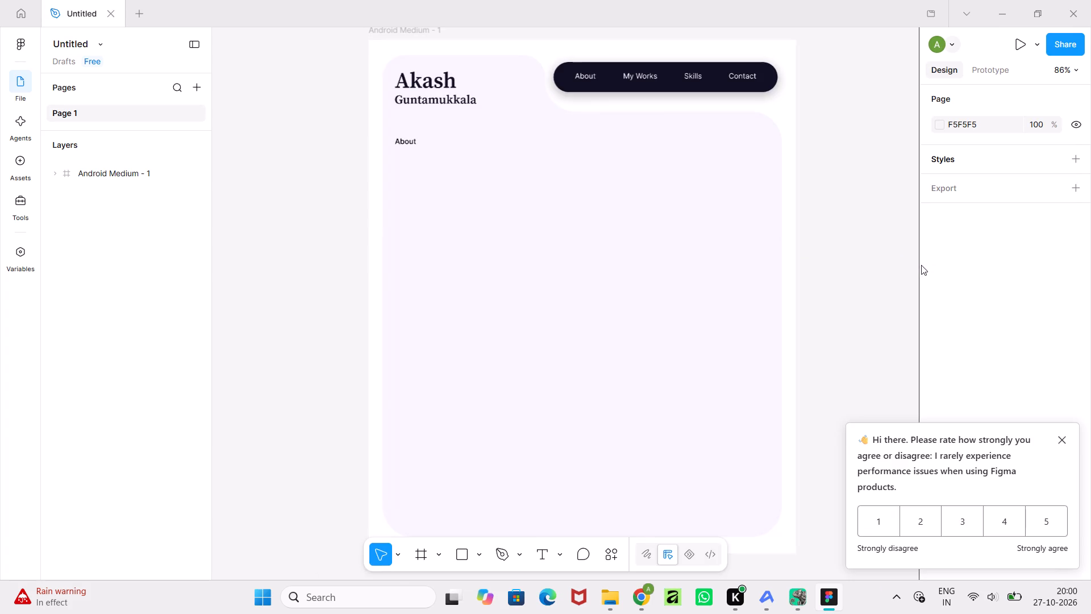
middle_drag(829, 329, 572, 389)
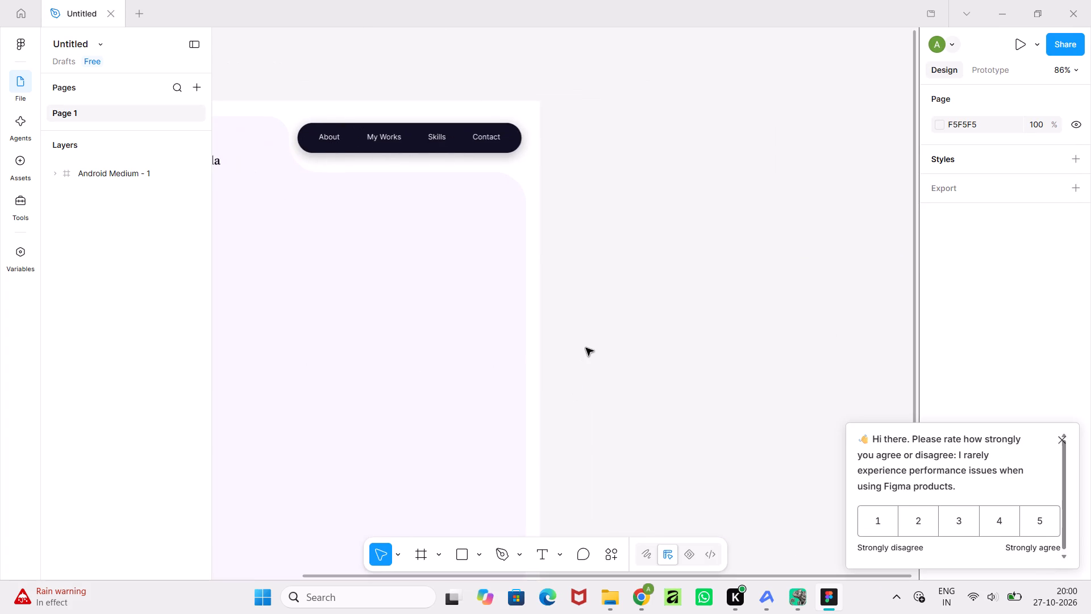
scroll(586, 348, up, 6)
scroll(586, 348, down, 5)
middle_drag(586, 348, 760, 377)
middle_drag(760, 377, 286, 353)
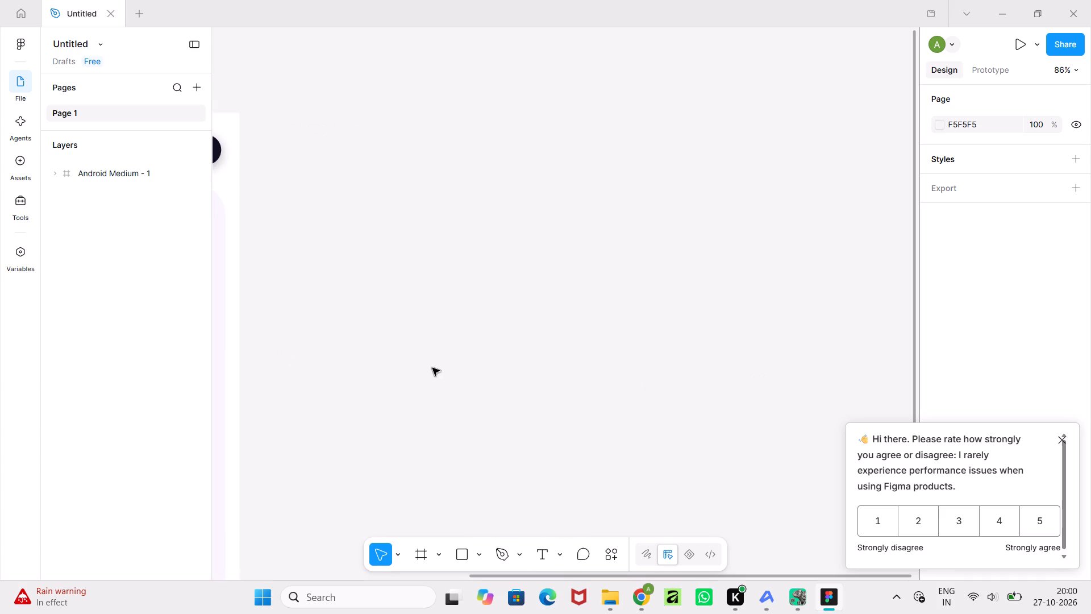
click(1060, 439)
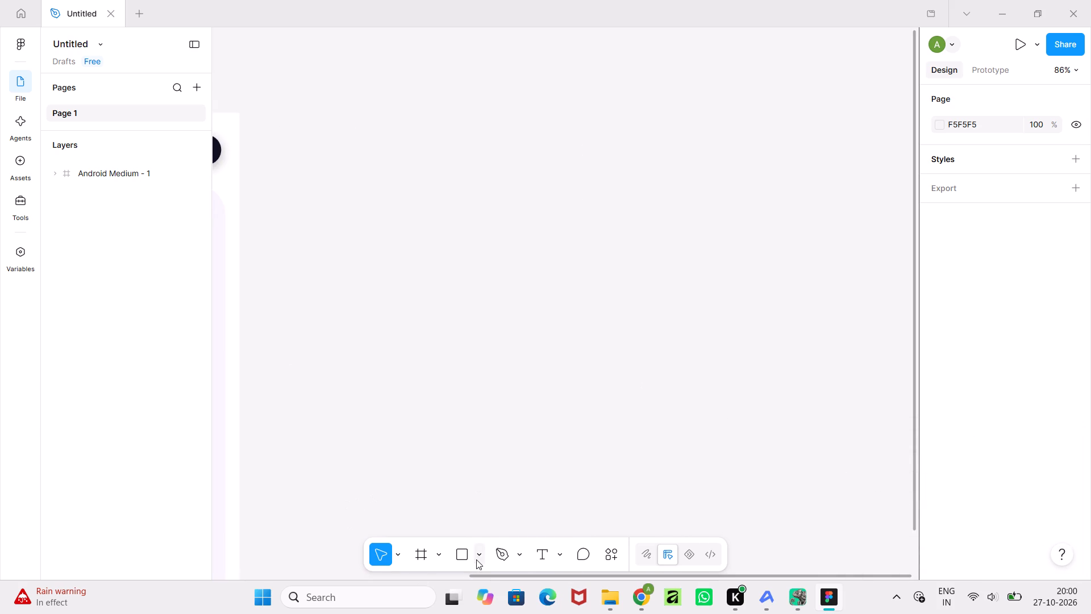
Draw a circle about 243 × 243 on the empty canvas beside the Android Medium - 1 frame.
click(477, 558)
click(506, 475)
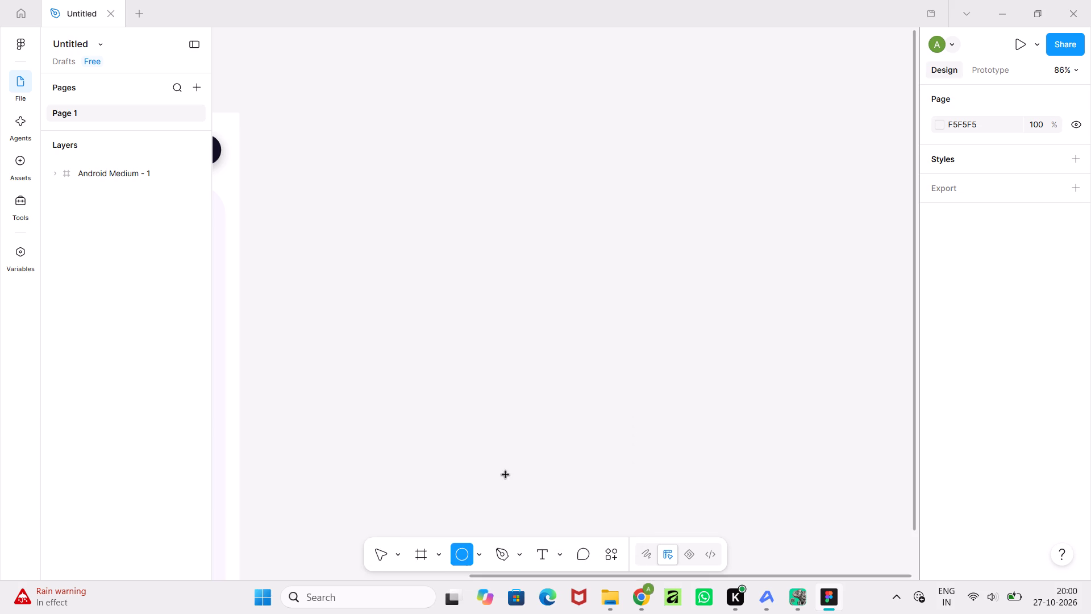
shift+drag(417, 204, 500, 331)
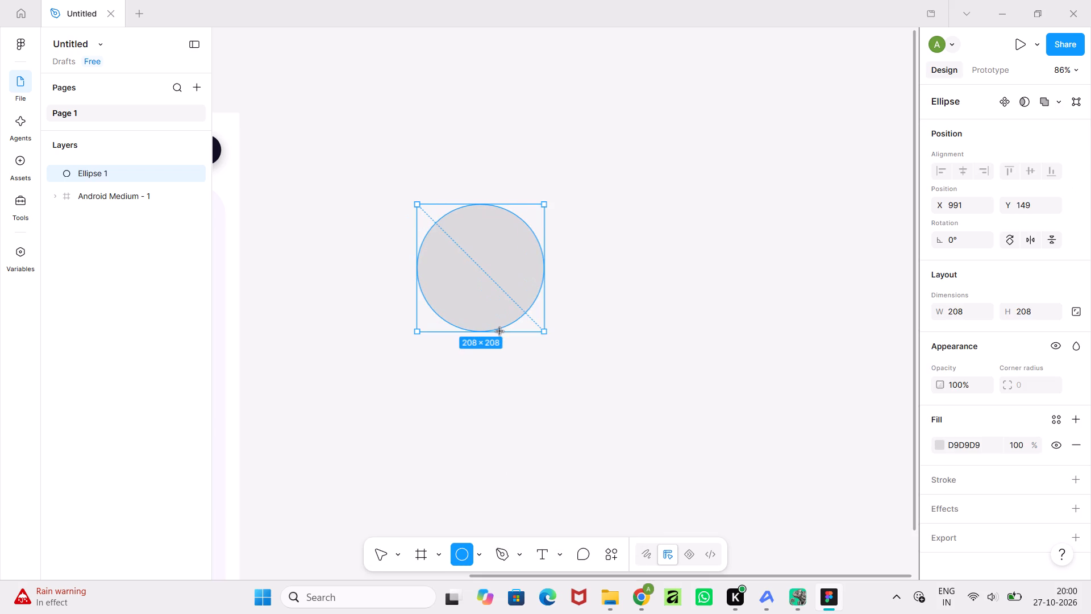
shift+drag(500, 331, 518, 352)
Shape the circle into a quarter-ring arc with a -25% sweep and an inner ratio of about 76%.
drag(557, 278, 557, 296)
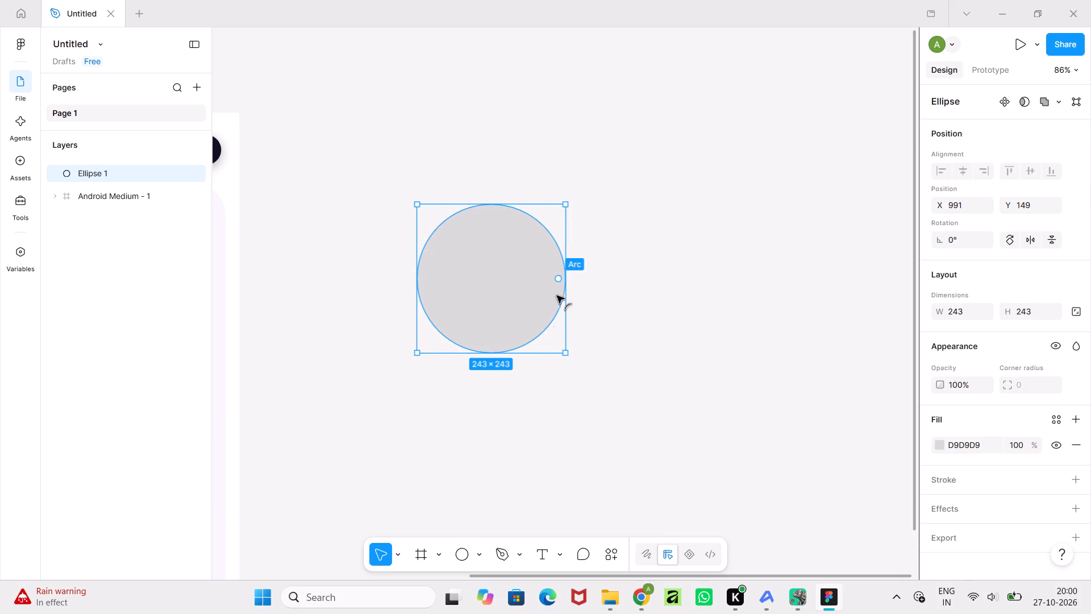
drag(557, 296, 491, 229)
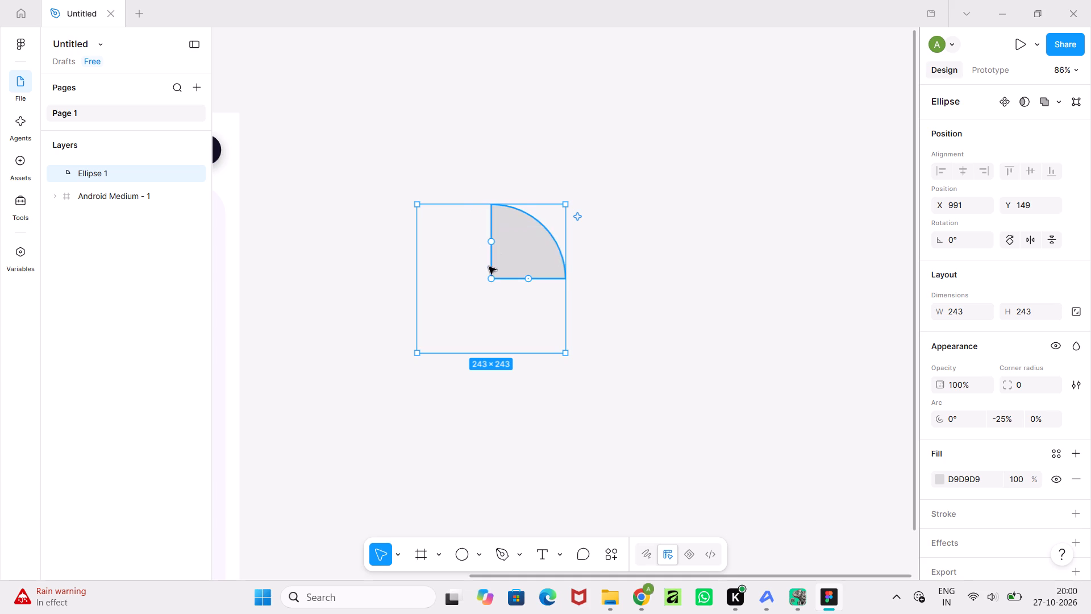
drag(492, 279, 538, 249)
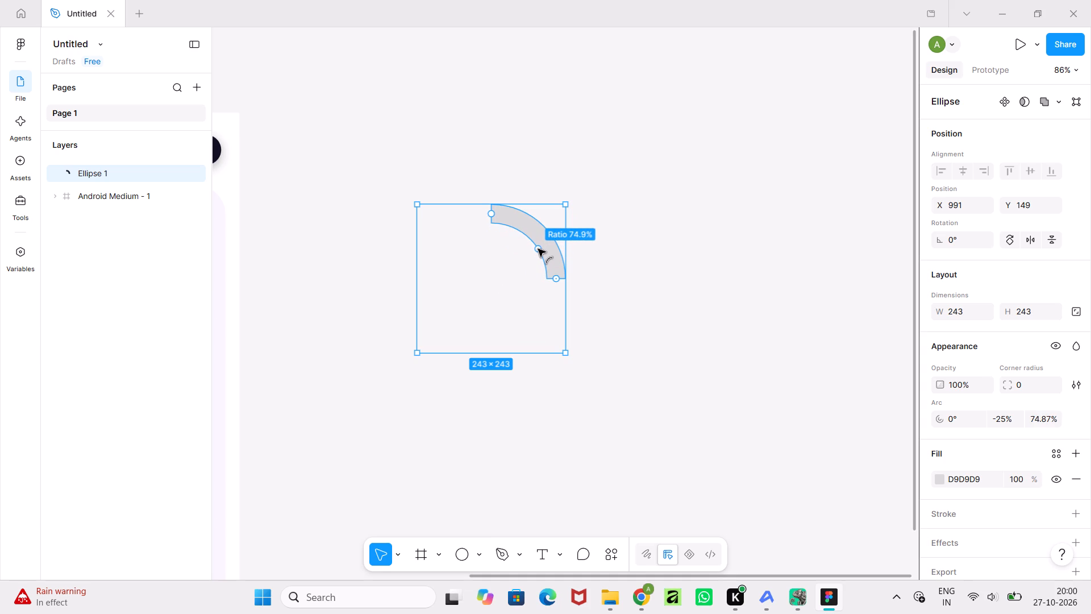
drag(538, 249, 539, 249)
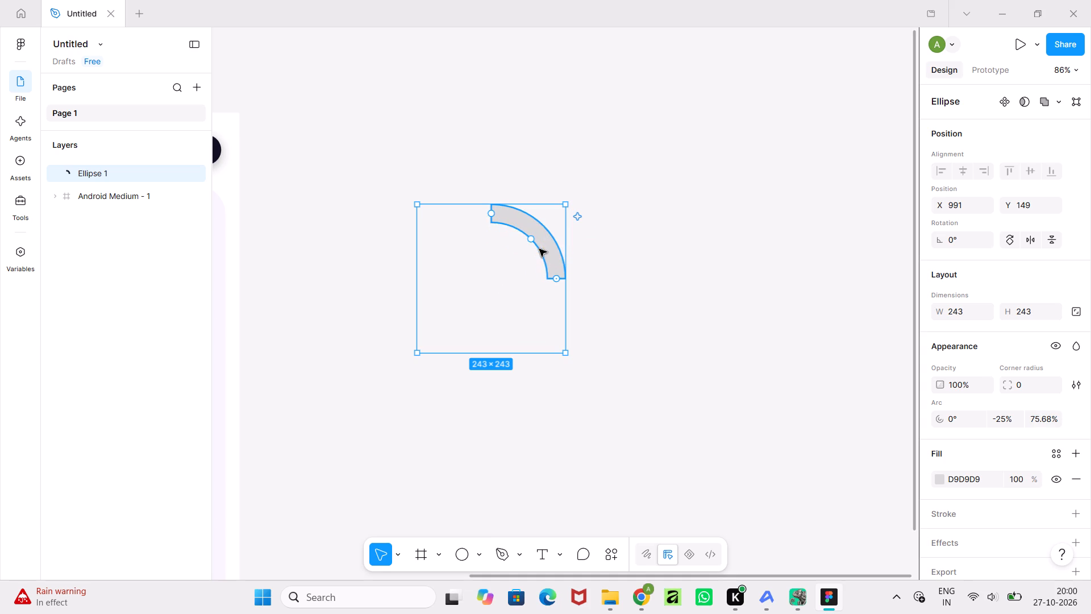
click(622, 325)
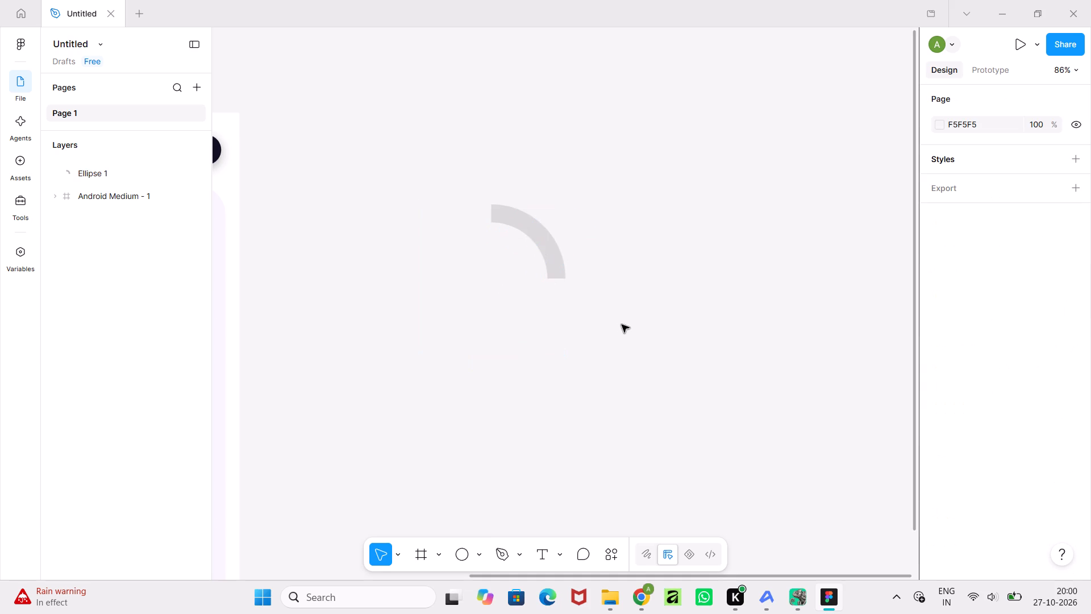
Start the Ellipse tool for another shape beside the grey quarter-ring arc.
click(463, 550)
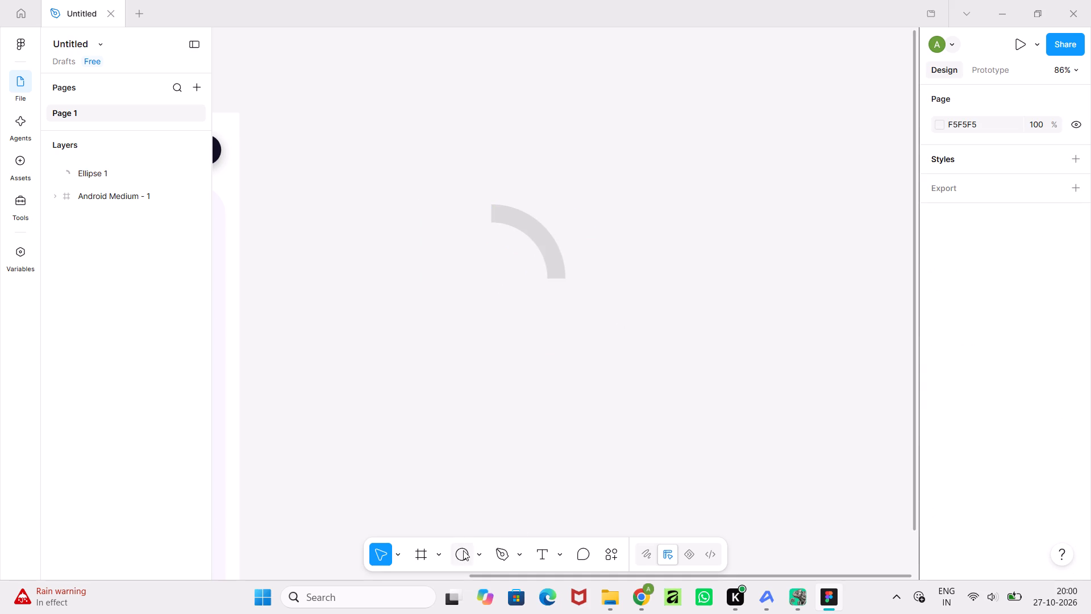
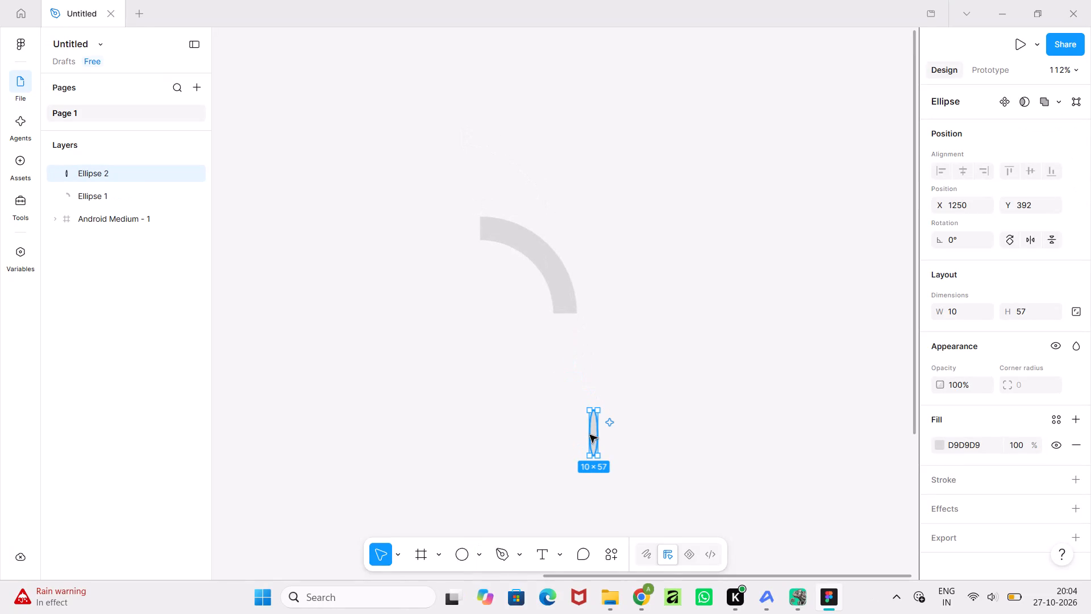
Delete the narrow 10 × 57 ellipse below the quarter-ring arc.
key(Delete)
click(544, 273)
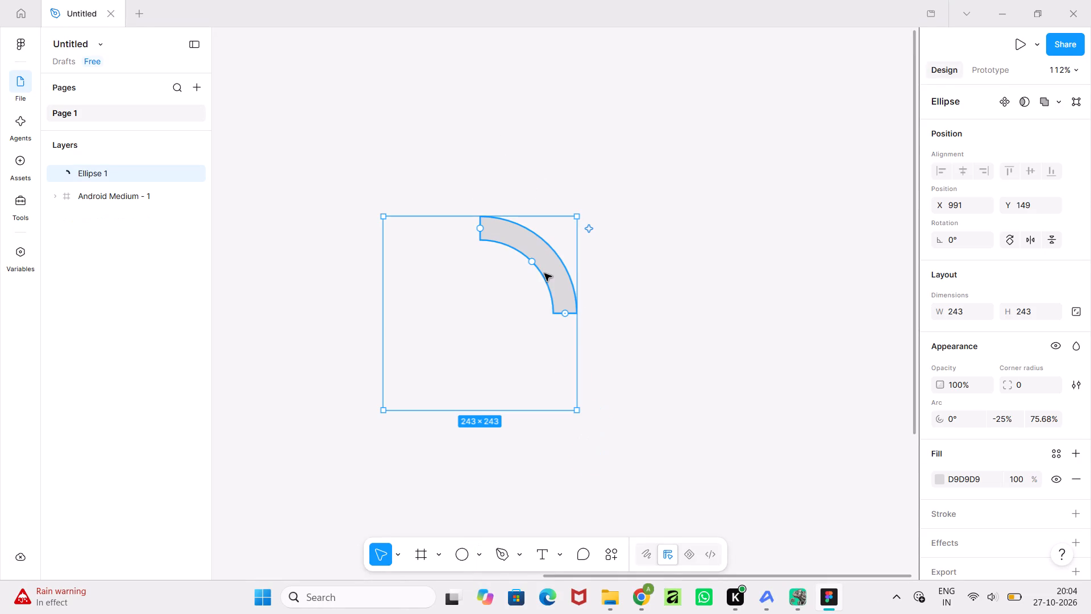
Draw a new circle just below the arc's lower end and shrink it to about 19 × 19.
click(458, 553)
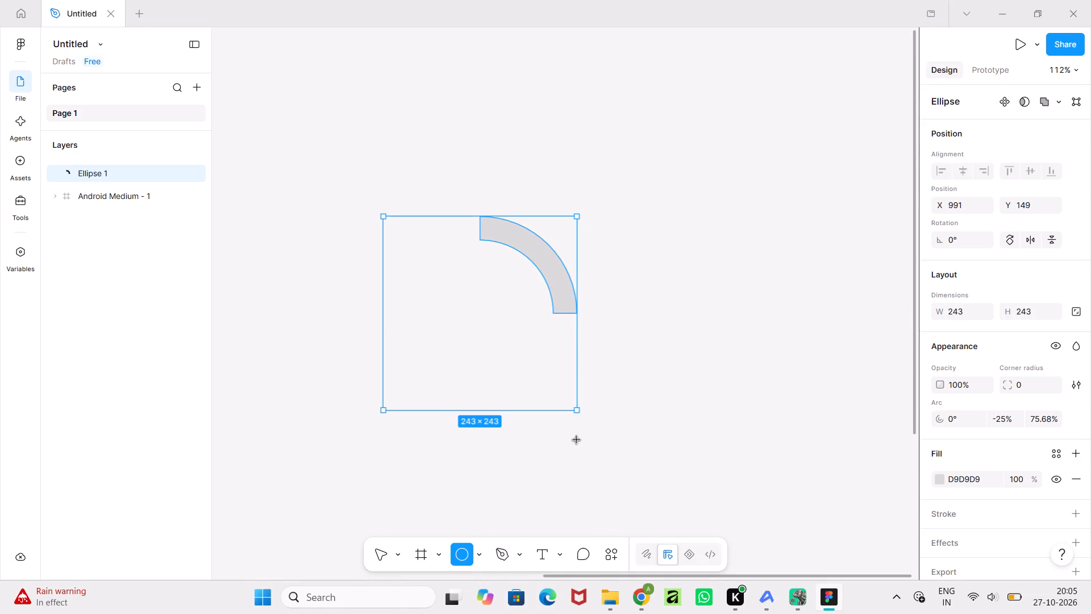
ctrl+scroll(577, 440, up, 3)
click(595, 368)
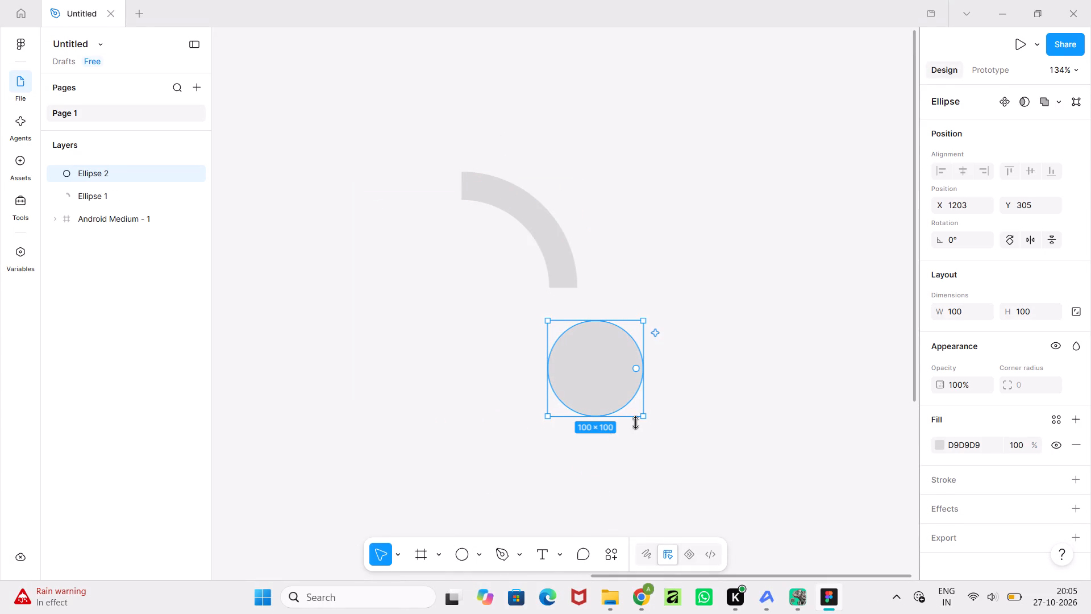
shift+drag(646, 418, 566, 337)
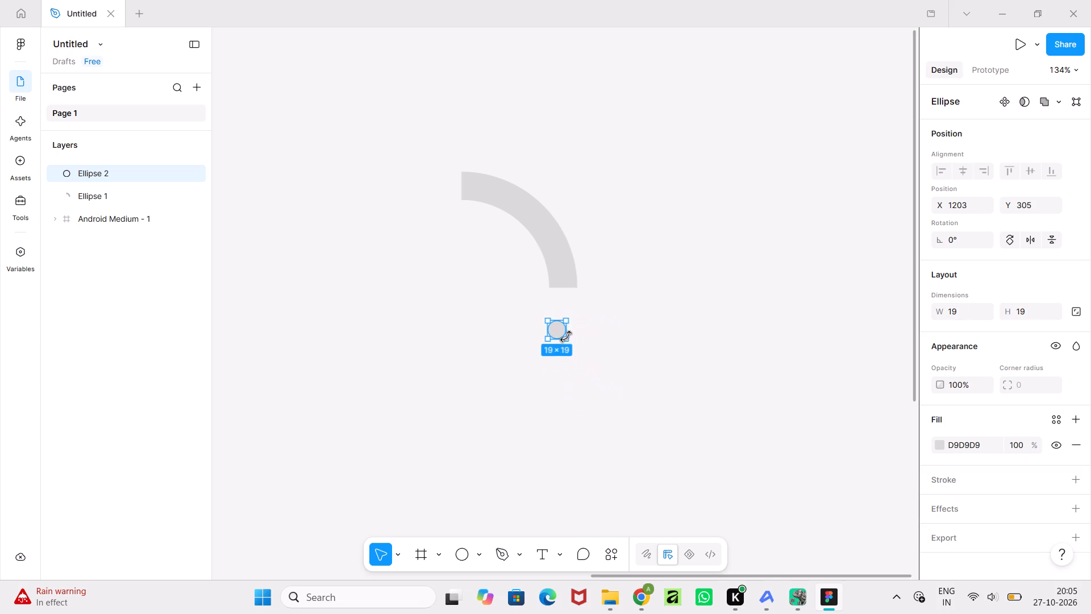
Position the small circle over the arc's lower end, at about X 1205, Y 261, near the inner edge.
ctrl+scroll(567, 337, up, 7)
drag(545, 329, 560, 223)
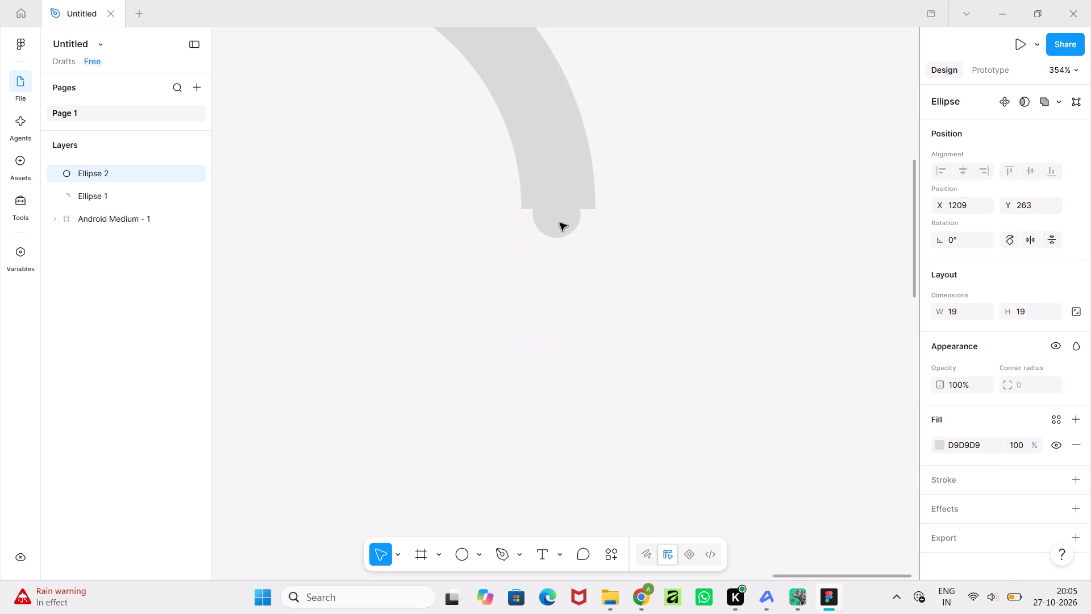
drag(560, 223, 548, 215)
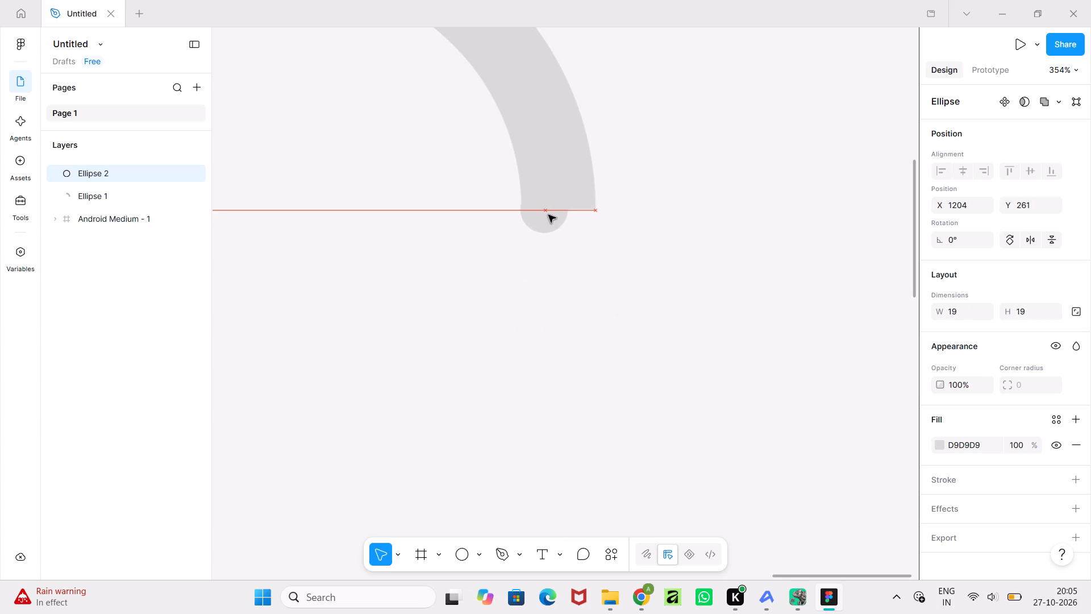
drag(548, 215, 548, 215)
ctrl+scroll(548, 215, up, 12)
drag(489, 211, 496, 211)
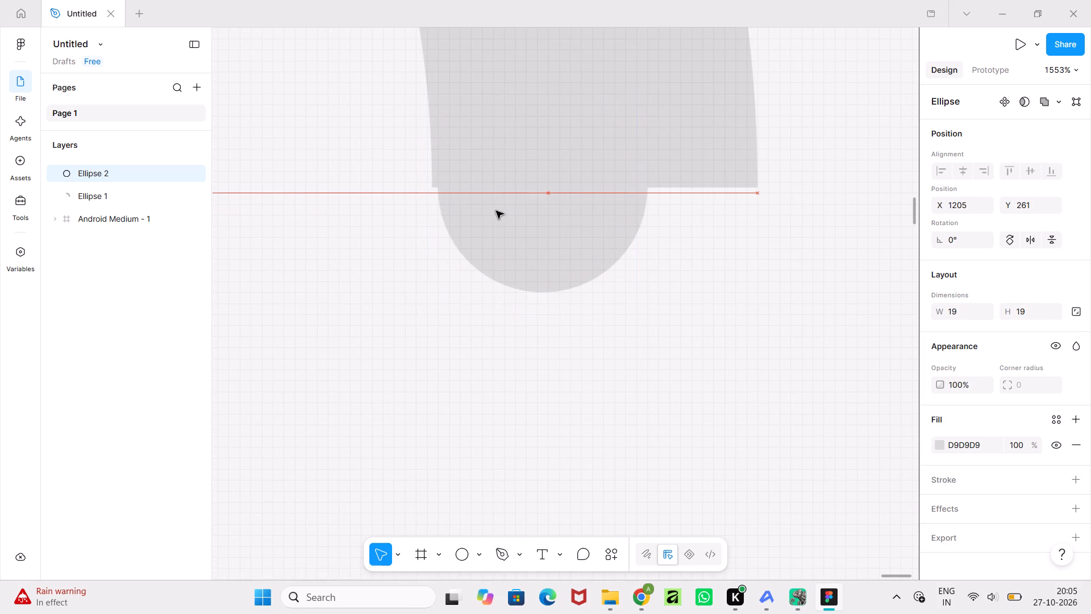
drag(496, 211, 496, 210)
ctrl+scroll(496, 210, up, 12)
drag(492, 212, 484, 212)
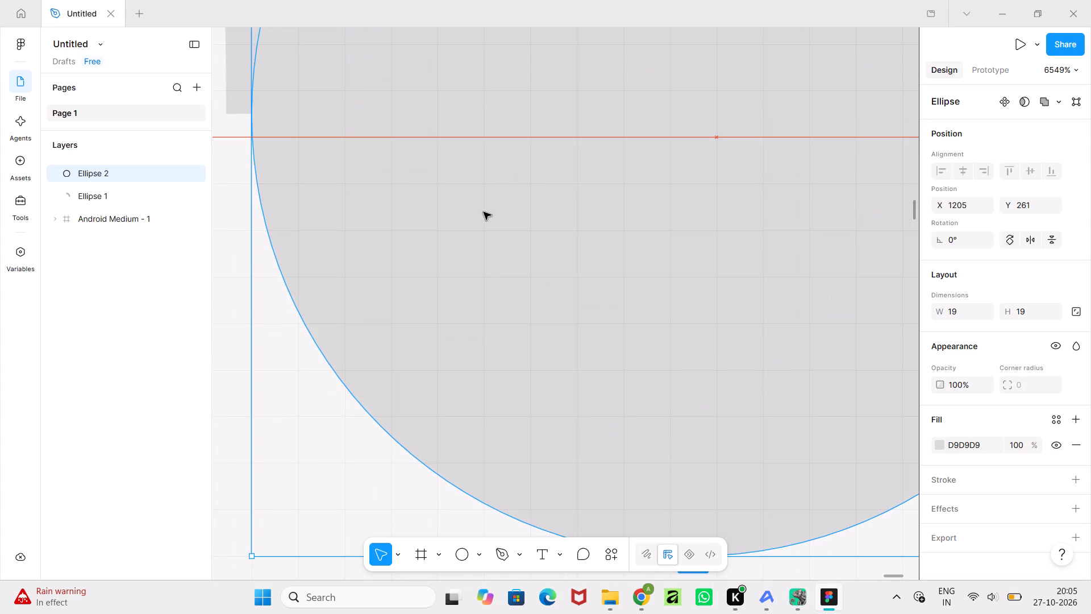
drag(484, 212, 473, 210)
key(Left)
key(Left)
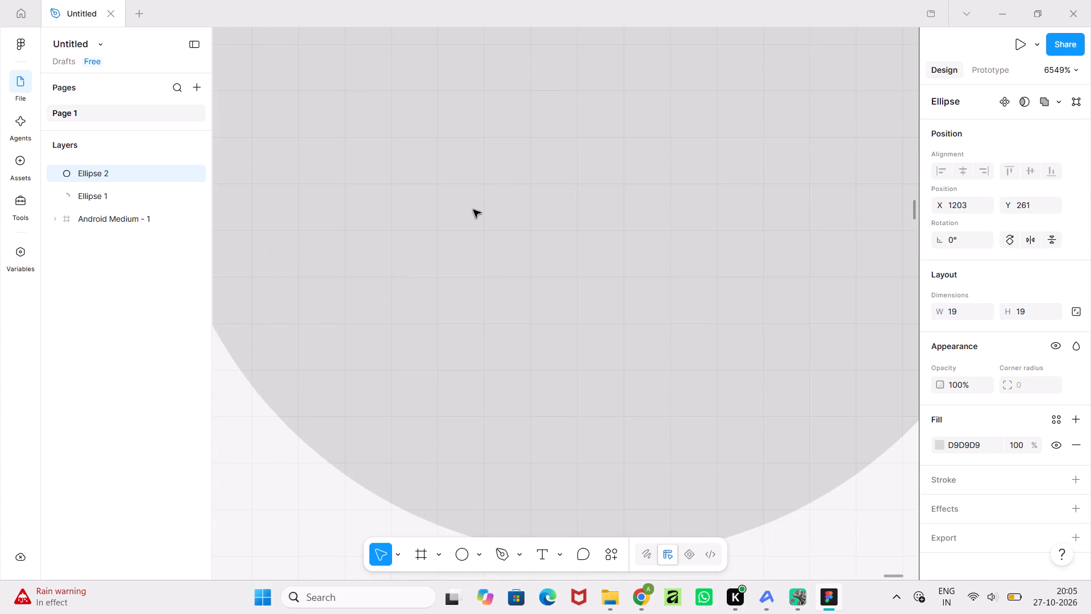
key(Right)
key(Right)
ctrl+scroll(473, 210, down, 3)
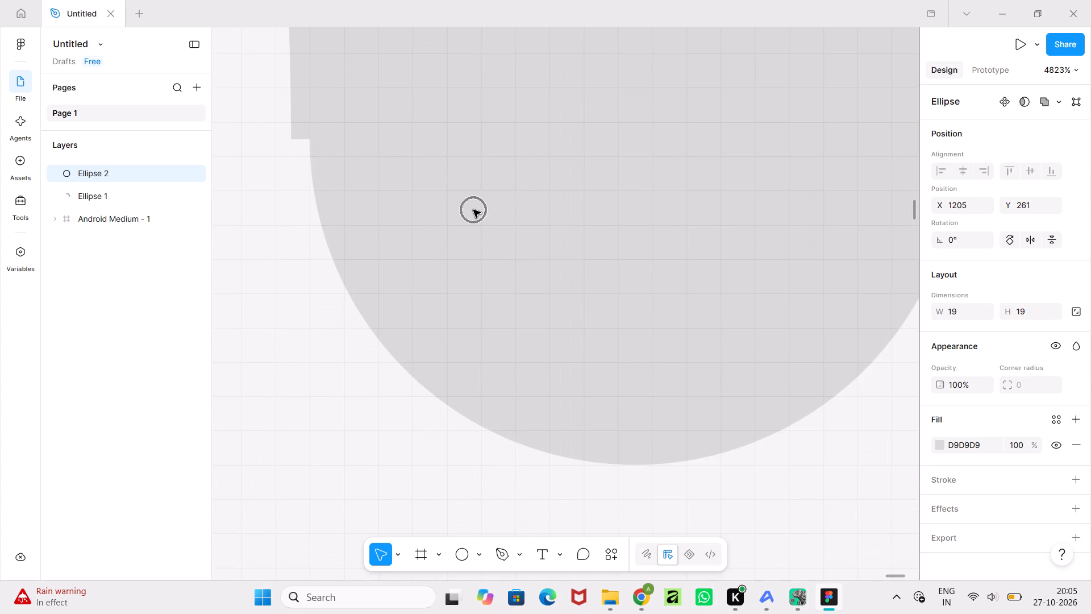
key(Left)
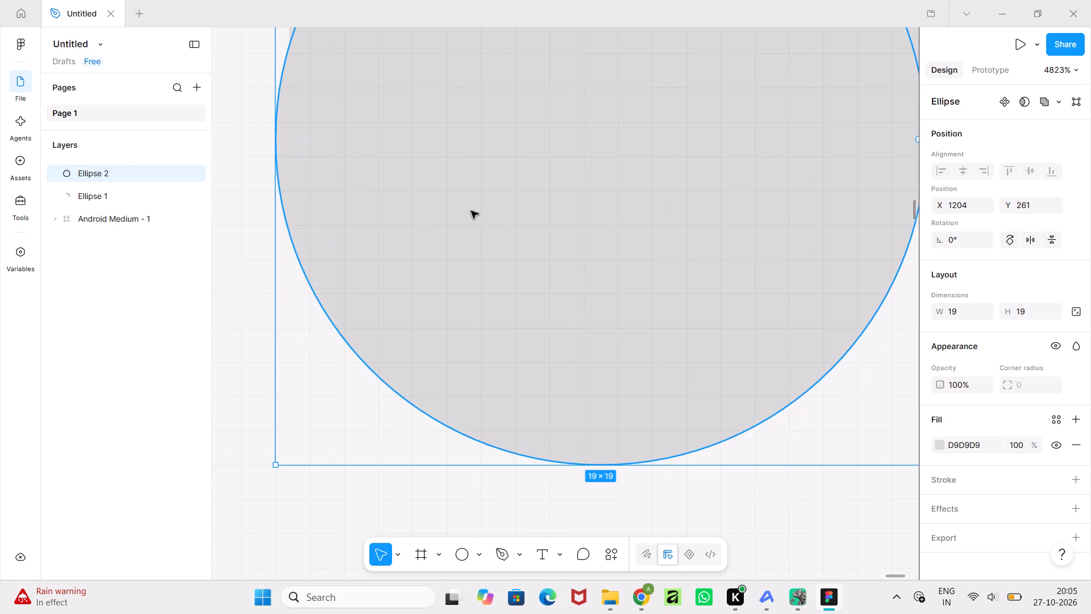
drag(471, 211, 496, 210)
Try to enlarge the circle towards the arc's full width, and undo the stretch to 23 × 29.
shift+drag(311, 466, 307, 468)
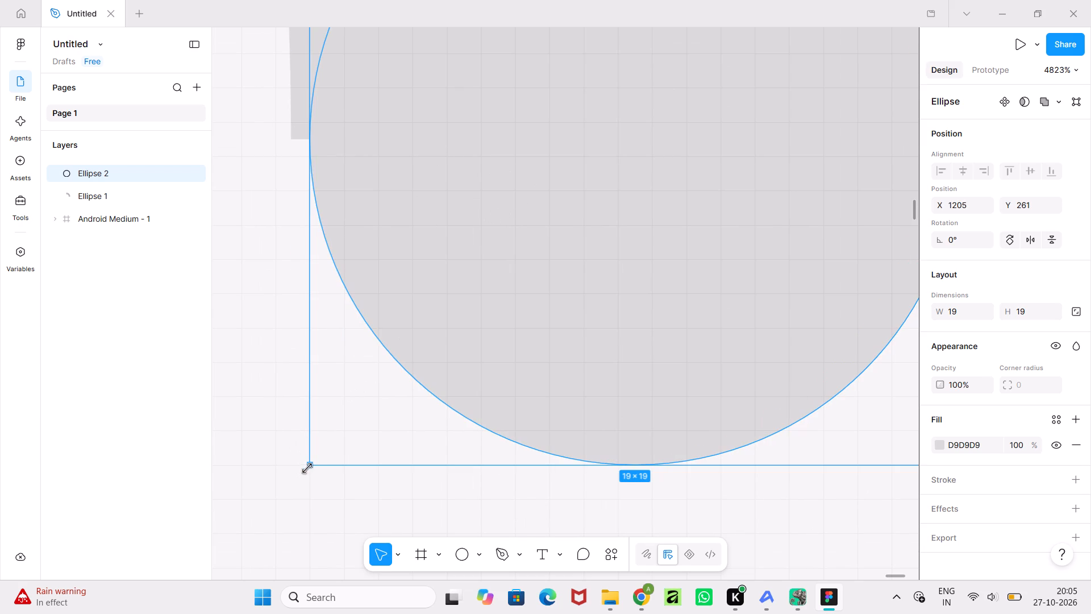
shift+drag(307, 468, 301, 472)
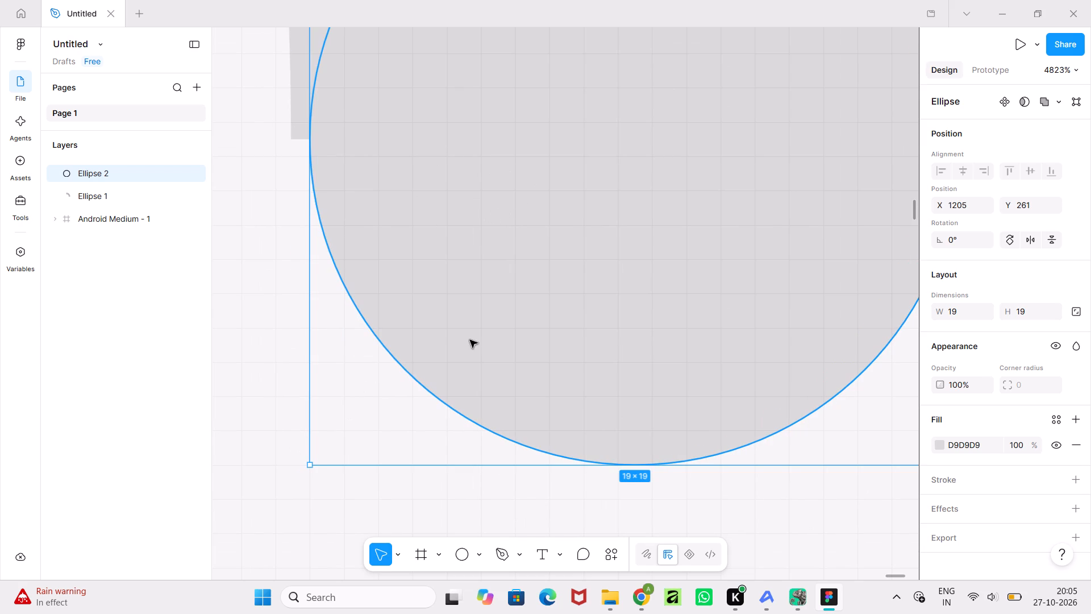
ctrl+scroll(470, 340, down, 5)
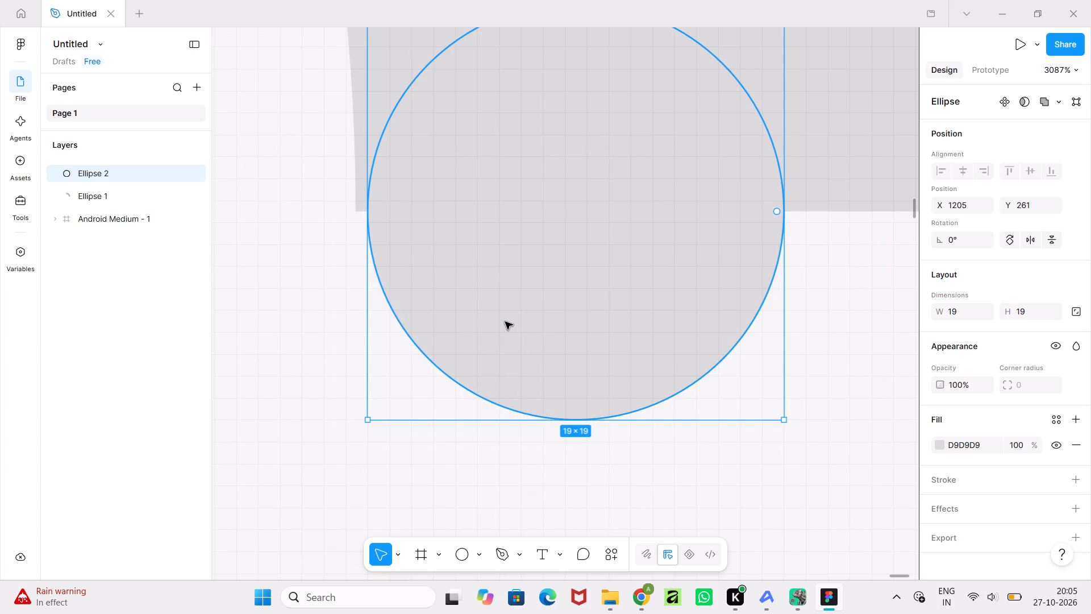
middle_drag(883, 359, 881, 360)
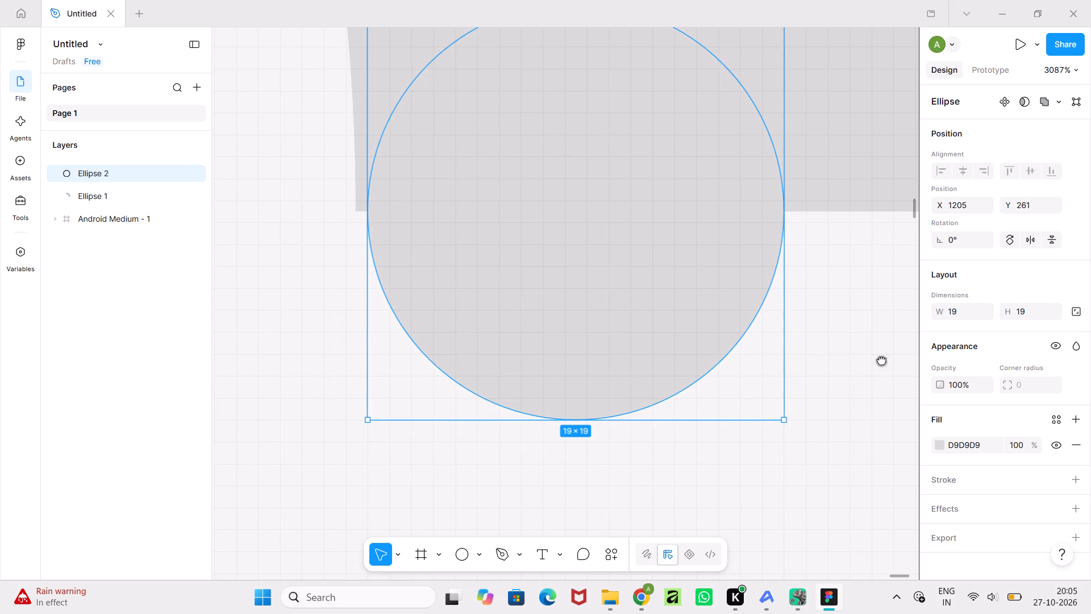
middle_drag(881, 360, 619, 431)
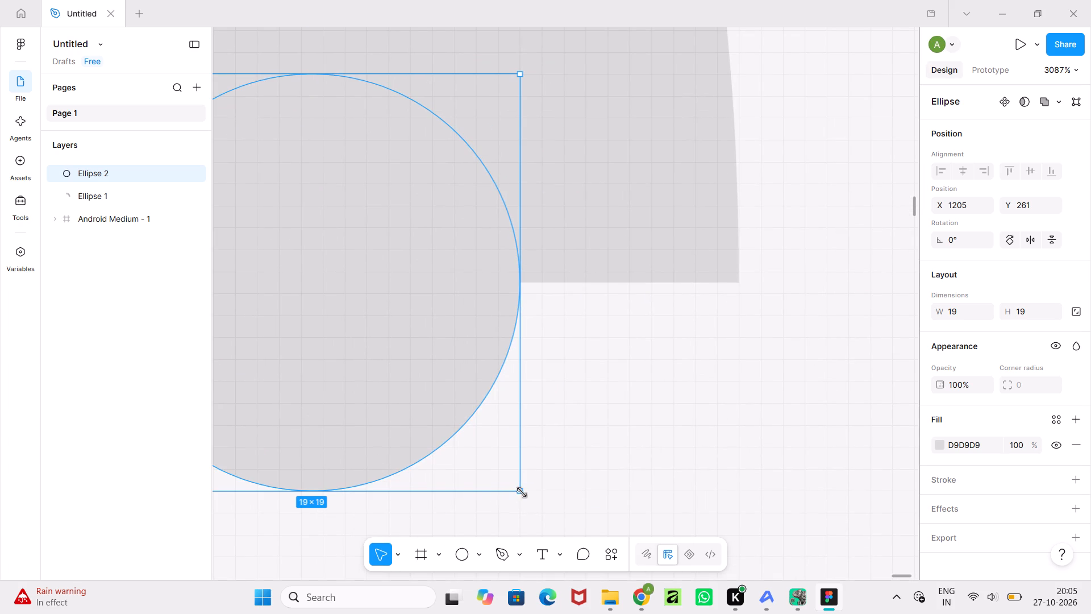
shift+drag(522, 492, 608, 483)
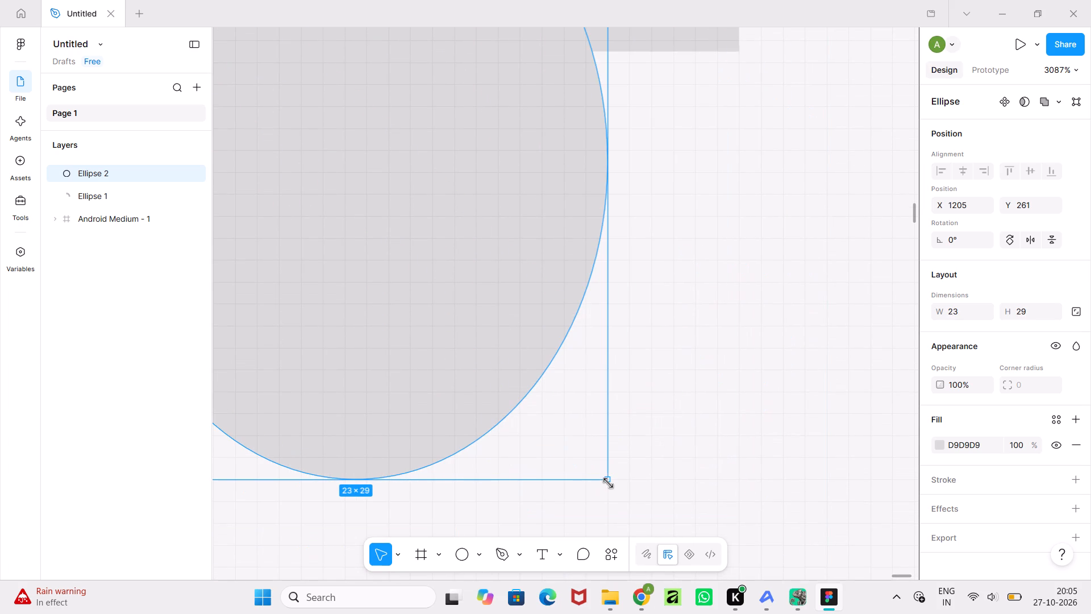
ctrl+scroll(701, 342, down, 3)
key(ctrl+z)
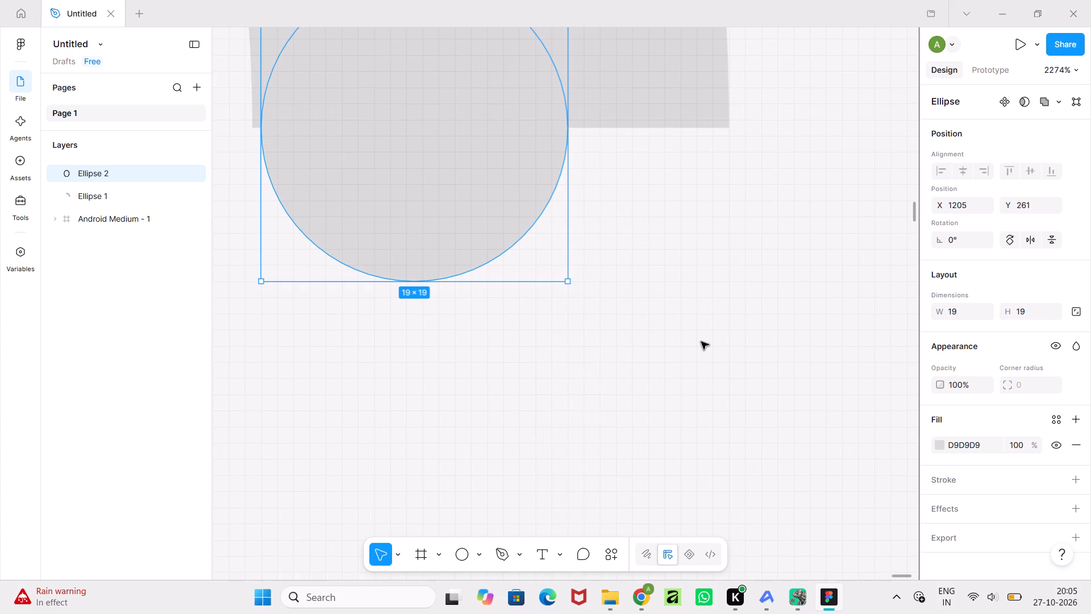
Enlarge the circle to about 30 × 30 at X 1204, Y 256, so it caps the arc's lower end.
shift+drag(565, 285, 565, 285)
shift+drag(565, 285, 678, 439)
drag(575, 321, 579, 260)
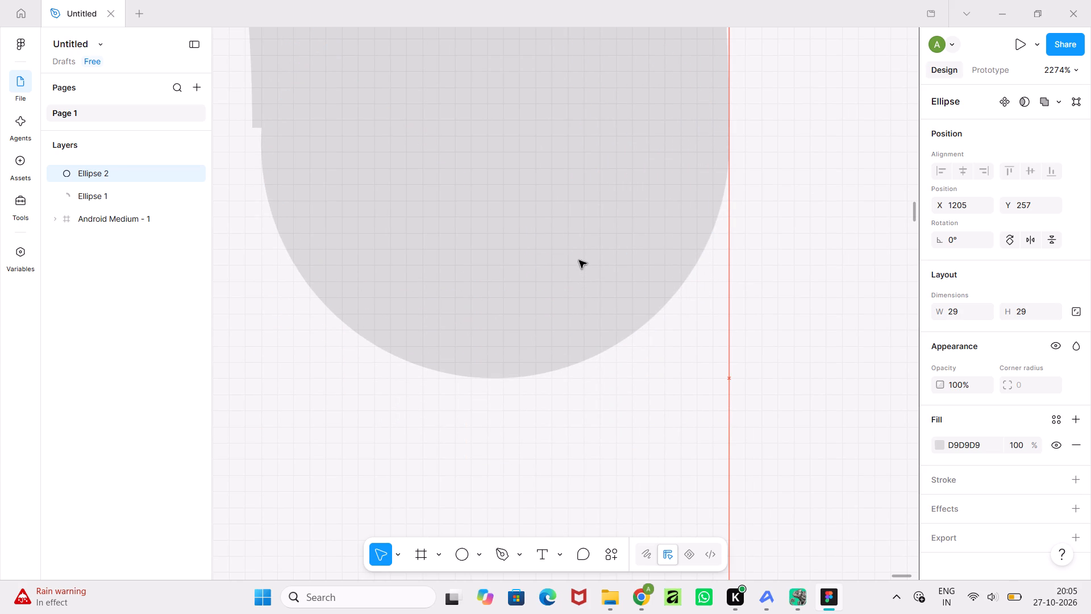
drag(579, 260, 582, 241)
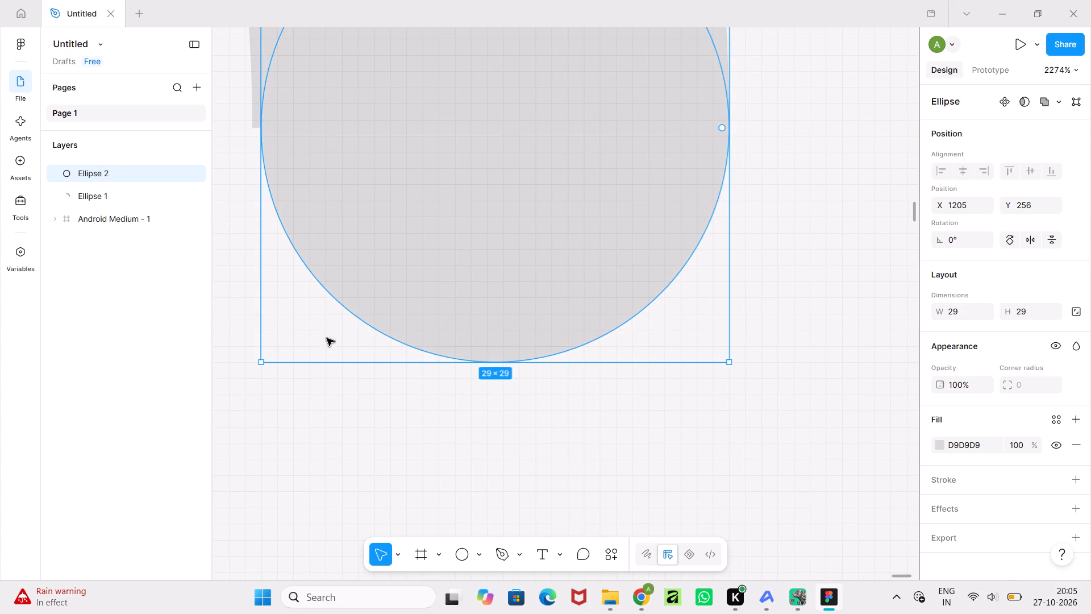
drag(264, 360, 259, 363)
drag(259, 363, 252, 367)
Reduce the quarter-ring arc's inner ratio to about 75.3% so its thickness matches the end-cap circle.
middle_drag(309, 198, 674, 489)
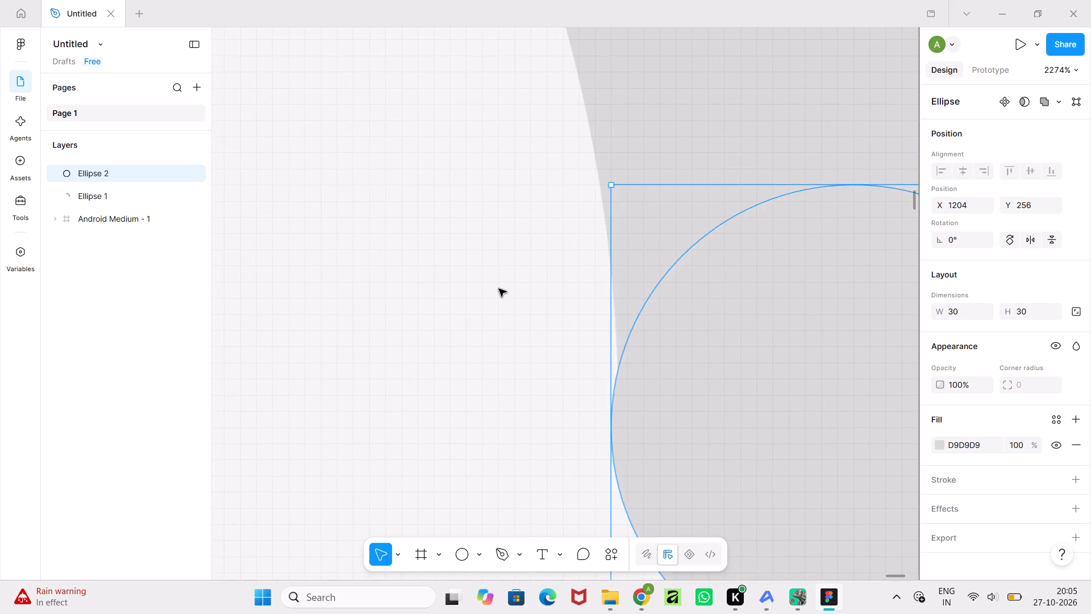
ctrl+scroll(498, 288, down, 4)
middle_drag(498, 288, 670, 530)
scroll(501, 269, down, 4)
middle_drag(501, 269, 618, 510)
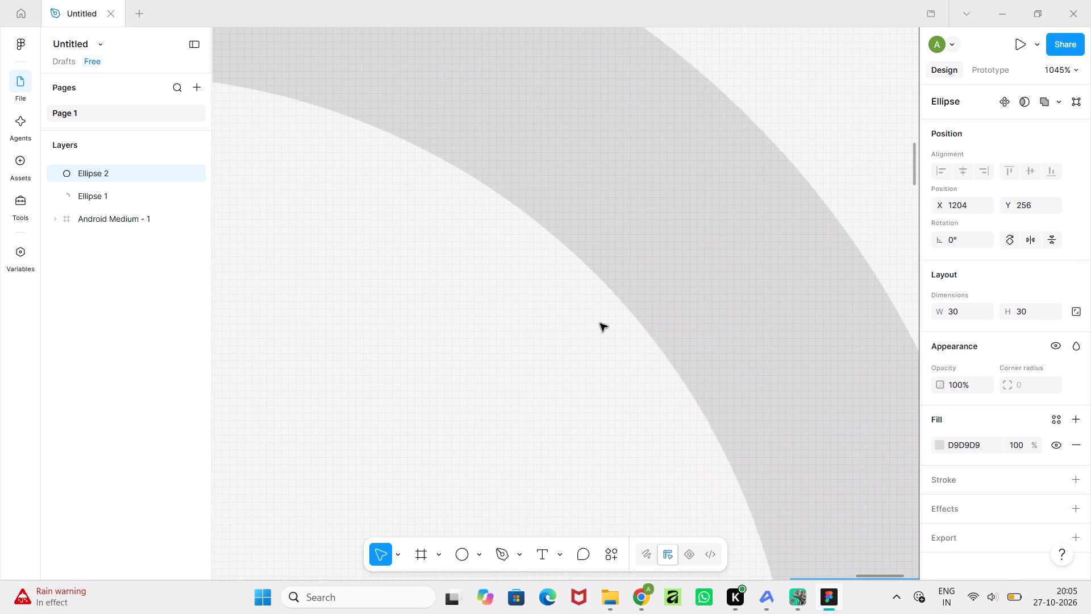
click(560, 187)
ctrl+scroll(601, 291, up, 6)
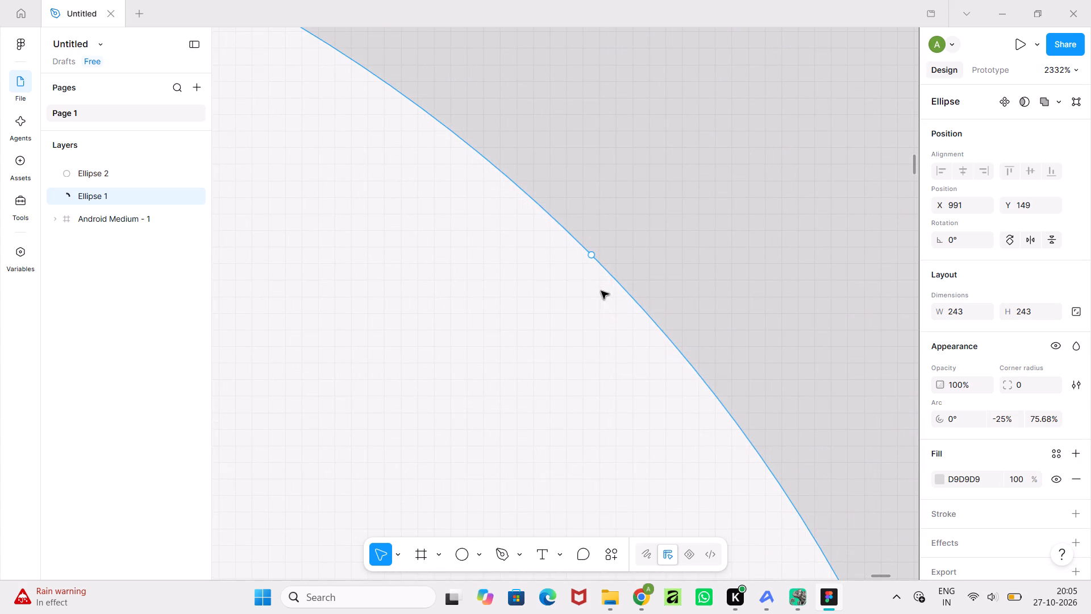
click(592, 254)
ctrl+scroll(592, 254, up, 8)
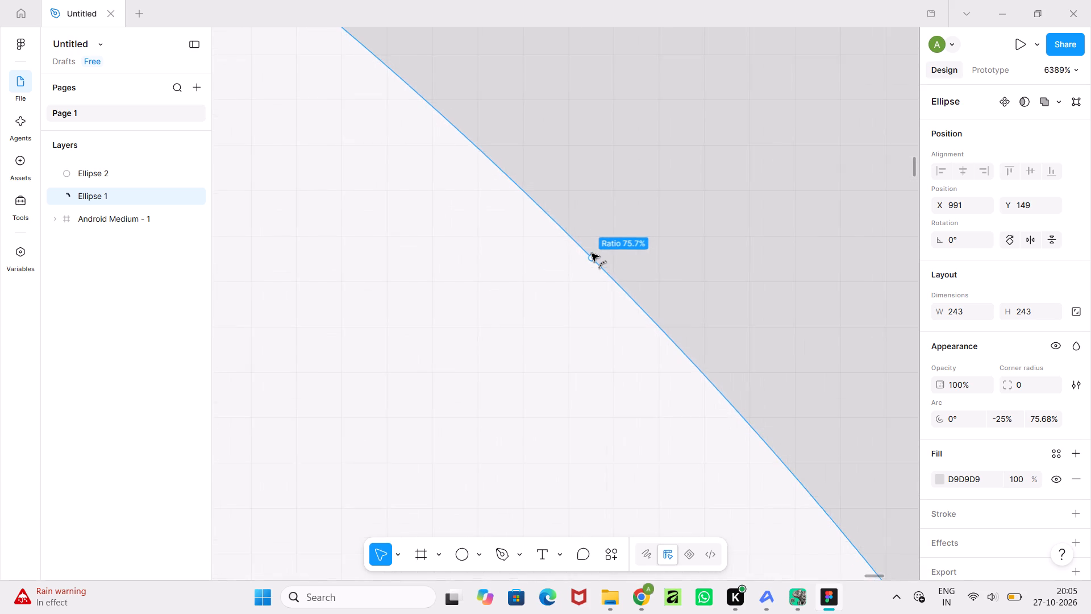
ctrl+scroll(592, 254, up, 6)
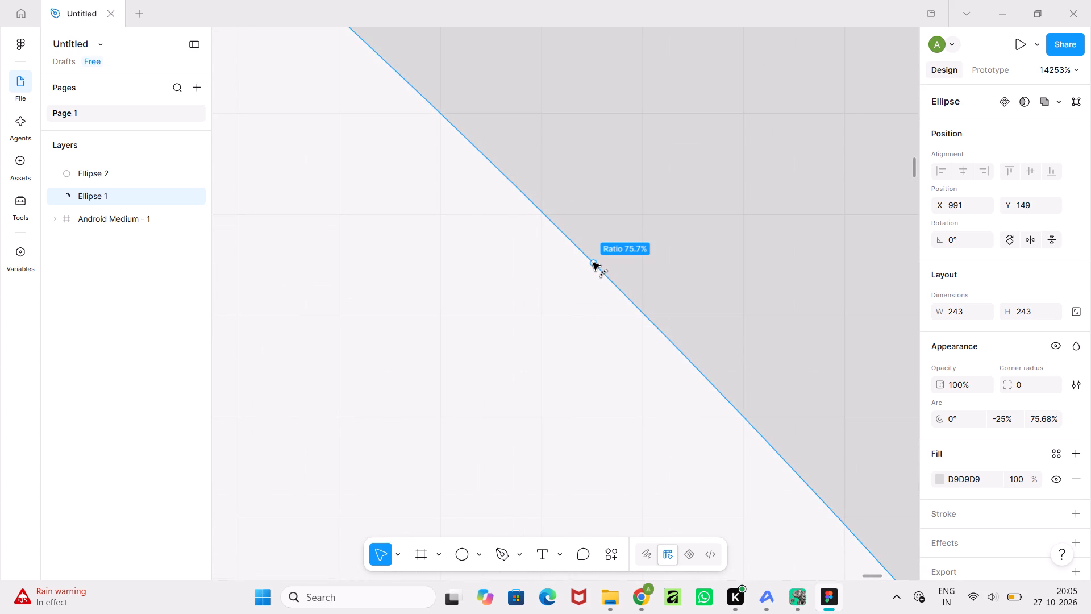
drag(593, 263, 587, 266)
ctrl+scroll(587, 266, down, 13)
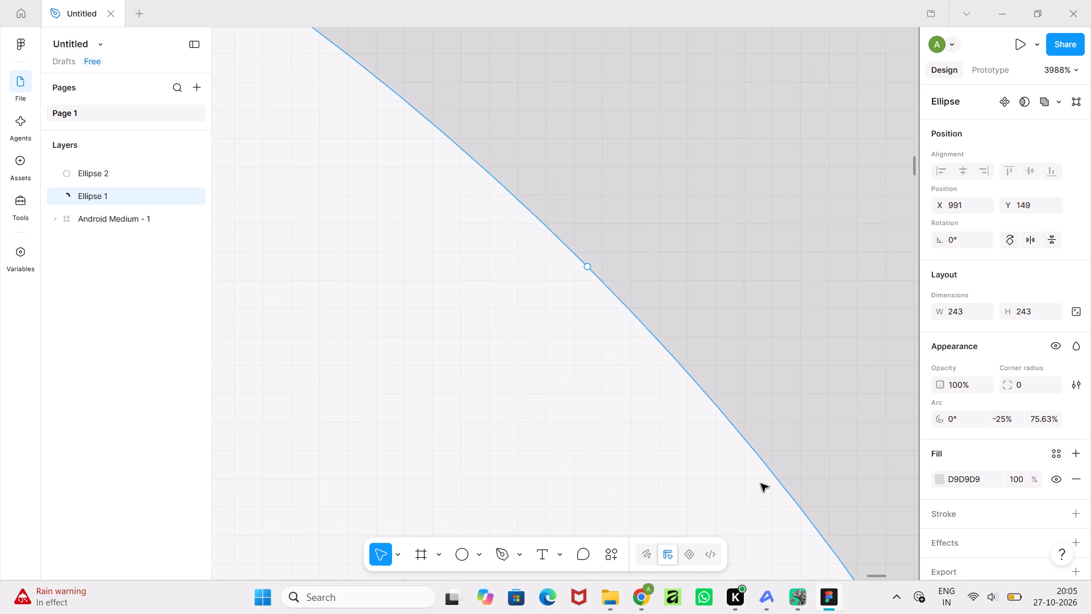
ctrl+scroll(760, 475, down, 13)
middle_drag(769, 513, 408, 115)
ctrl+scroll(406, 114, down, 5)
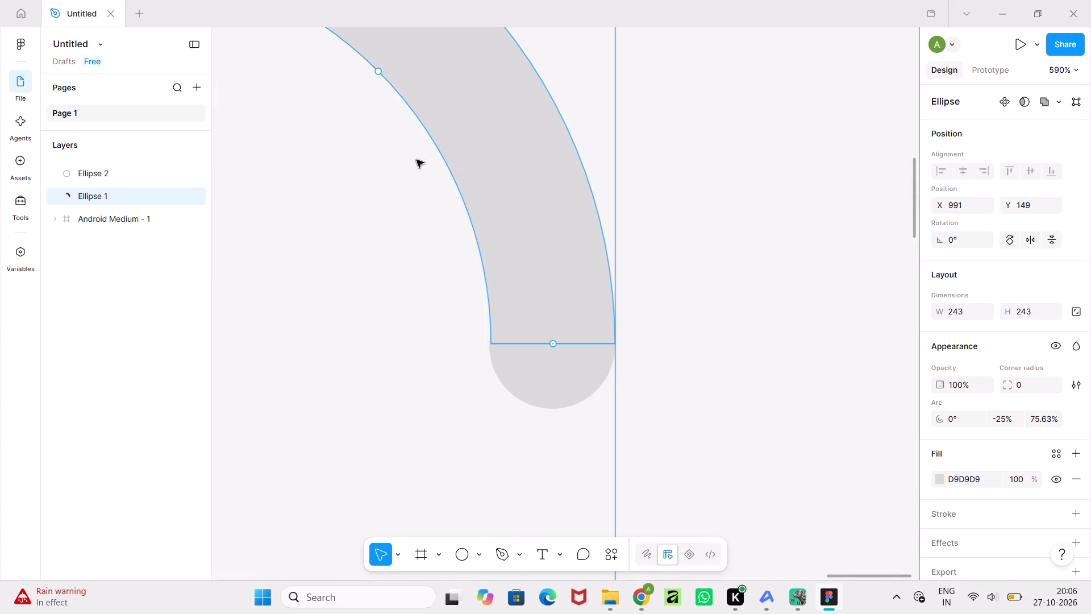
click(377, 71)
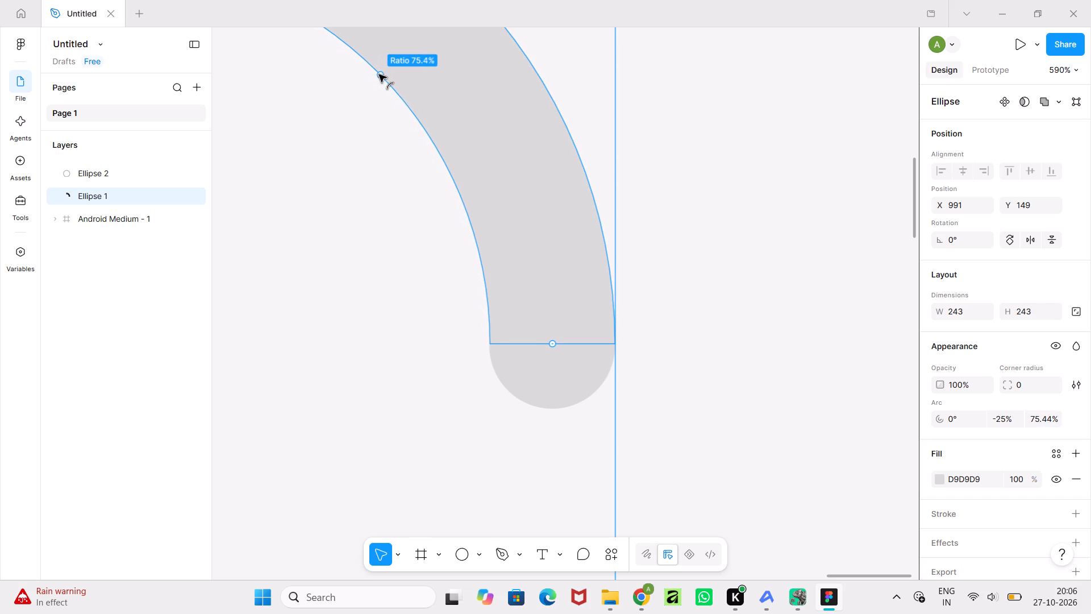
click(342, 281)
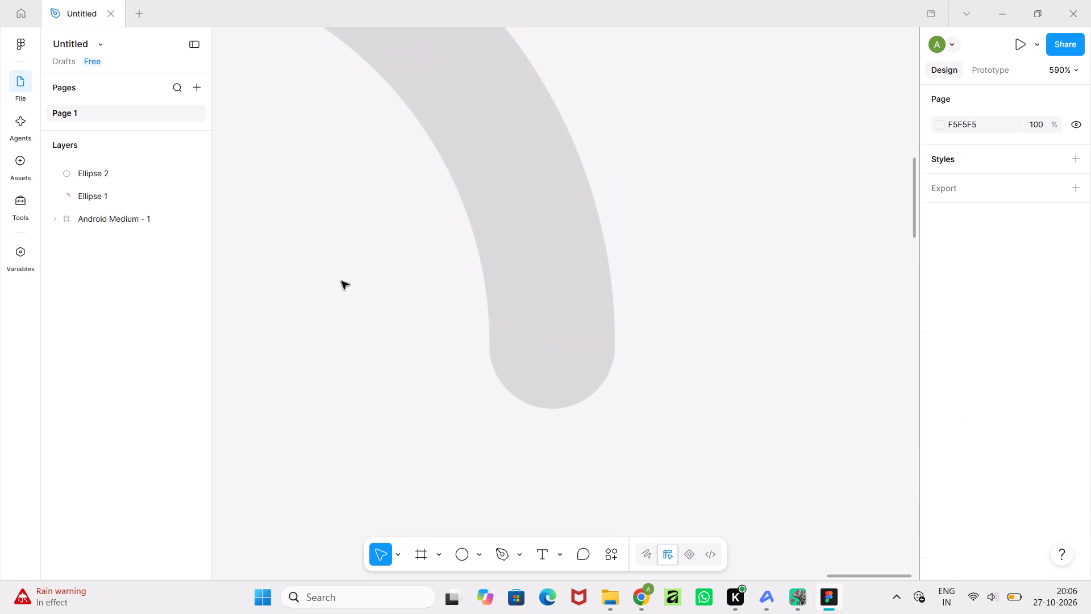
Change the quarter-ring arc's fill to teal 00A7A2.
ctrl+scroll(342, 281, down, 11)
middle_drag(342, 281, 430, 376)
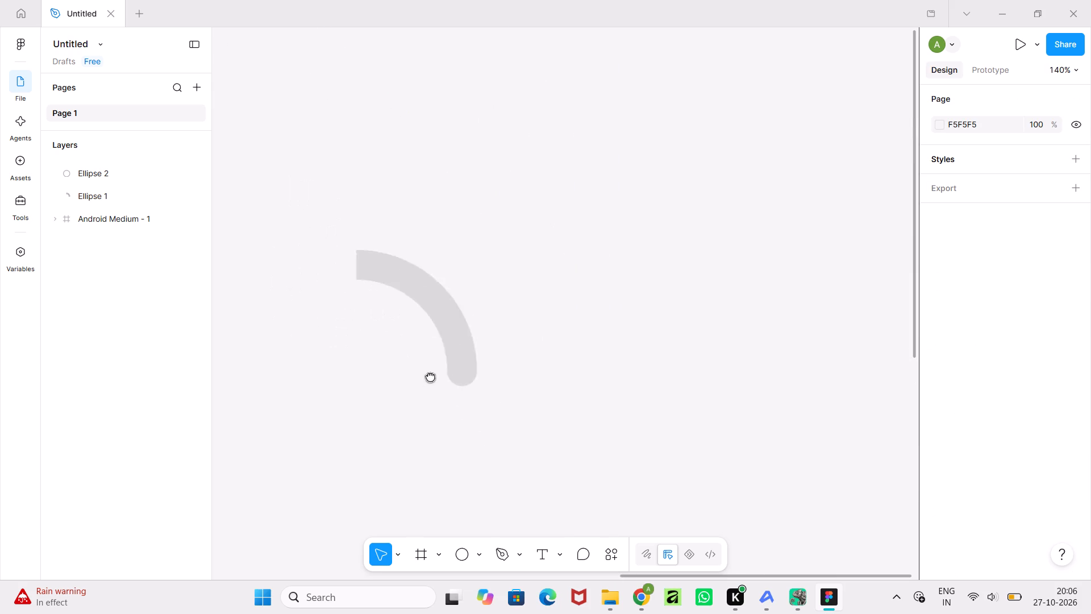
middle_drag(430, 376, 436, 382)
click(467, 357)
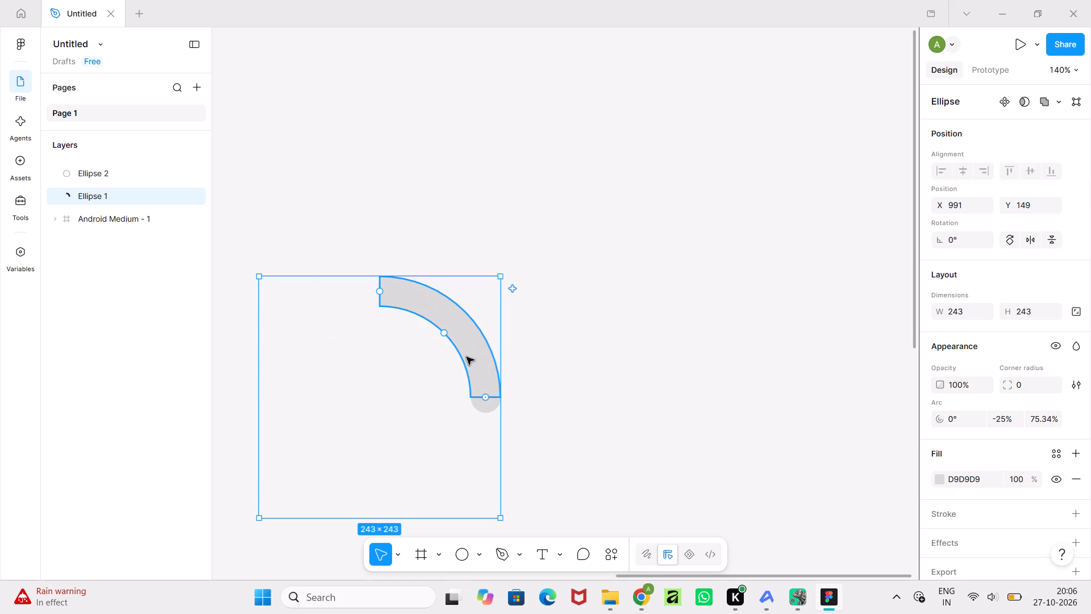
click(959, 484)
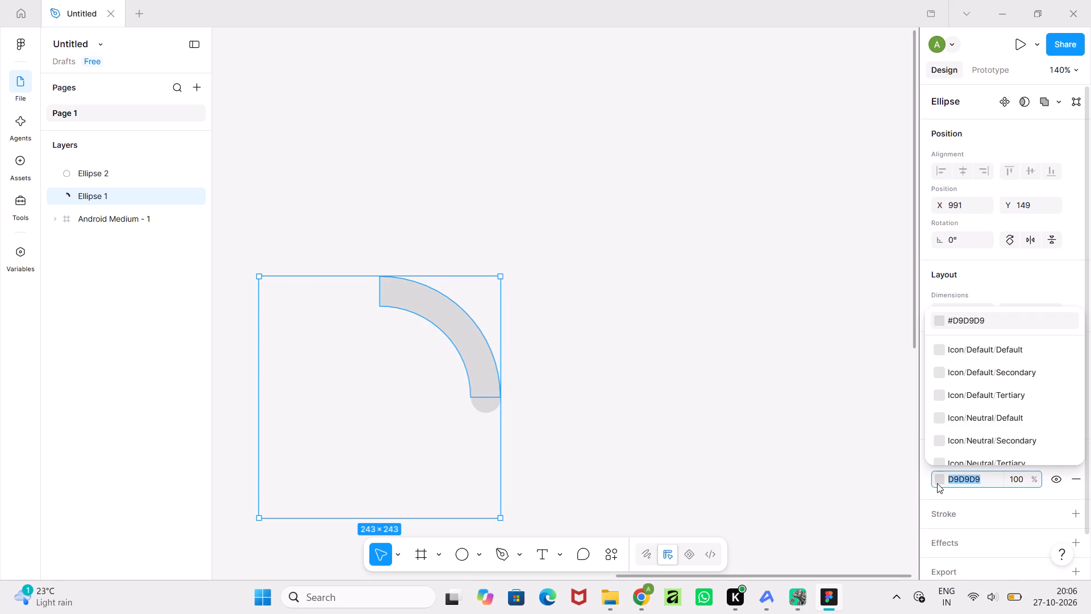
click(937, 483)
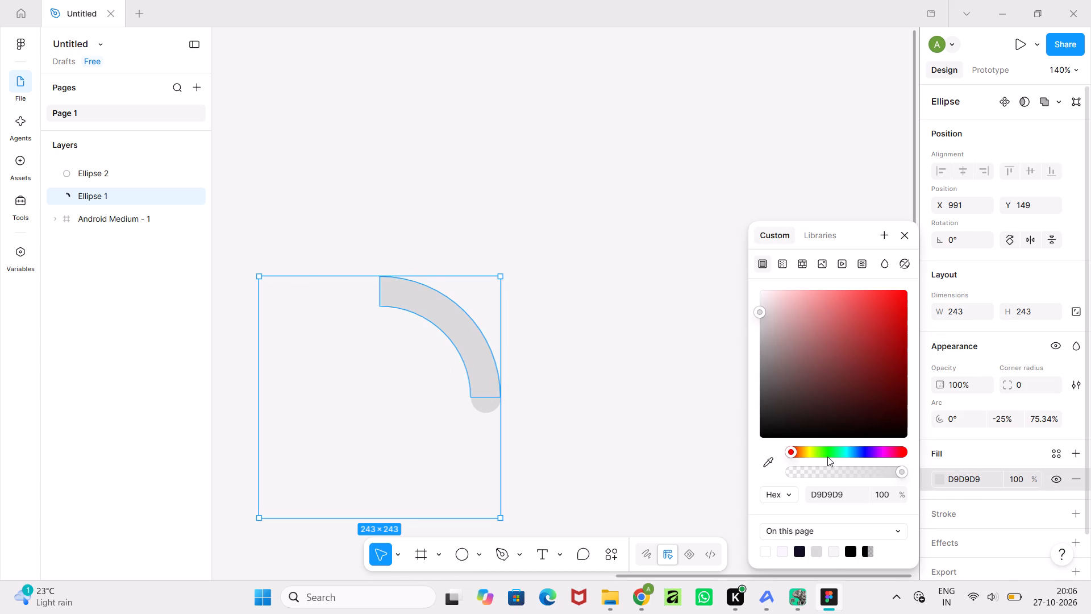
click(827, 457)
click(840, 455)
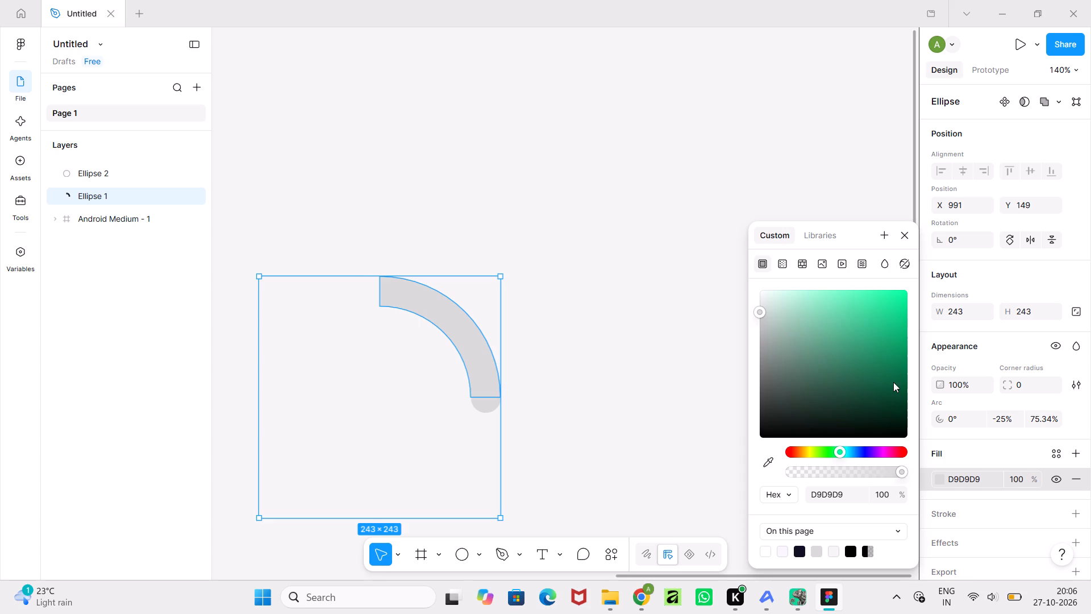
drag(879, 373, 879, 367)
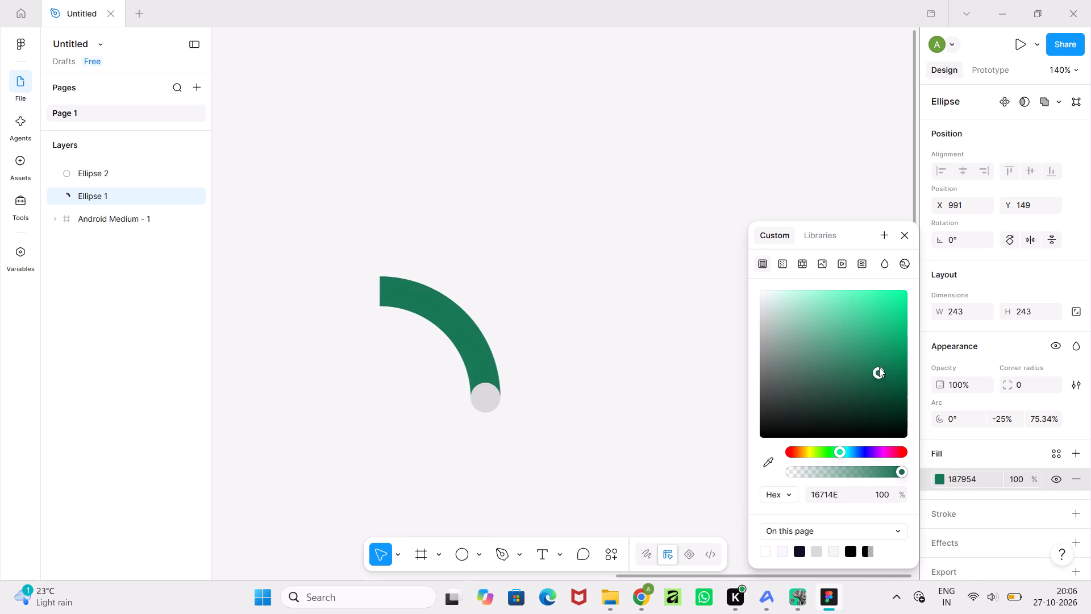
drag(879, 367, 906, 357)
click(846, 455)
drag(878, 374, 892, 368)
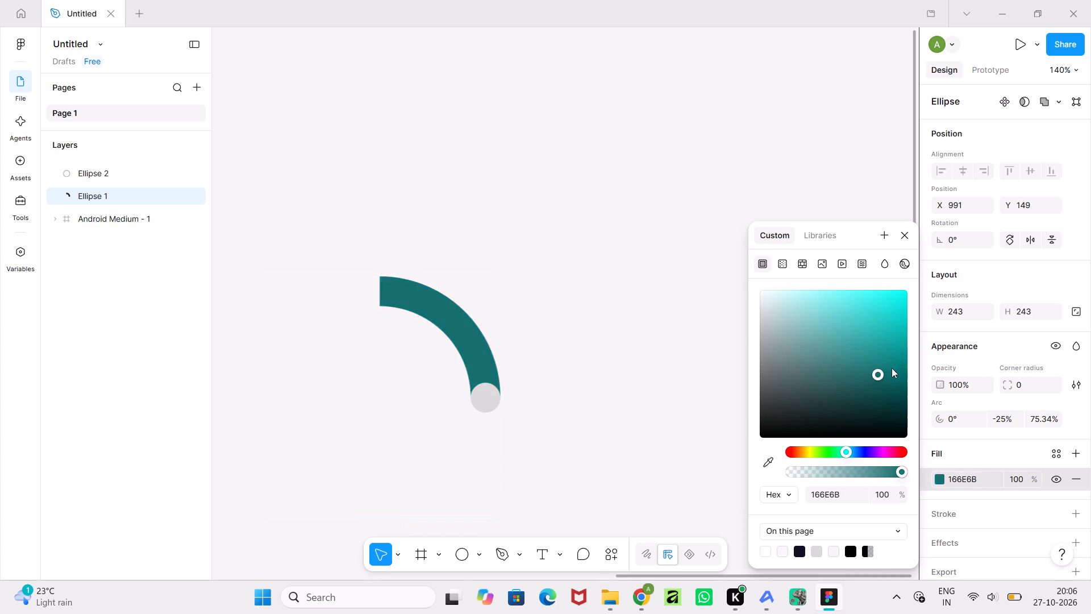
drag(892, 368, 917, 345)
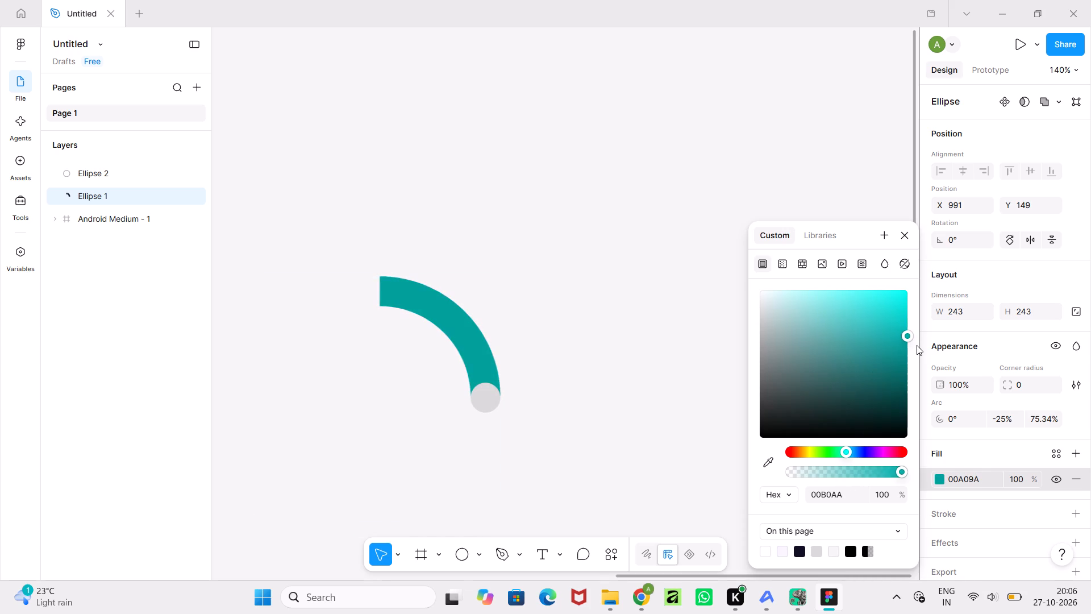
drag(917, 345, 917, 341)
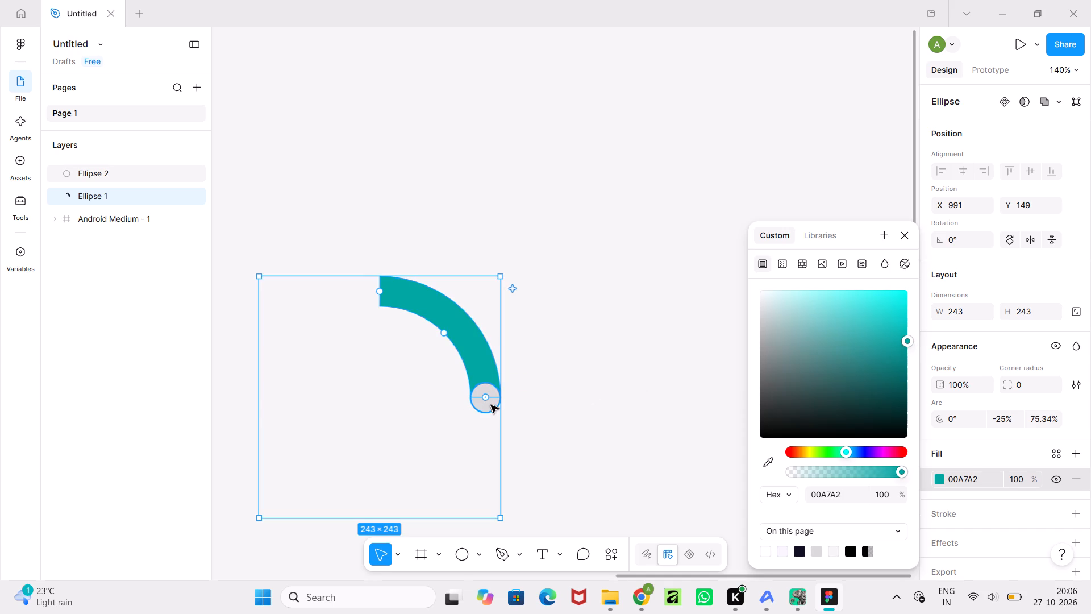
Fill the end-cap circle with the arc's teal, 00A7A2, from the colours used on this page.
click(489, 406)
click(937, 443)
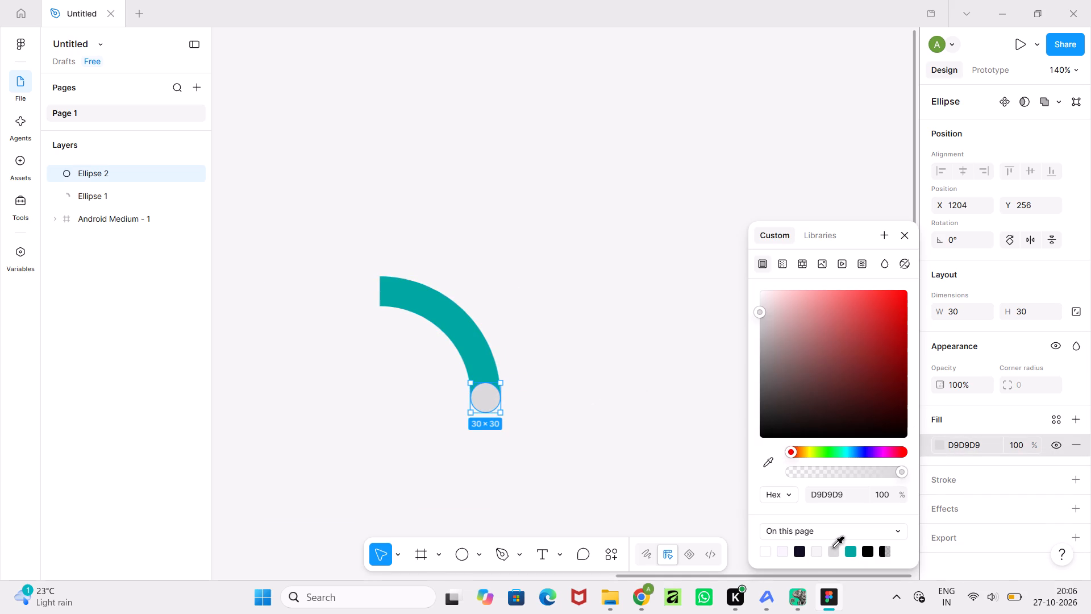
click(852, 549)
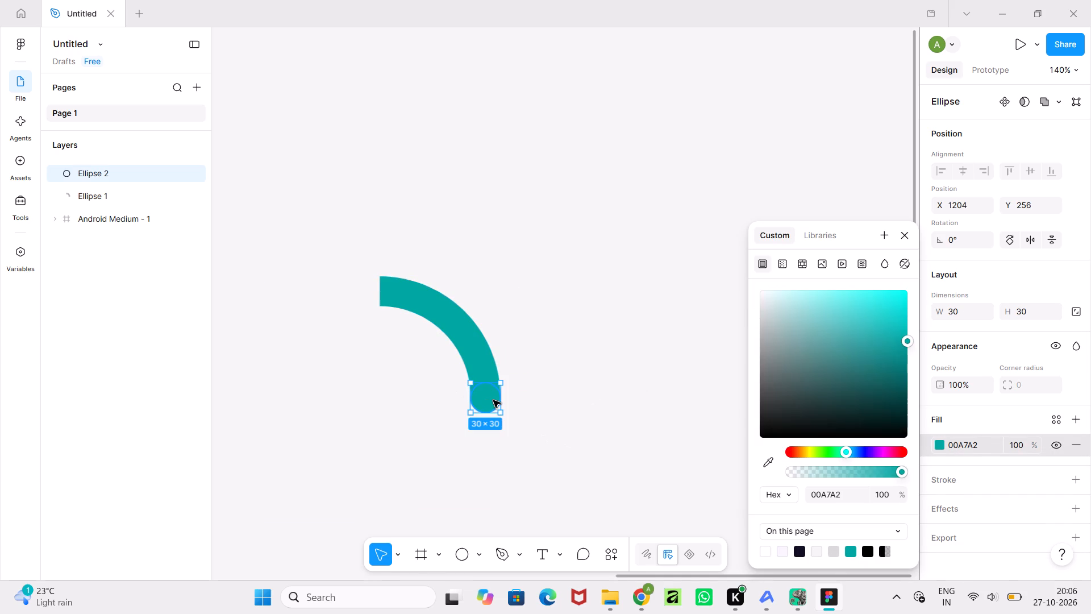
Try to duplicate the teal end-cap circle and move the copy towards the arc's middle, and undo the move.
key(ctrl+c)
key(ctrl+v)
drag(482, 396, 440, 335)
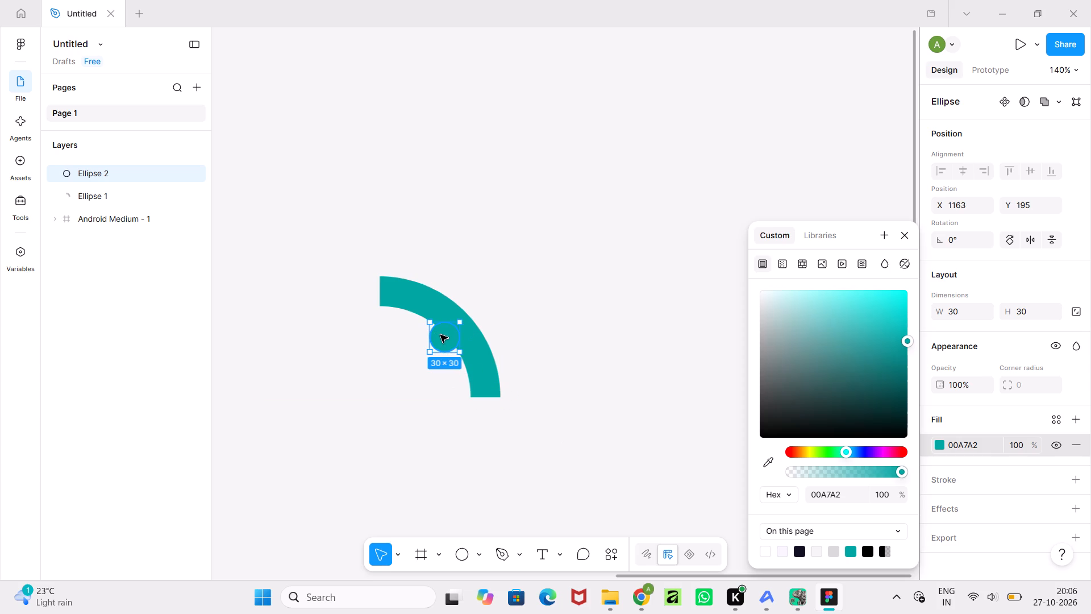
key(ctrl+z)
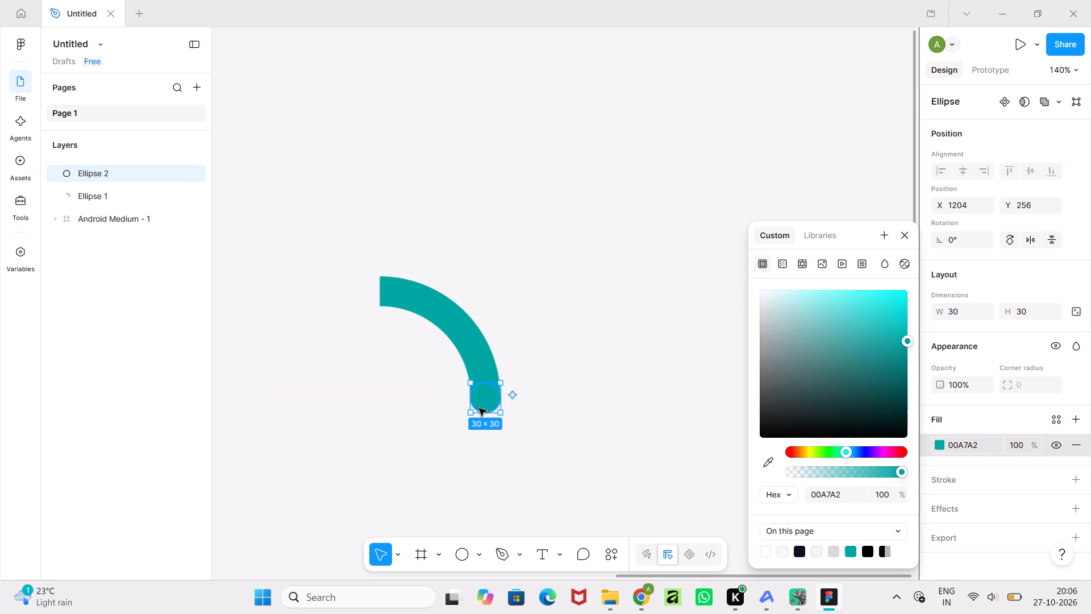
Duplicate the end-cap circle and place the copy at X 1098, Y 149, so it caps the arc's upper end.
click(902, 234)
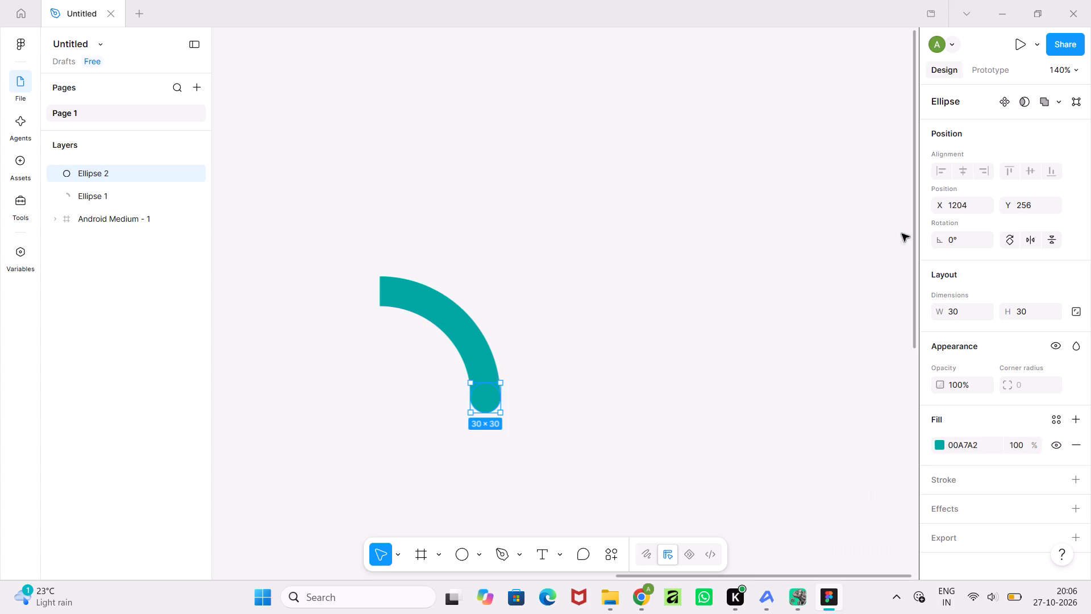
click(573, 412)
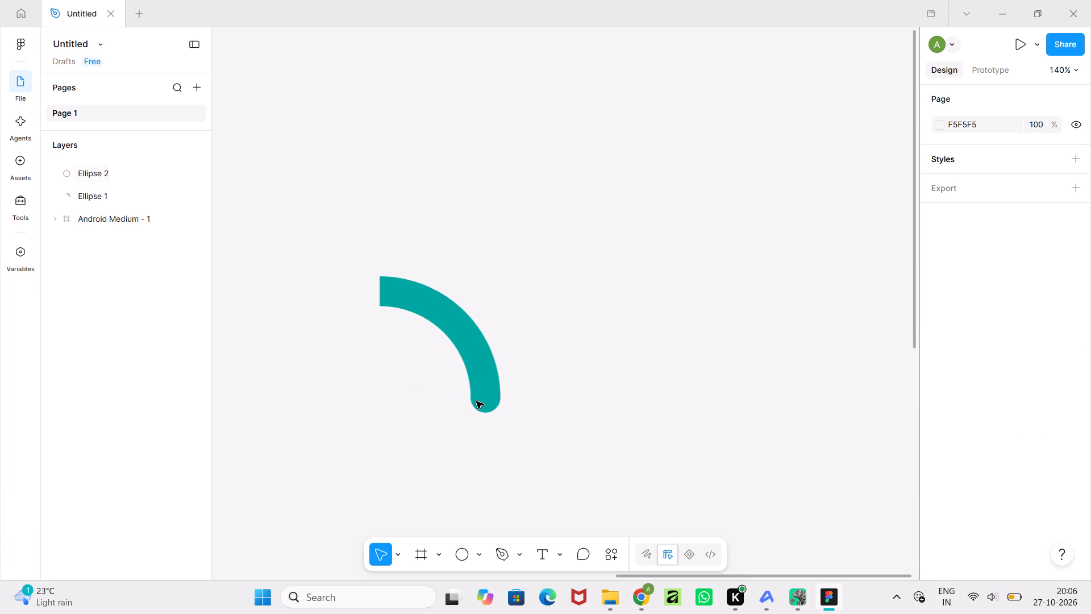
click(489, 398)
key(ctrl+c)
key(ctrl+v)
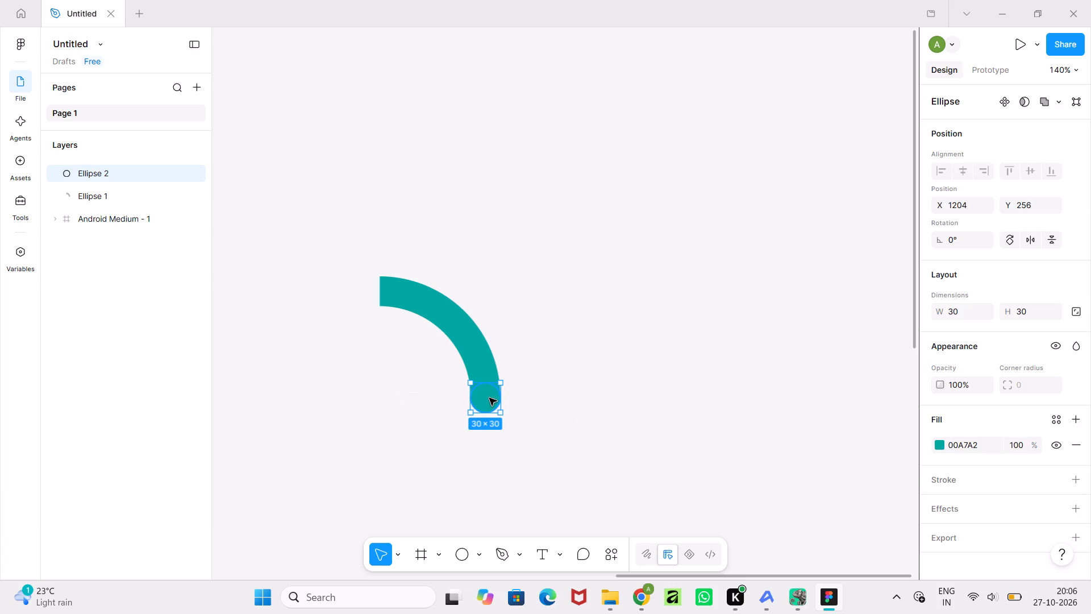
drag(488, 403, 434, 328)
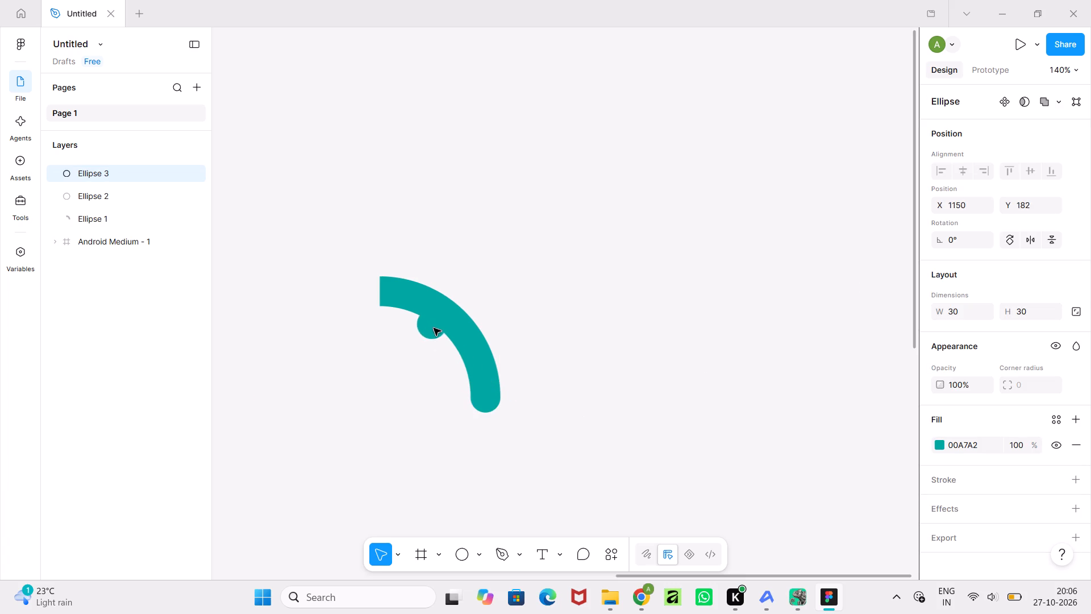
drag(434, 328, 384, 296)
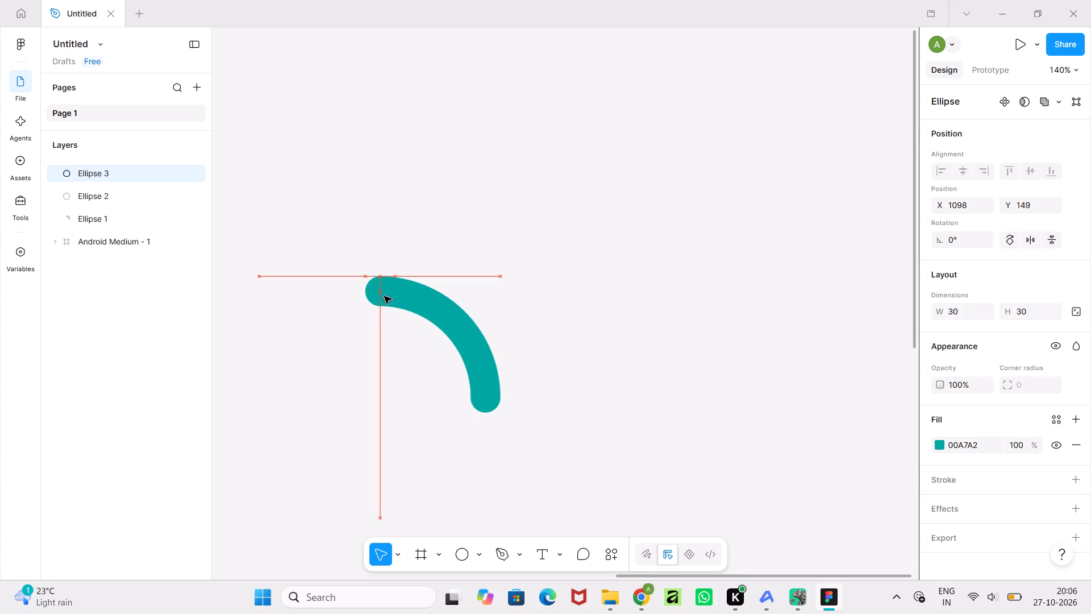
drag(384, 296, 382, 295)
click(550, 346)
Combine the arc and its two end-cap circles, Ellipse 1 to Ellipse 3, into one shape with Union.
ctrl+scroll(550, 346, down, 1)
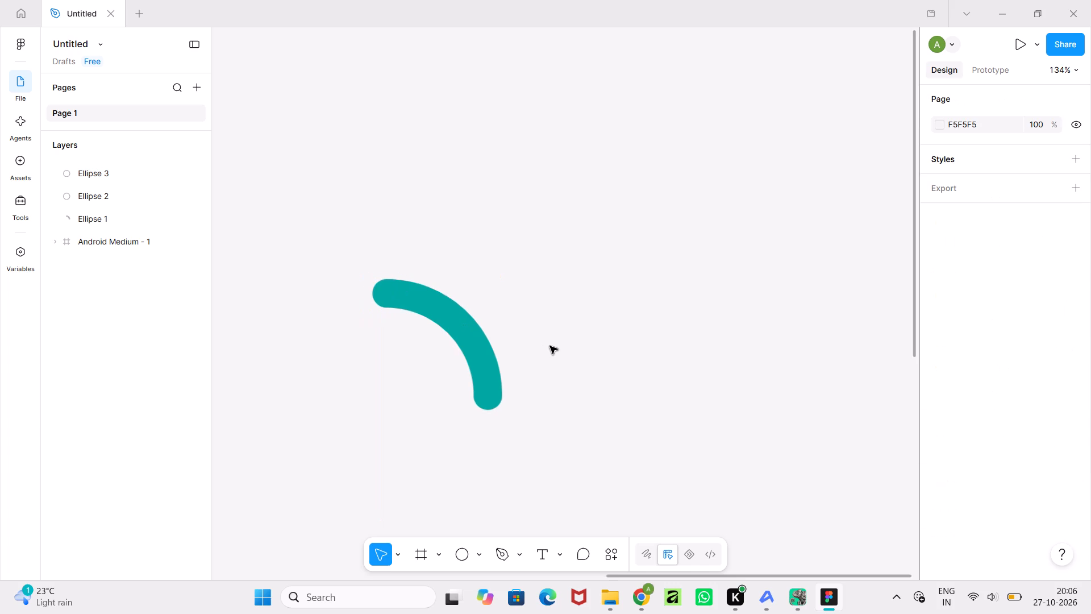
ctrl+scroll(550, 346, down, 1)
ctrl+scroll(550, 346, up, 3)
middle_drag(550, 346, 641, 315)
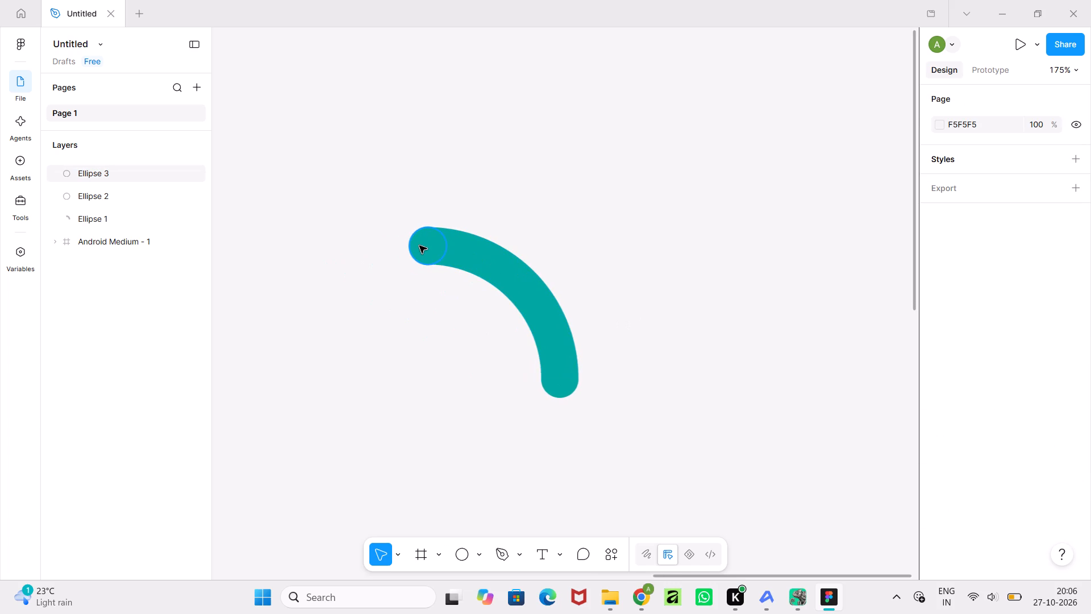
click(104, 177)
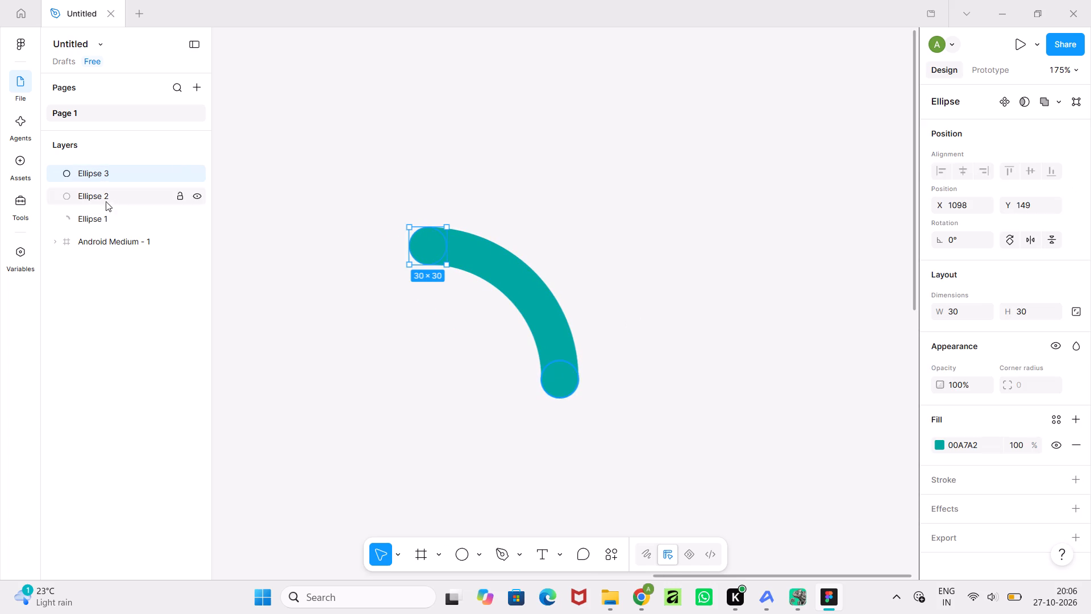
shift+click(106, 222)
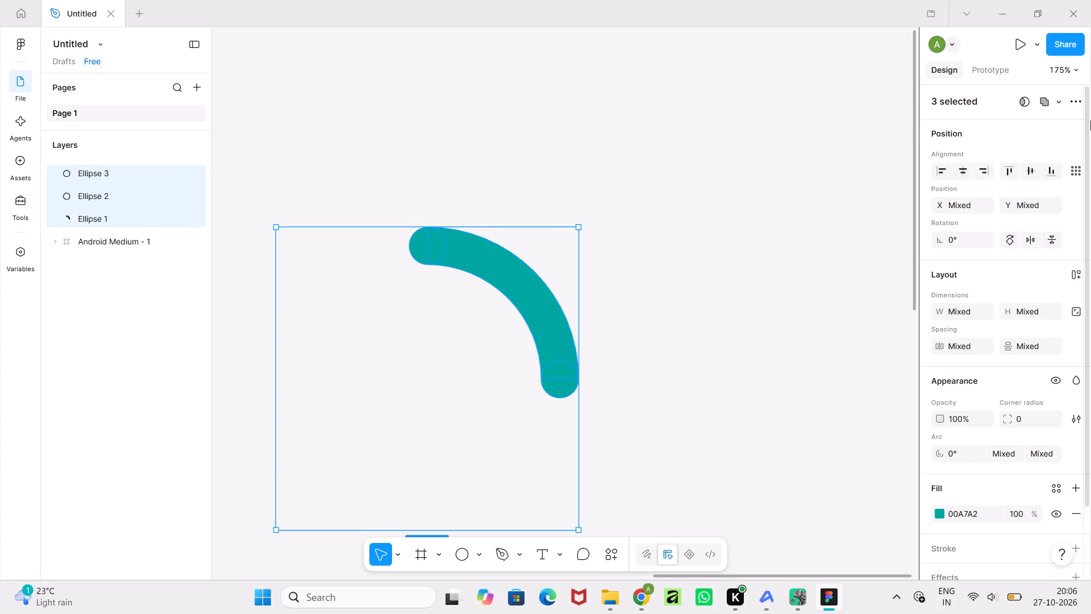
click(1046, 101)
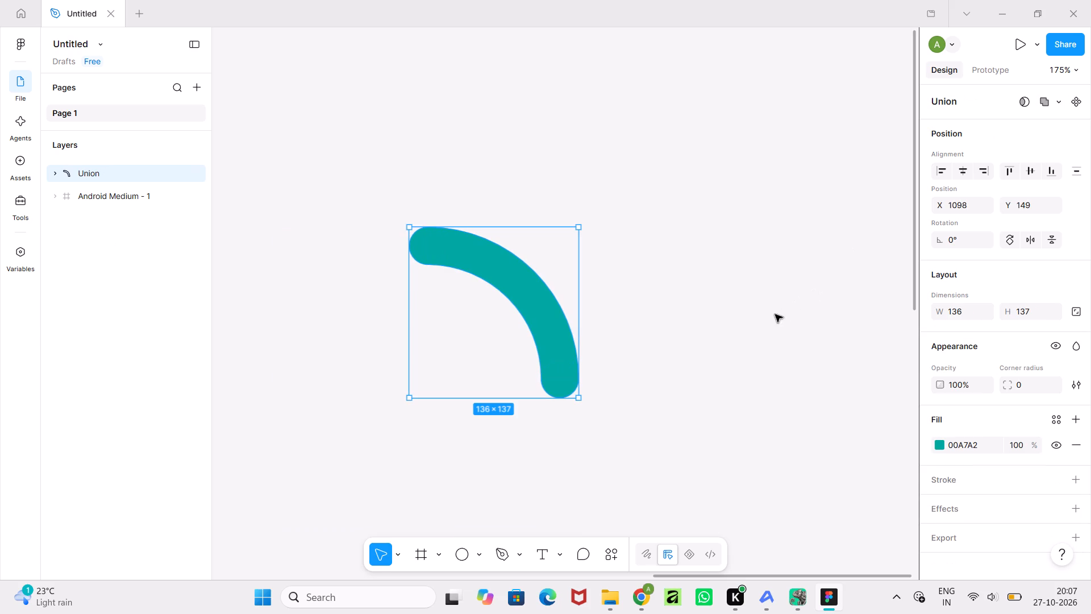
click(765, 320)
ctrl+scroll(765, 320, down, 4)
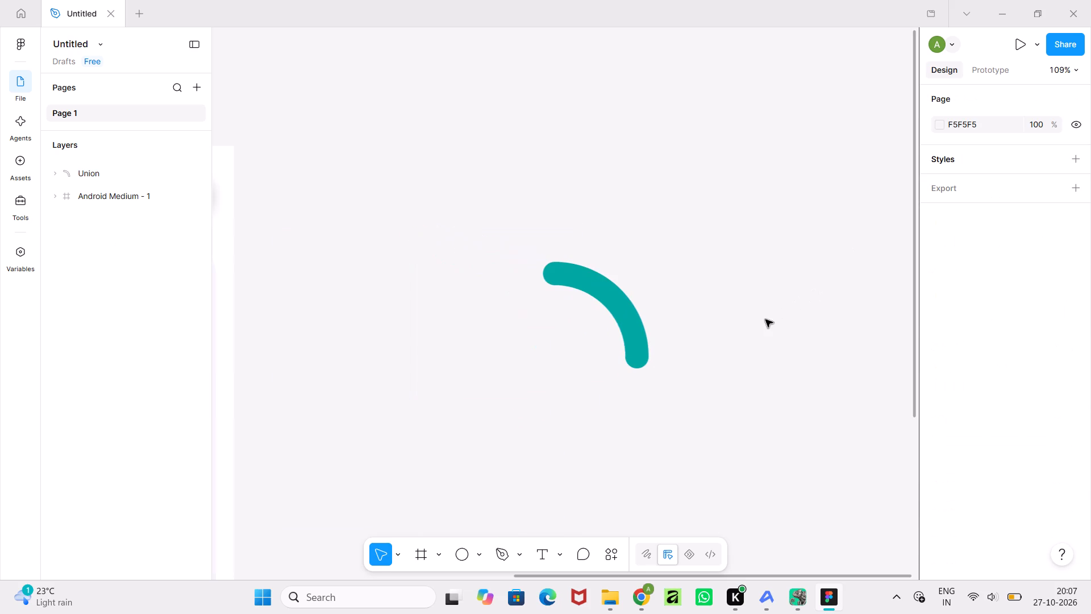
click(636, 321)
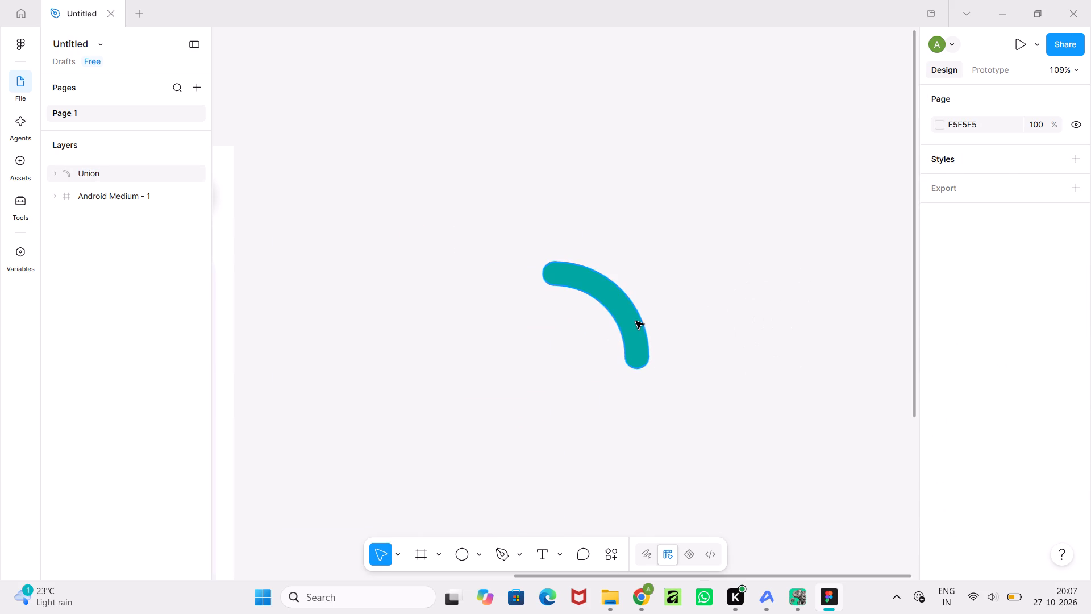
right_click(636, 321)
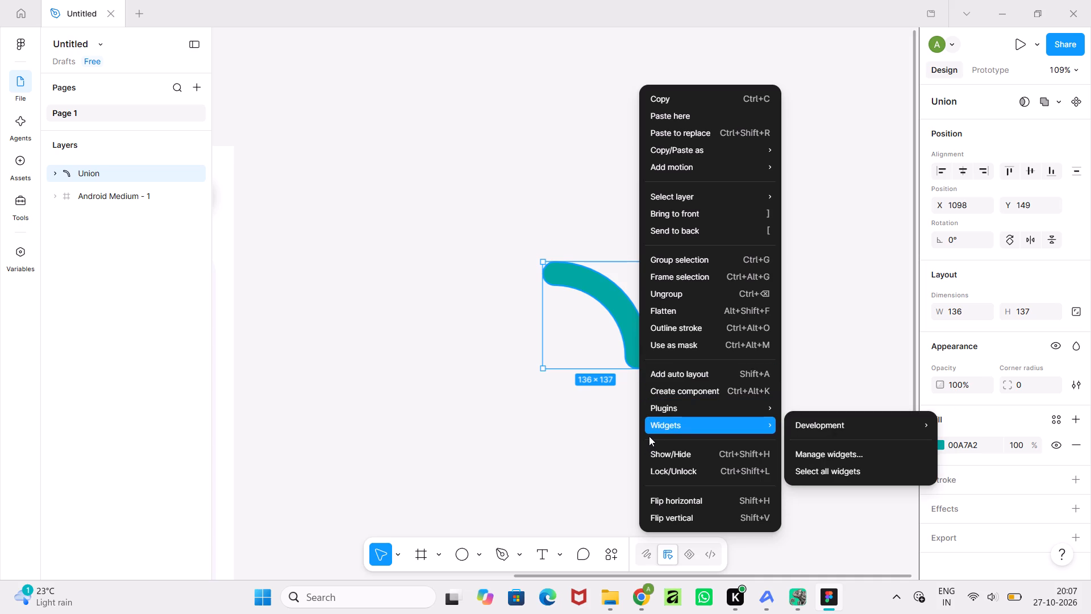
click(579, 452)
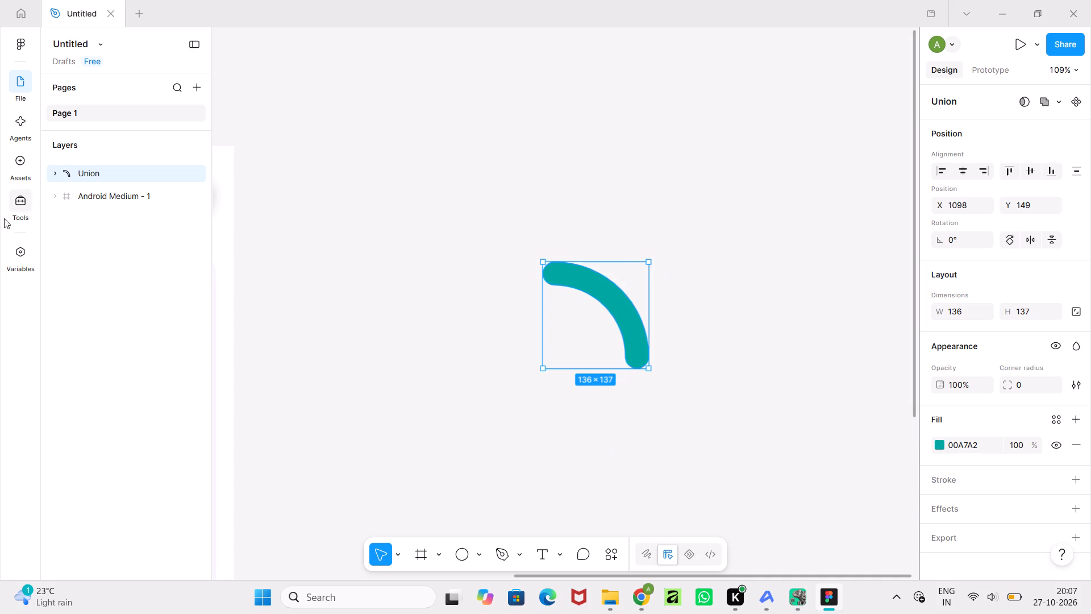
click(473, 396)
Draw a circle about 277 × 277 around the rounded arc and stack it beneath the Union layer.
click(461, 555)
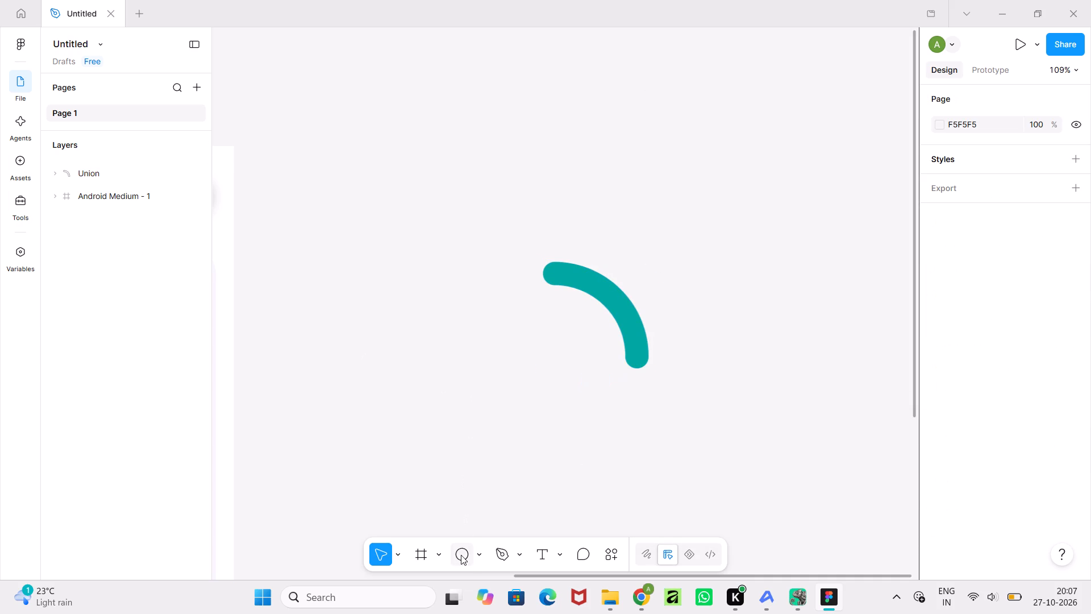
shift+drag(453, 235, 574, 451)
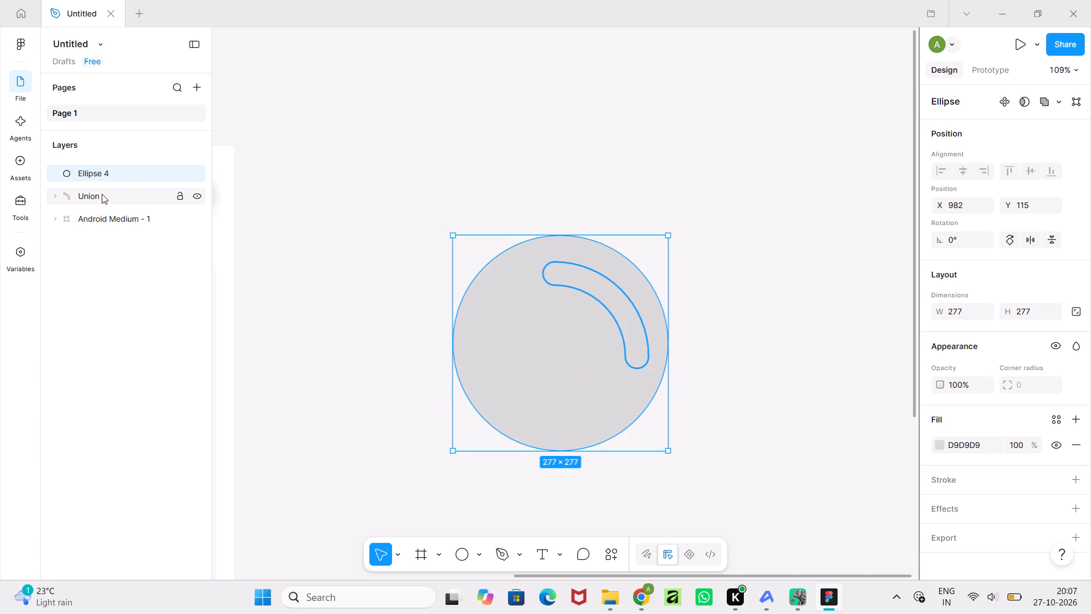
drag(102, 194, 110, 166)
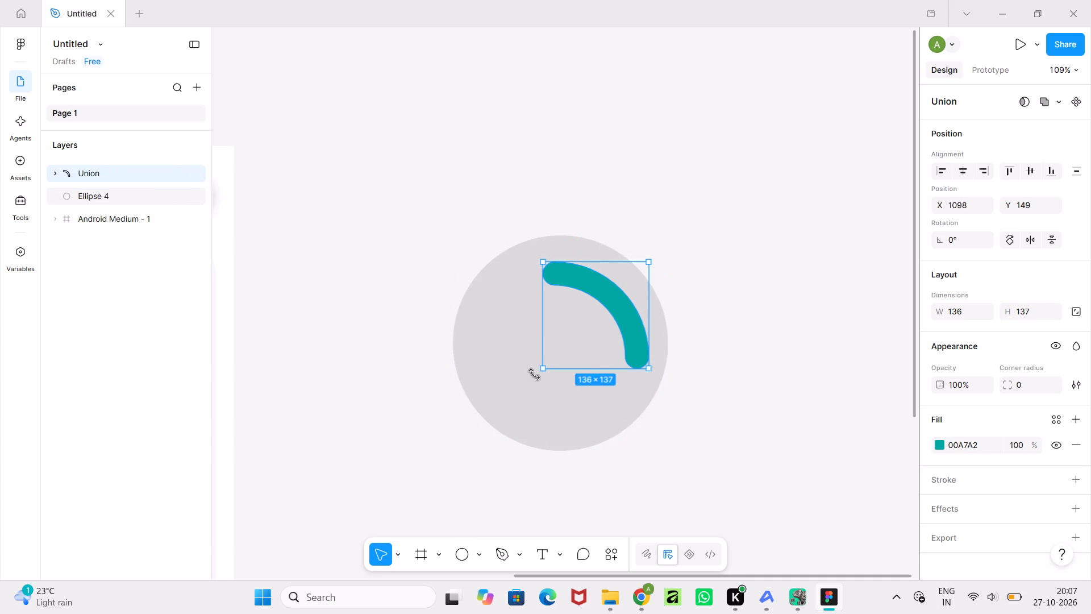
Shift the large grey circle slightly downwards so that it surrounds the teal arc more evenly.
click(534, 374)
click(524, 380)
drag(524, 380, 522, 396)
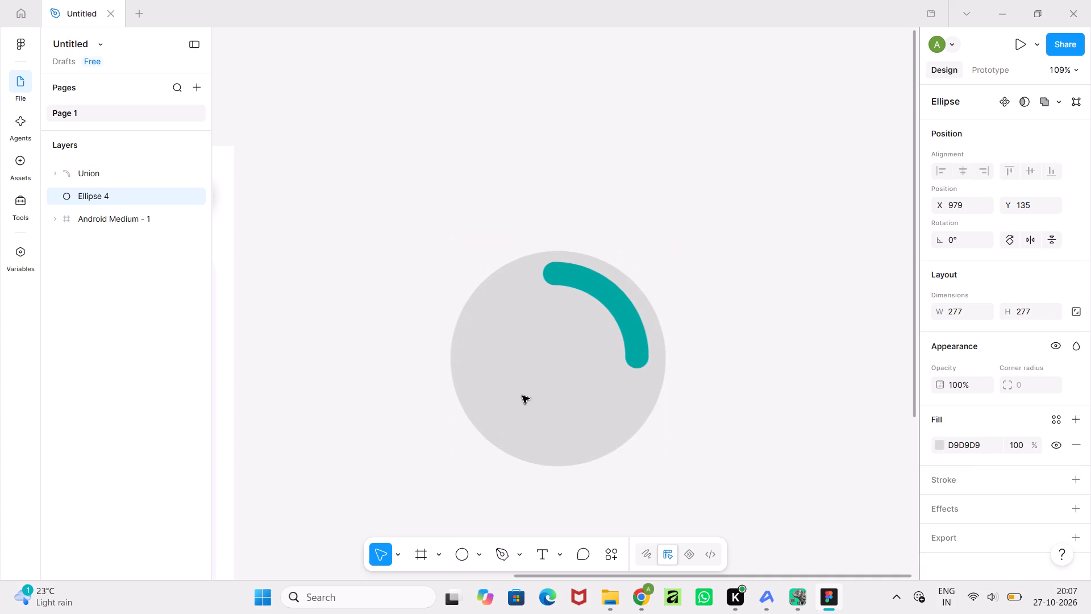
drag(522, 396, 519, 385)
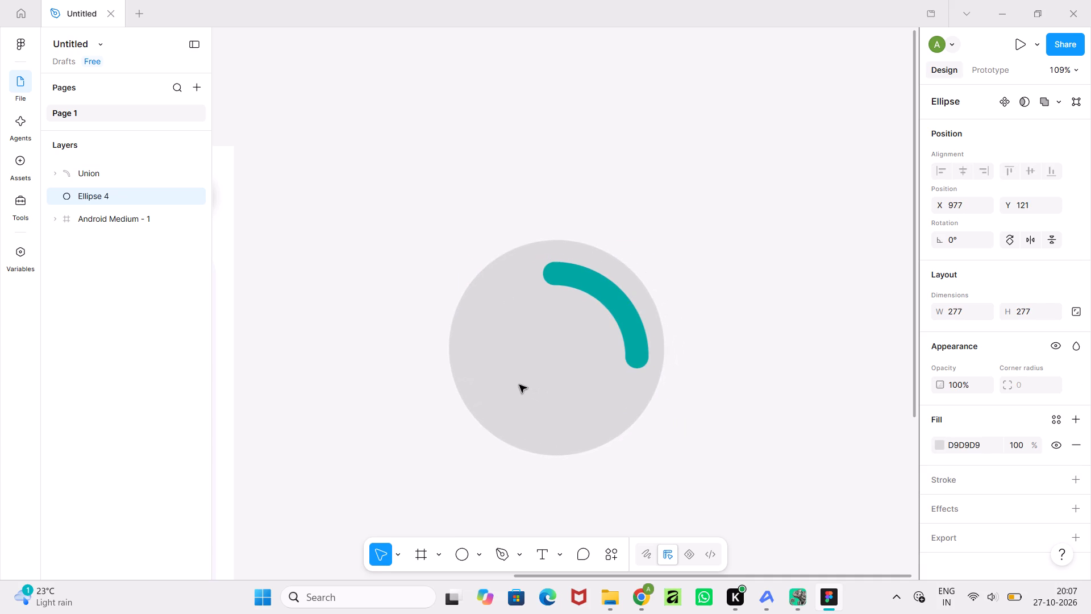
drag(519, 385, 526, 392)
Move the teal arc down to about X 1098, Y 160 within the grey circle.
click(609, 300)
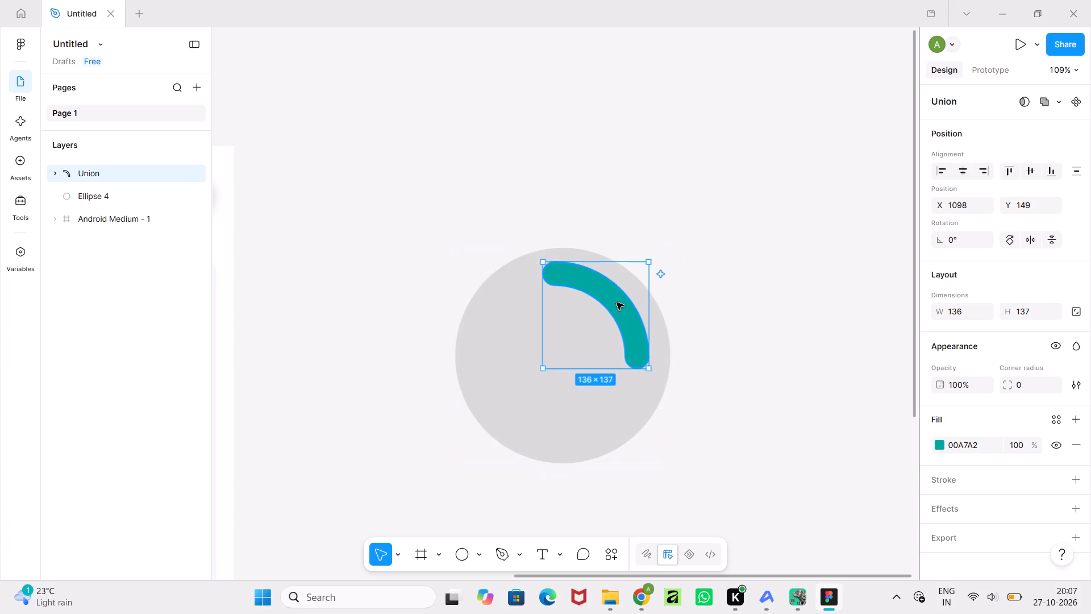
drag(614, 302, 614, 312)
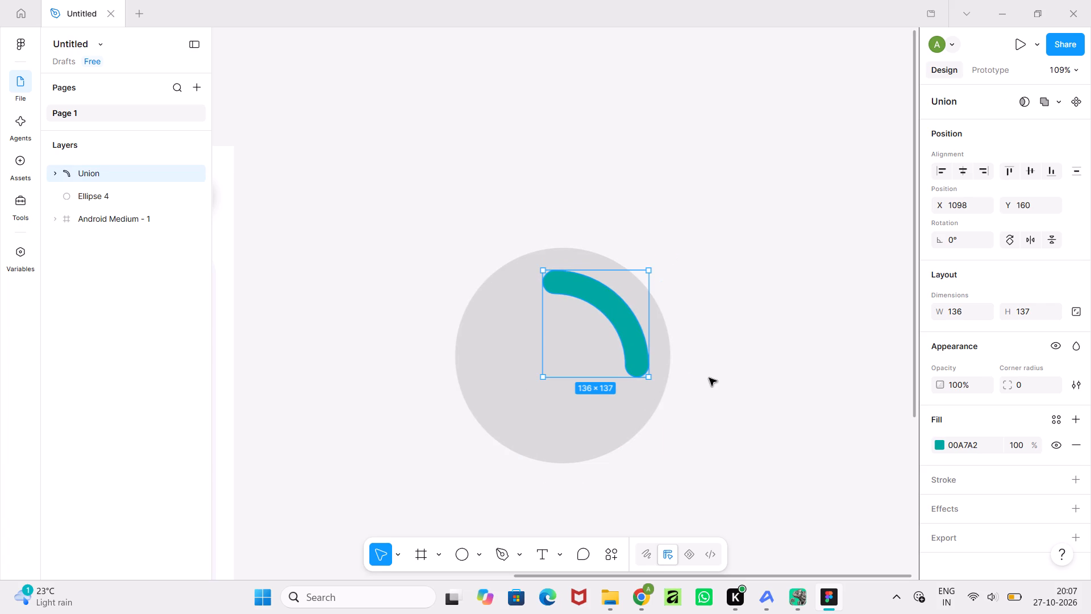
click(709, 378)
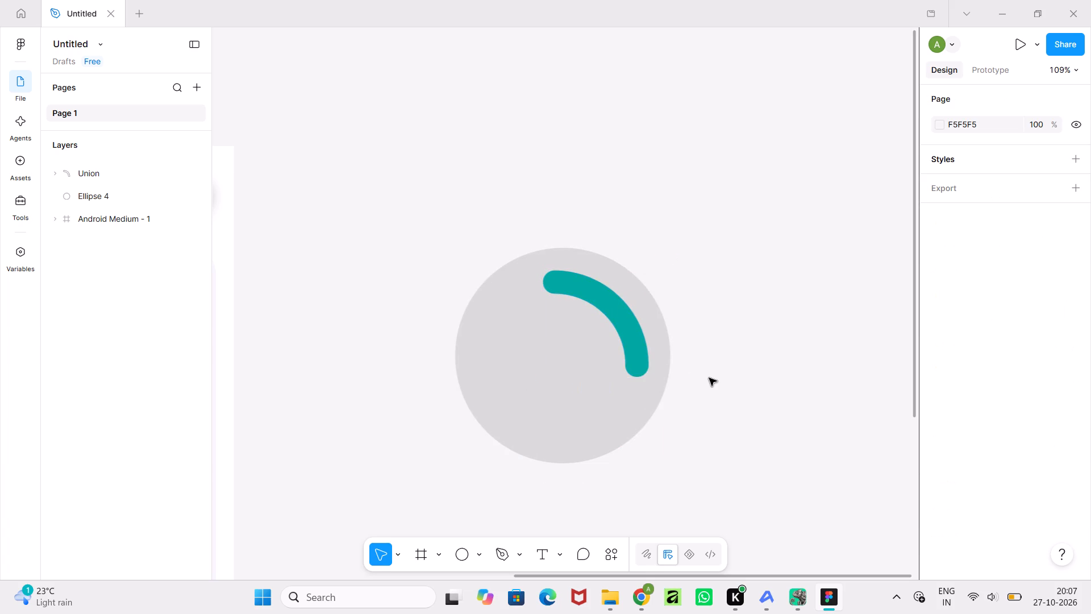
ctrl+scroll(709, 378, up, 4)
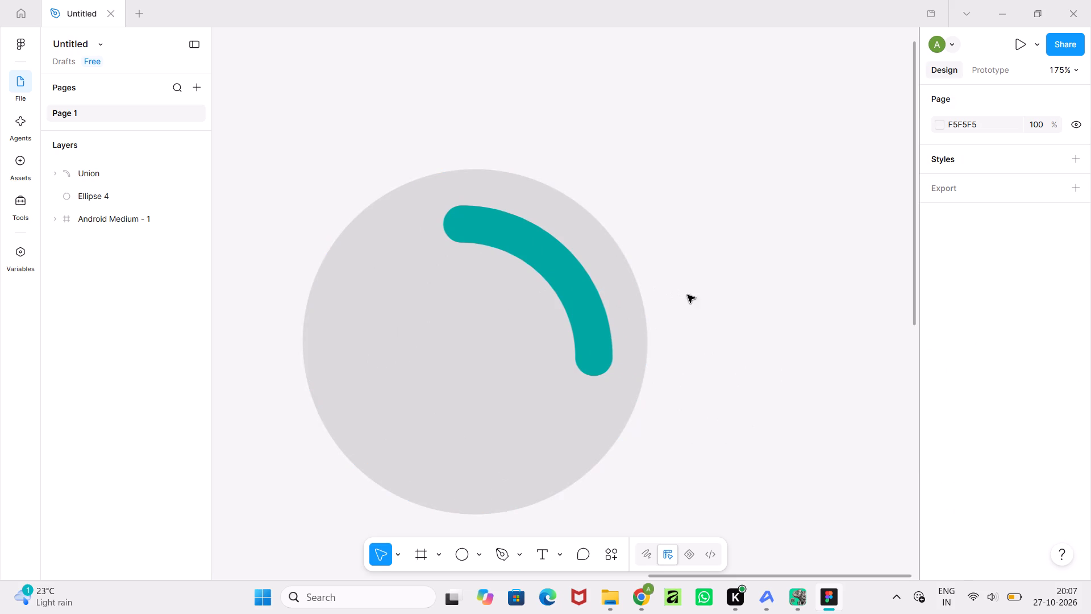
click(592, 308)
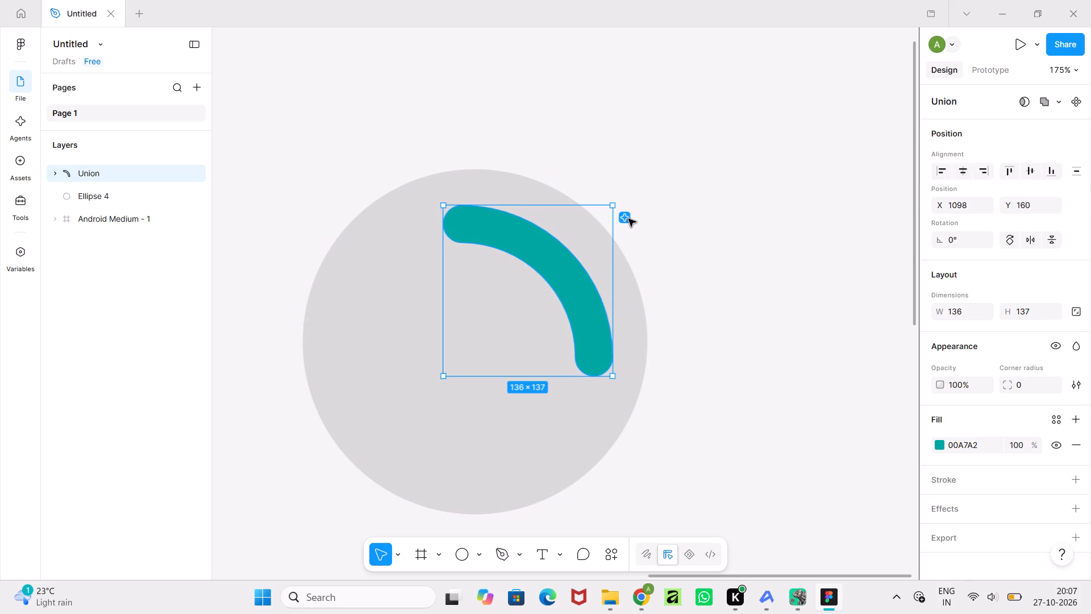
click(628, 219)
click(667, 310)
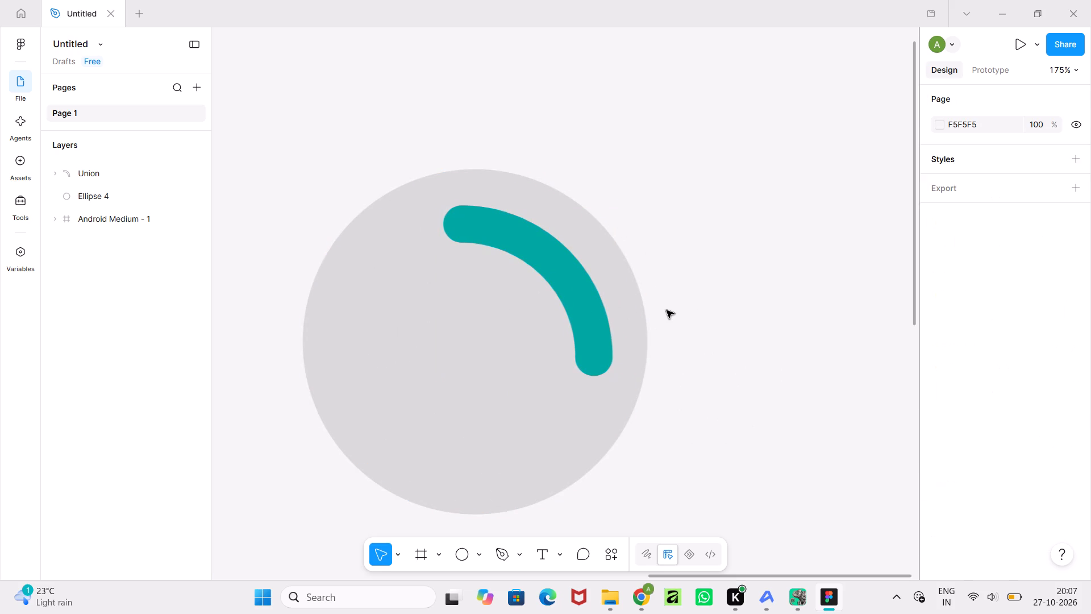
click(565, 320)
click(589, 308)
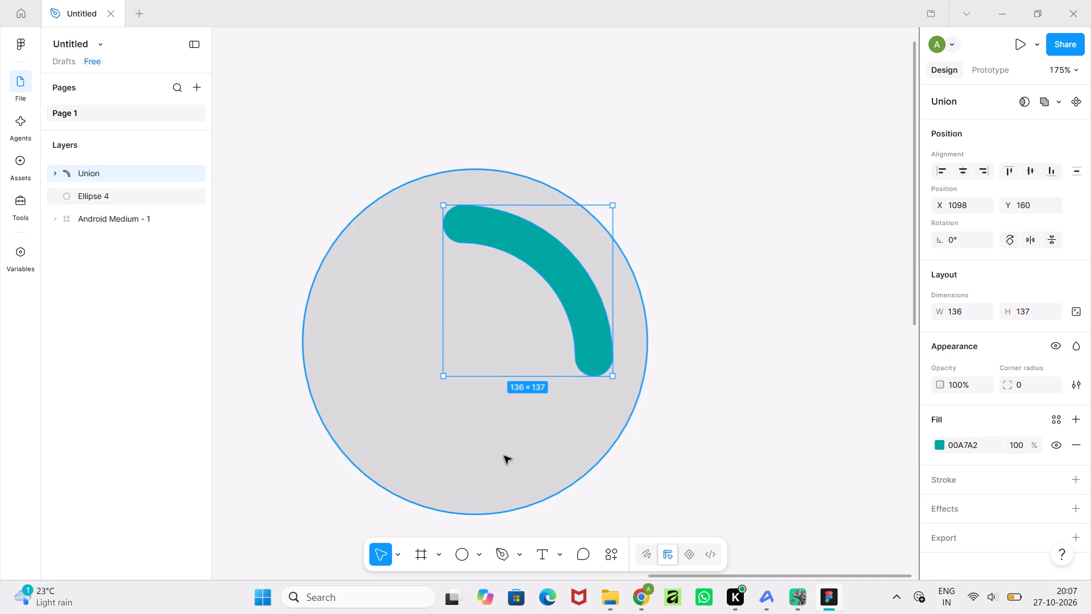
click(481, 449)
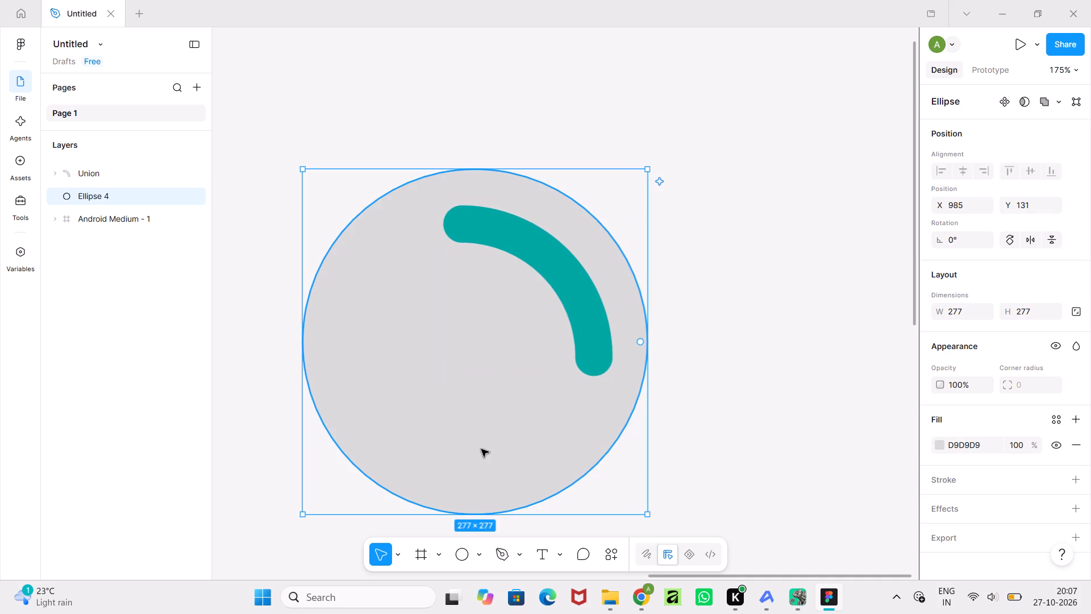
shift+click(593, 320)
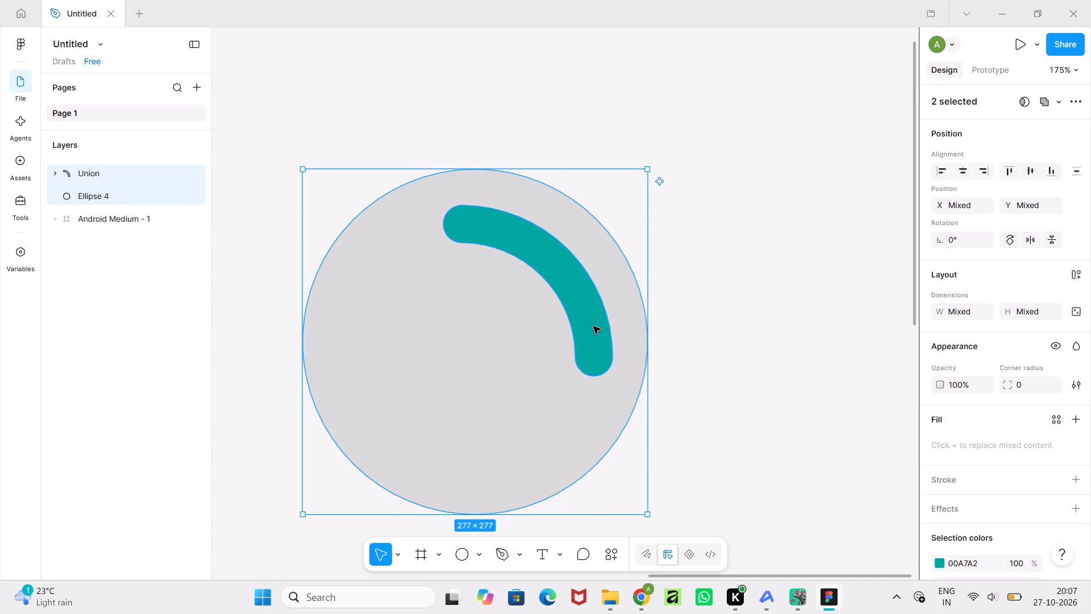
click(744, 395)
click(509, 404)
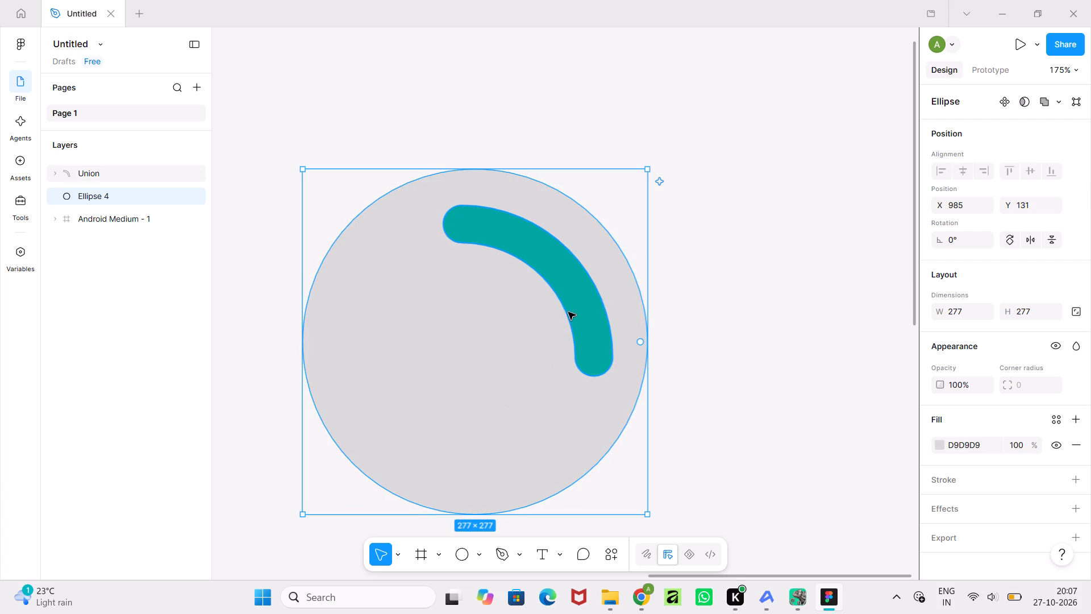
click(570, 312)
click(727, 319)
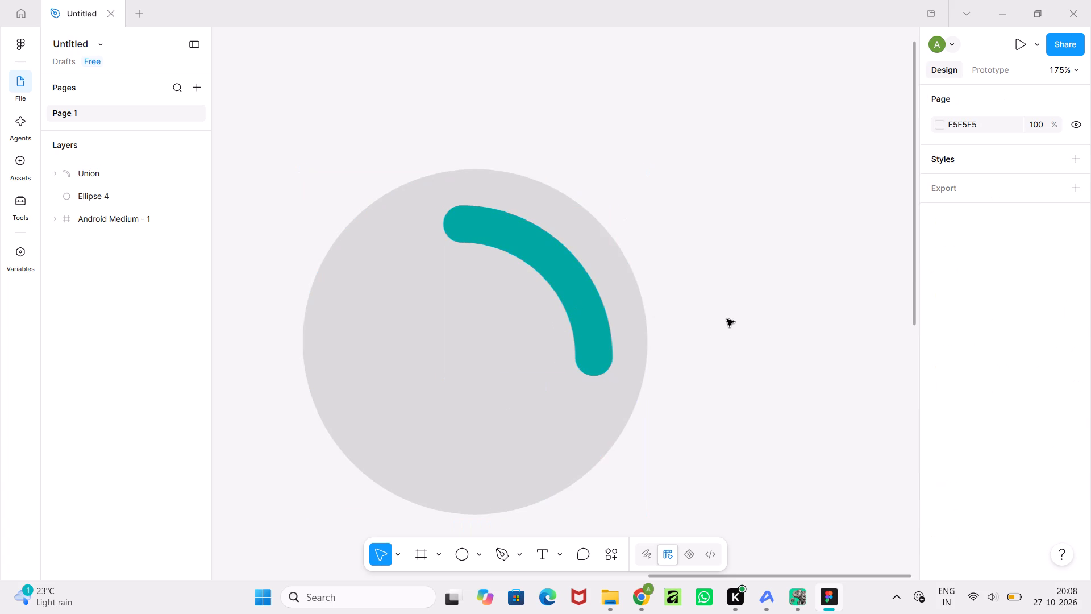
Draw a star about 21 × 21 on the grey circle just below the teal arc's lower end.
click(439, 558)
click(480, 555)
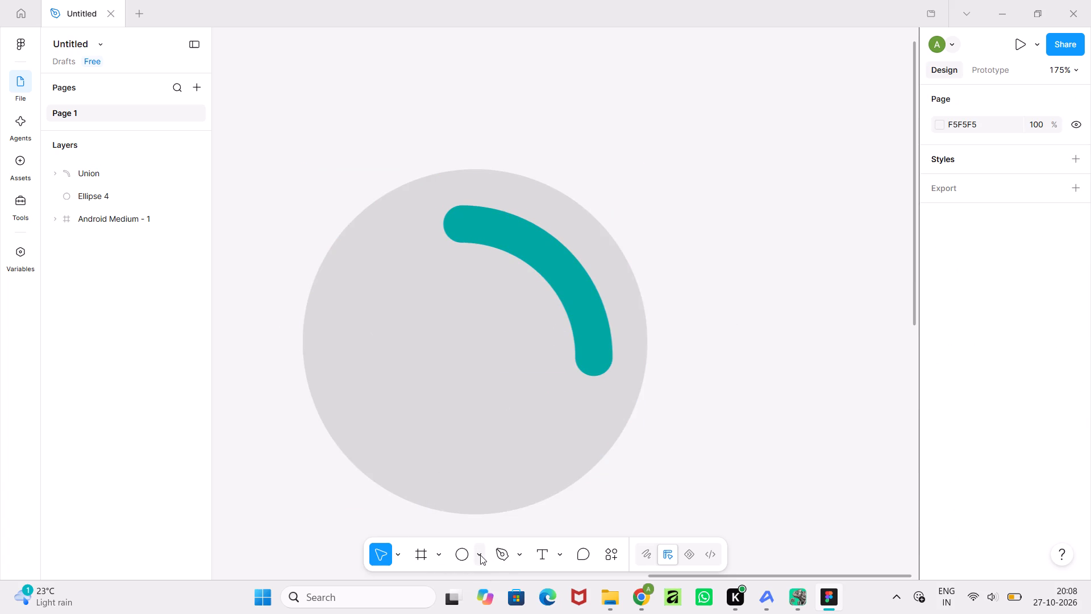
click(480, 555)
click(522, 508)
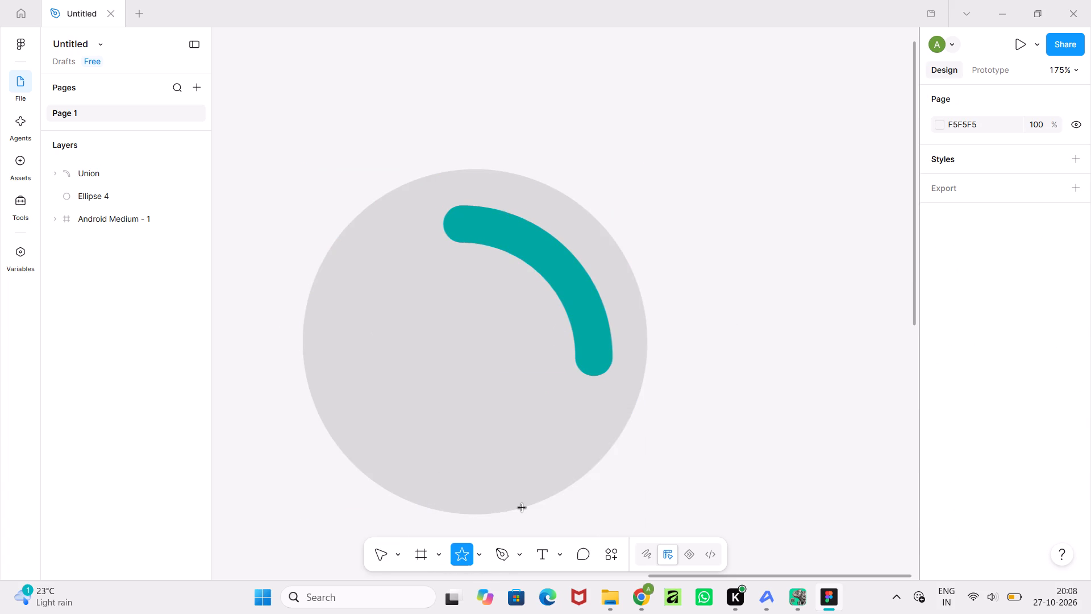
ctrl+scroll(522, 508, up, 5)
shift+drag(614, 271, 644, 317)
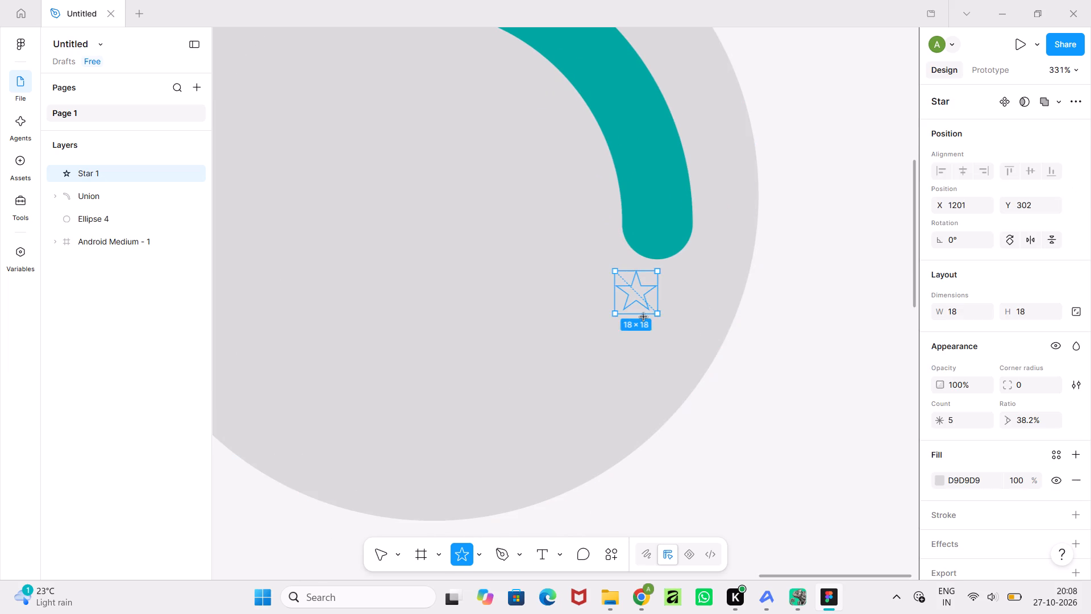
shift+drag(644, 317, 645, 320)
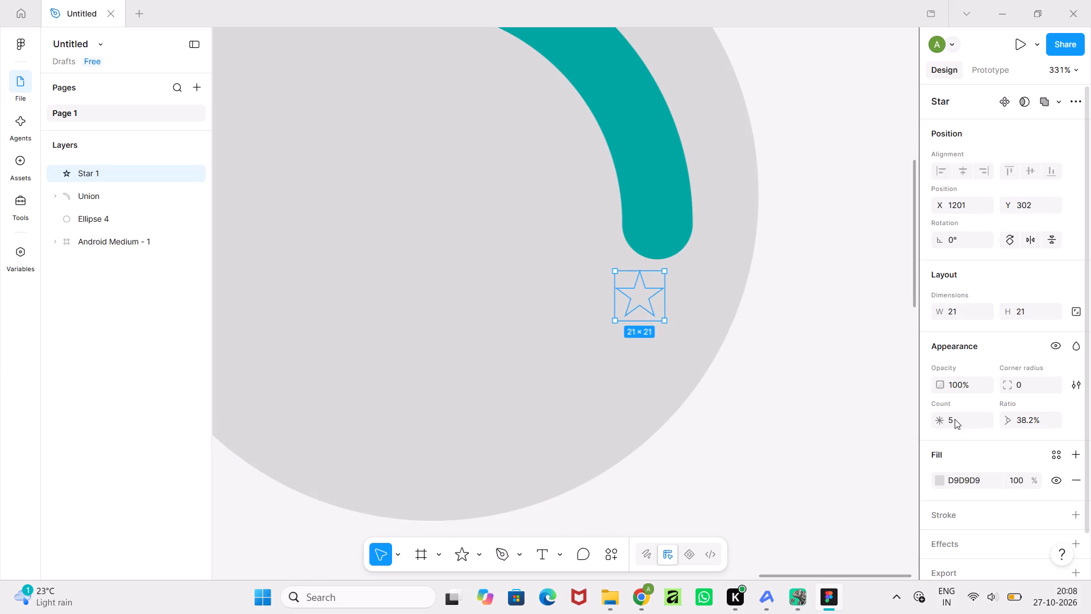
Set the star's point count to 4 and move it to about X 1193, Y 297, beside the arc's lower end.
drag(945, 423, 543, 304)
drag(642, 302, 630, 298)
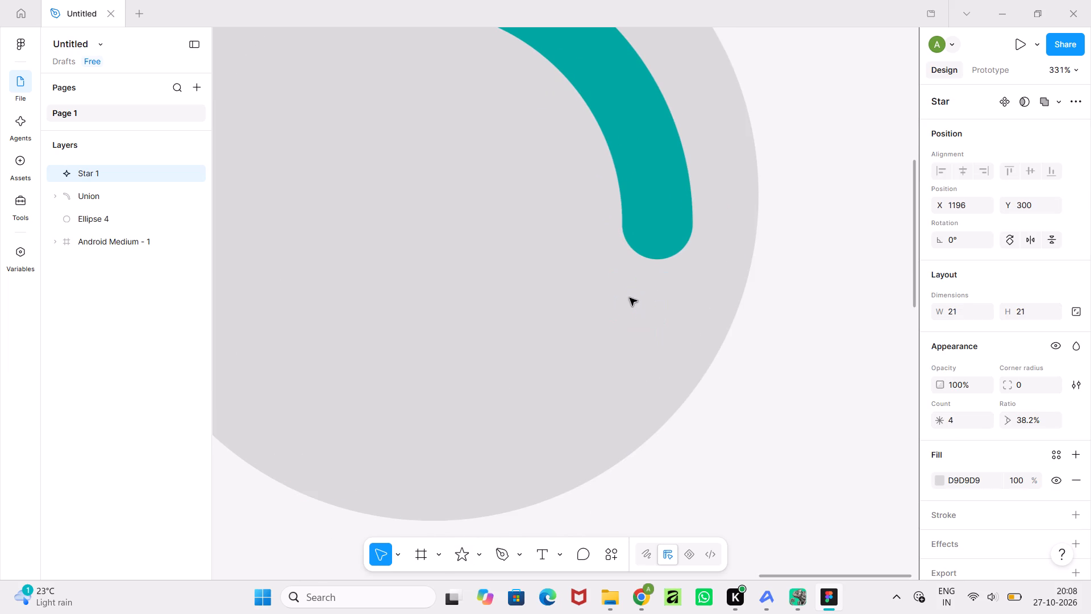
drag(630, 298, 624, 291)
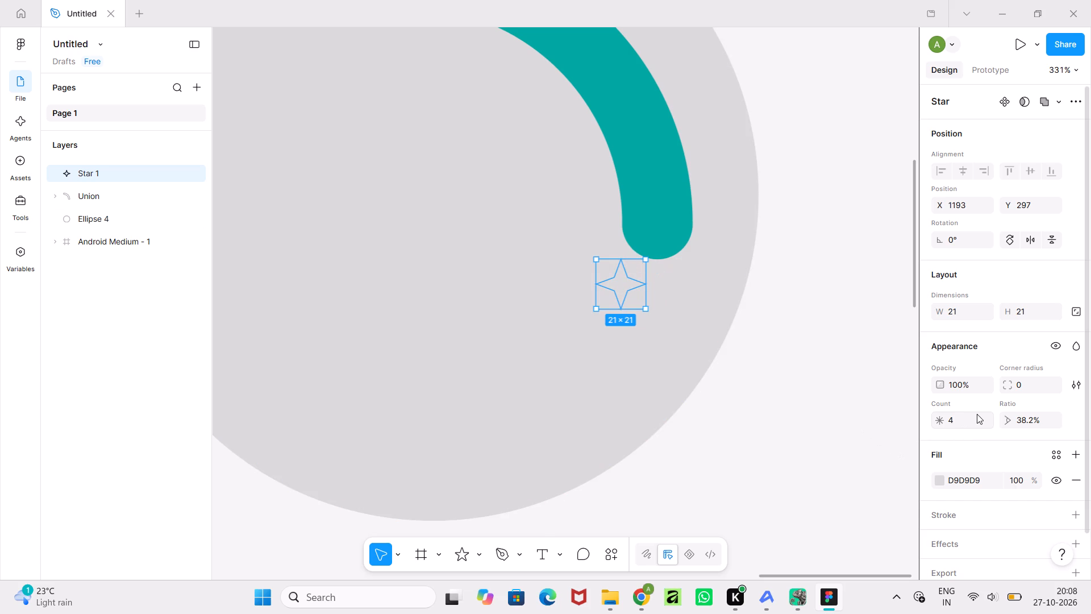
Round the four-pointed star's tips with a corner radius of 1.
drag(1006, 385, 561, 297)
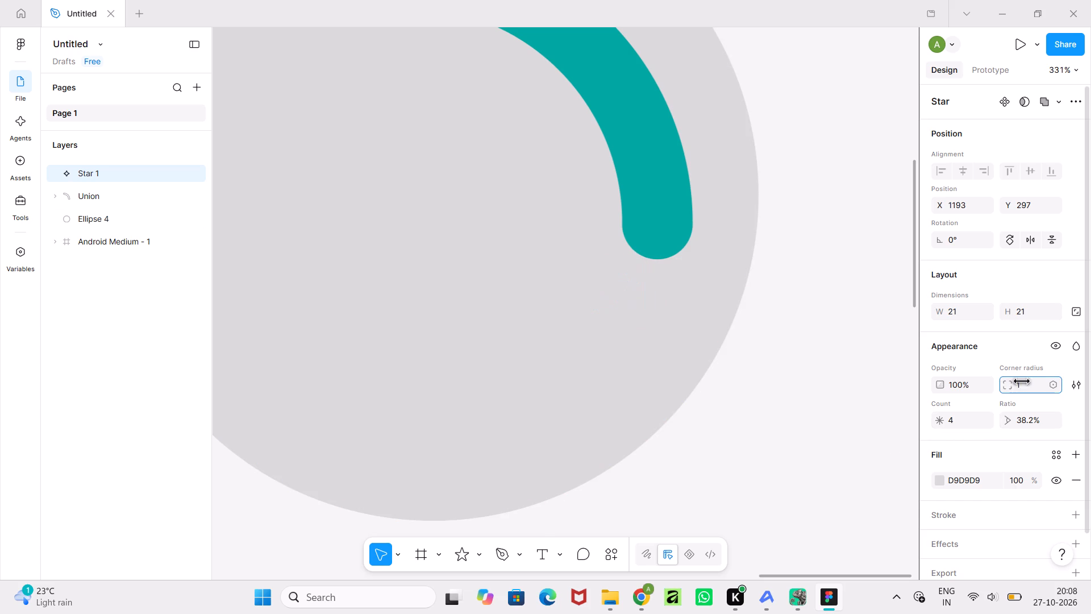
drag(561, 297, 593, 297)
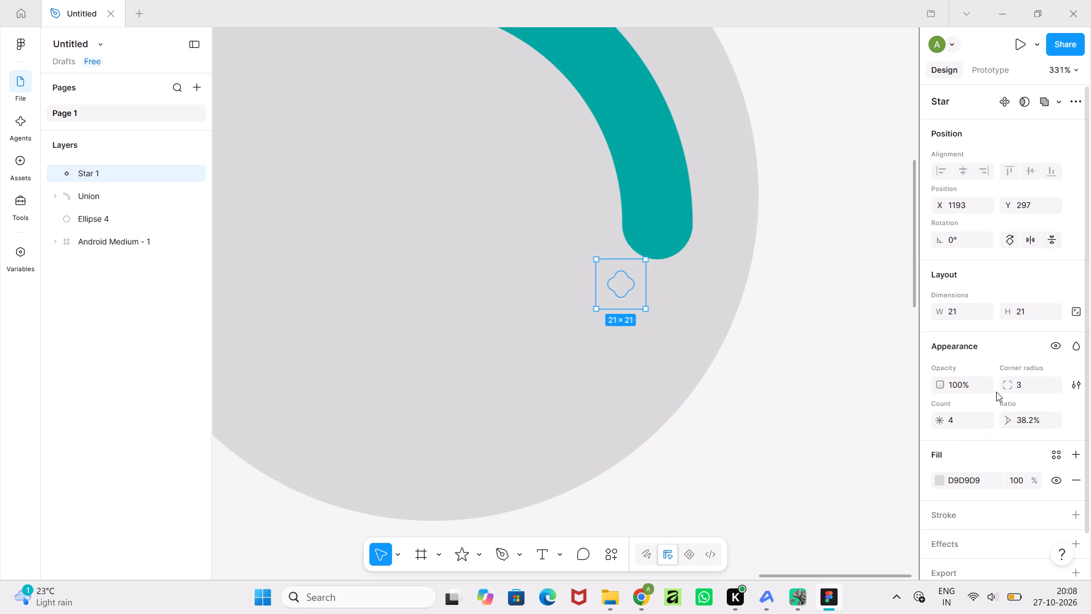
drag(1014, 387, 545, 302)
drag(545, 302, 537, 306)
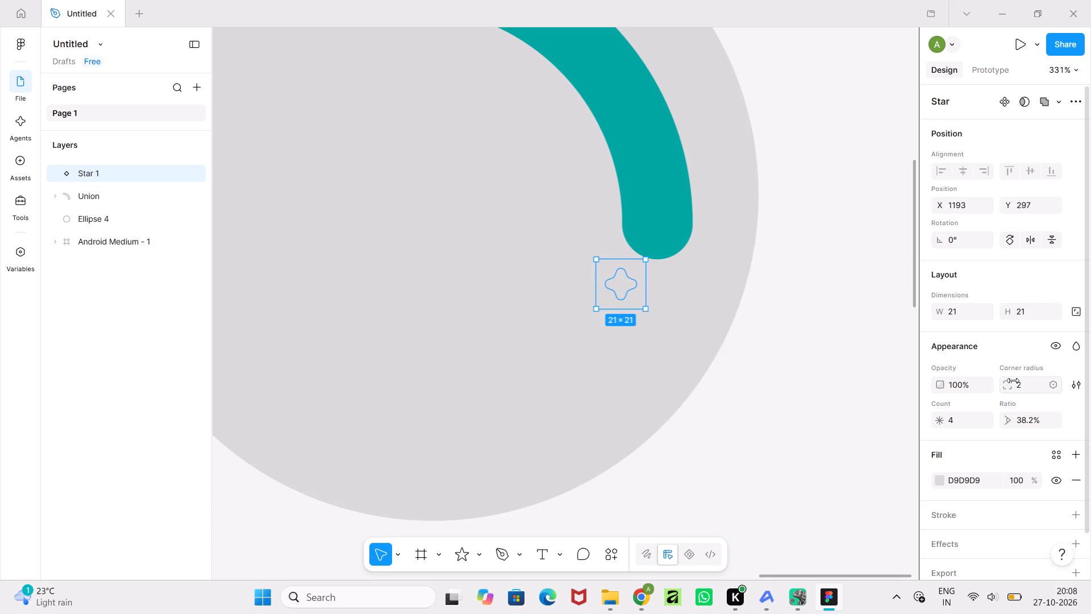
drag(1013, 380, 536, 307)
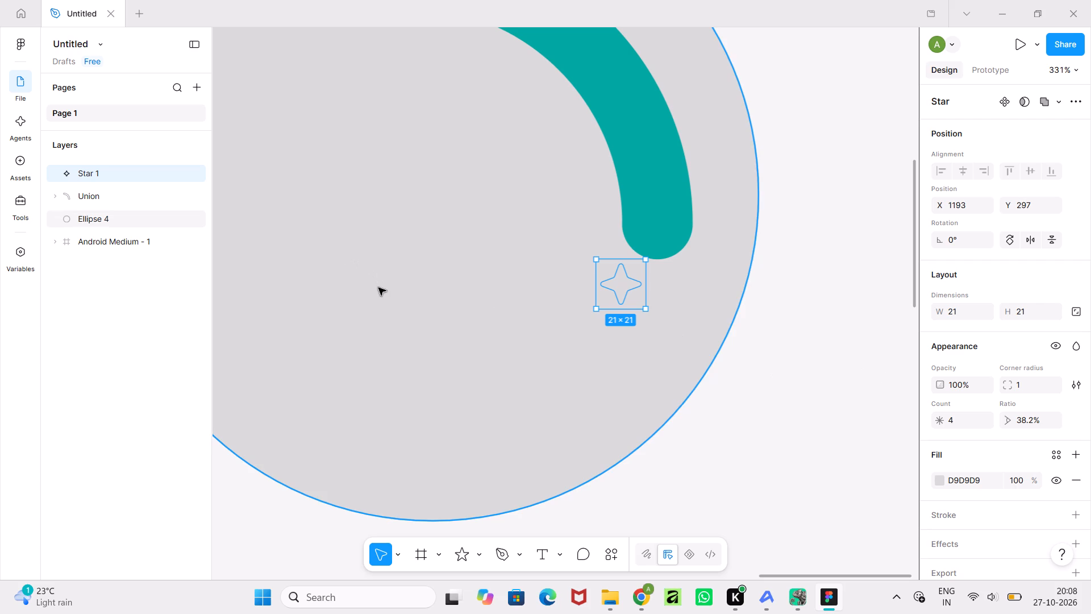
Fill the star with the arc's teal colour, 00A7A2.
click(940, 481)
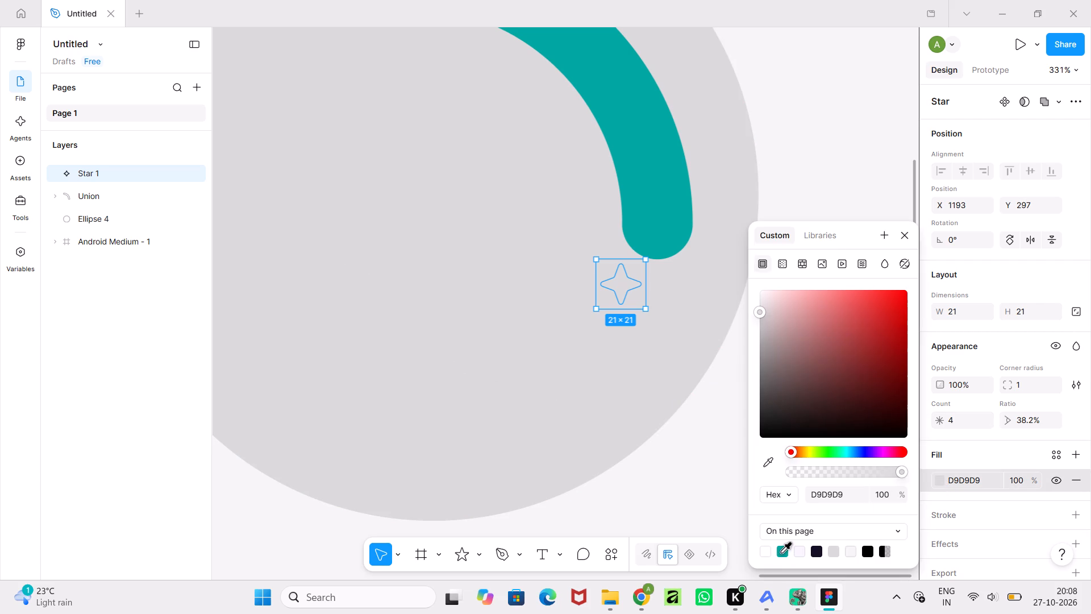
click(780, 554)
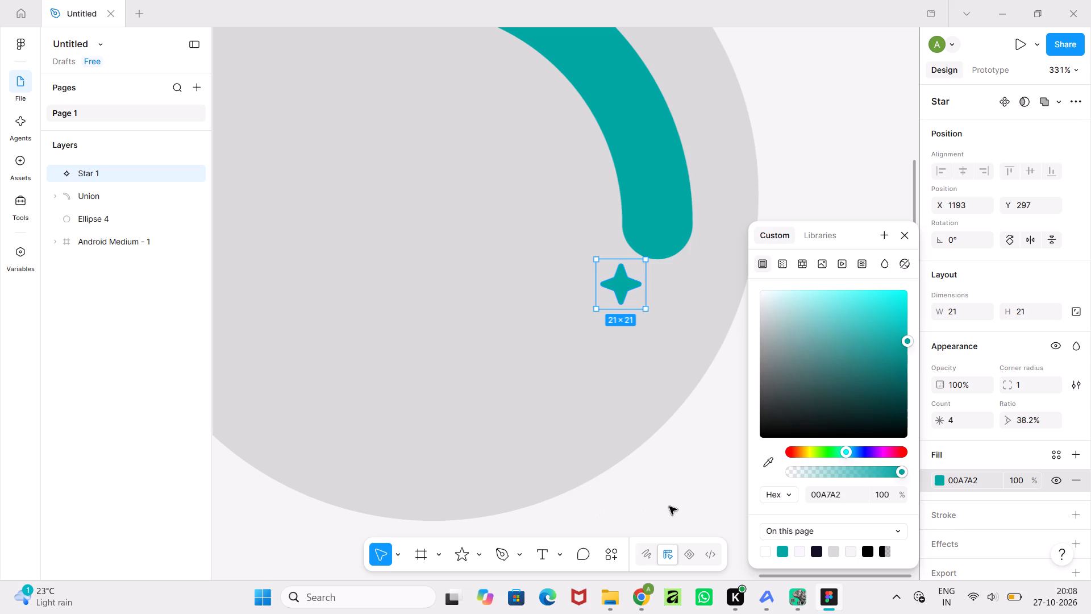
click(669, 507)
Move the teal star up slightly to about Y 291.
click(623, 289)
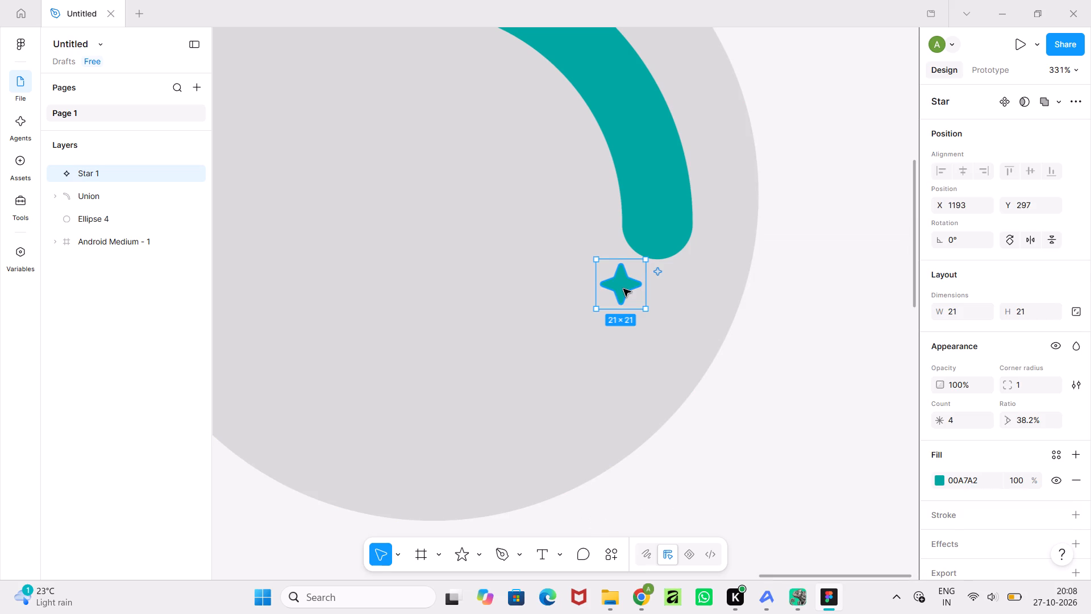
drag(623, 289, 624, 275)
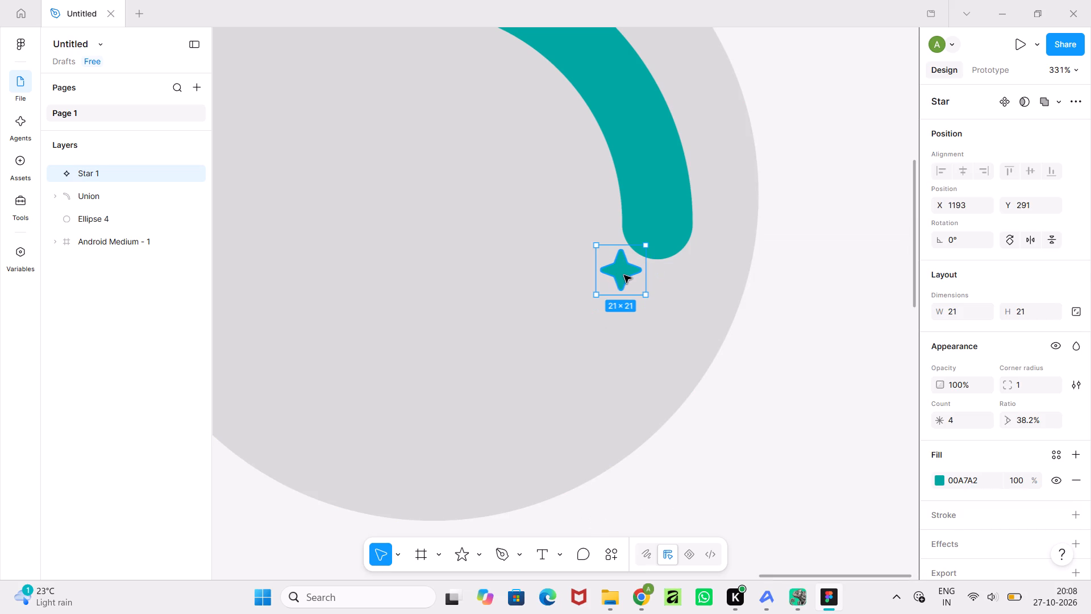
Duplicate the star, enlarge the copy to about 28 × 28 and place it below the arc's end at about X 1208, Y 298.
key(ctrl+c)
key(ctrl+v)
drag(621, 272, 635, 284)
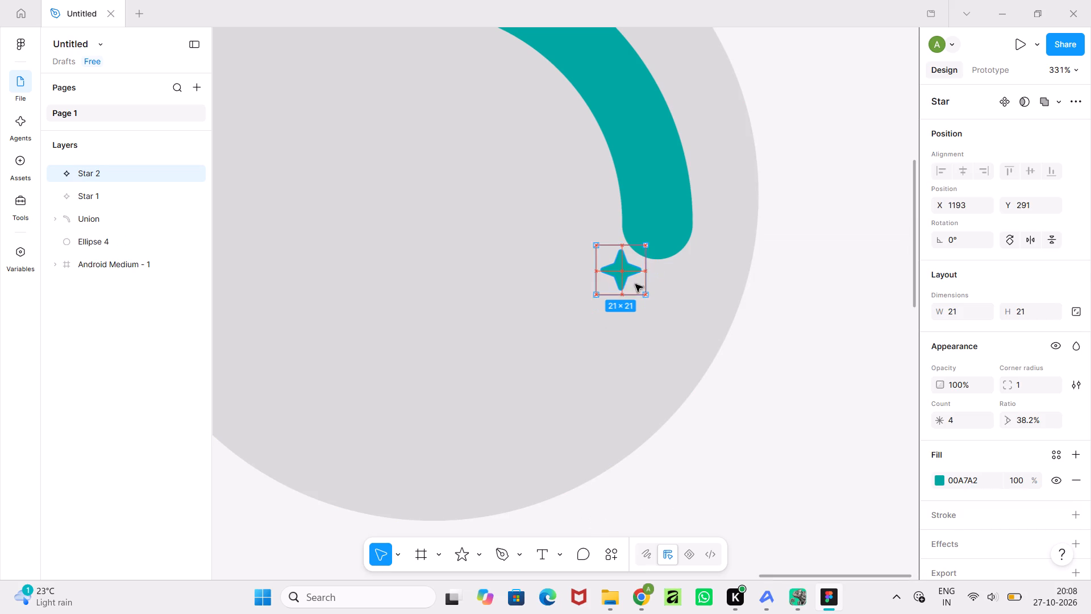
drag(635, 284, 652, 301)
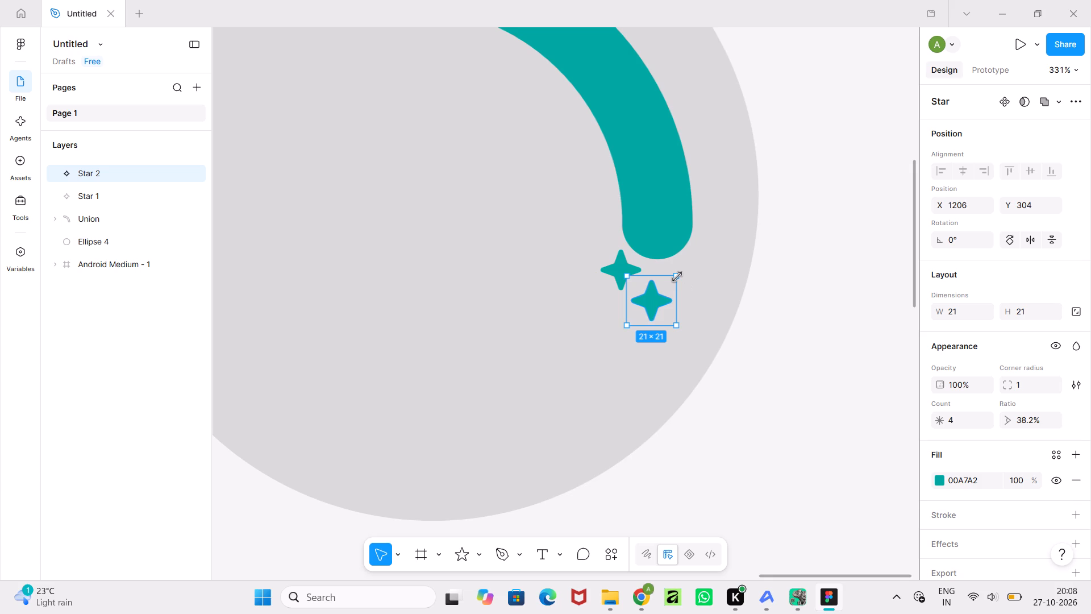
shift+drag(677, 277, 692, 264)
click(673, 294)
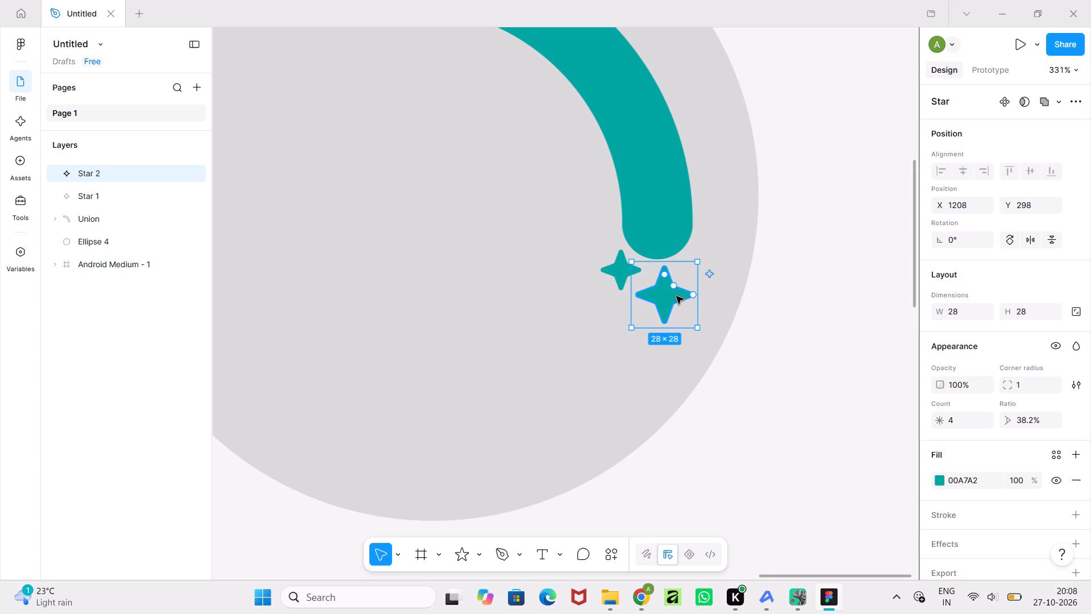
Duplicate the larger star, shrink the copy to about 12 × 12 and place it just outside the arc's lower end.
key(ctrl+c)
key(ctrl+v)
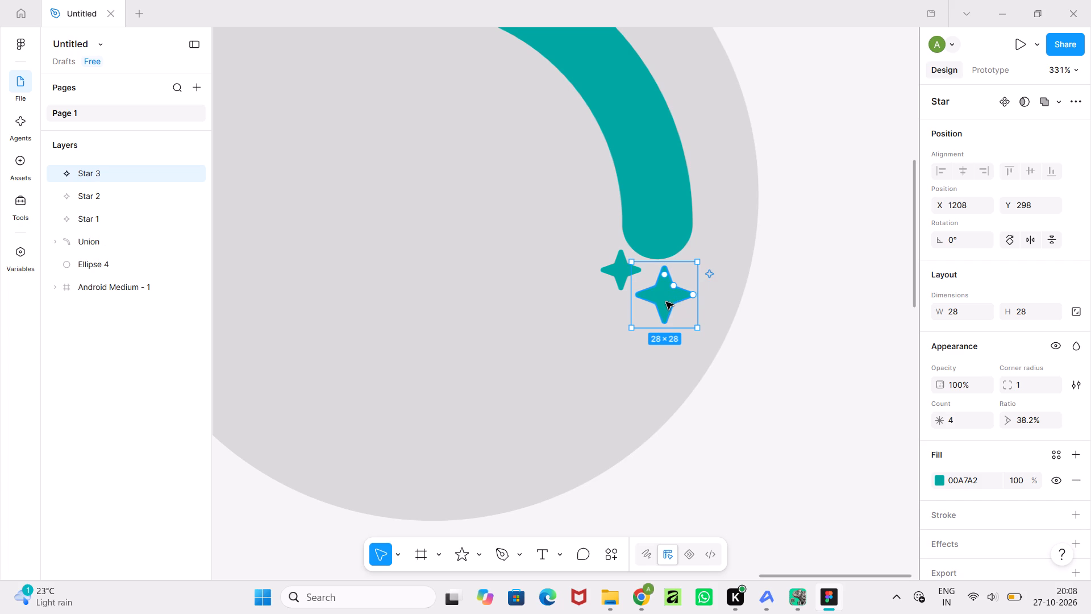
drag(666, 302, 713, 275)
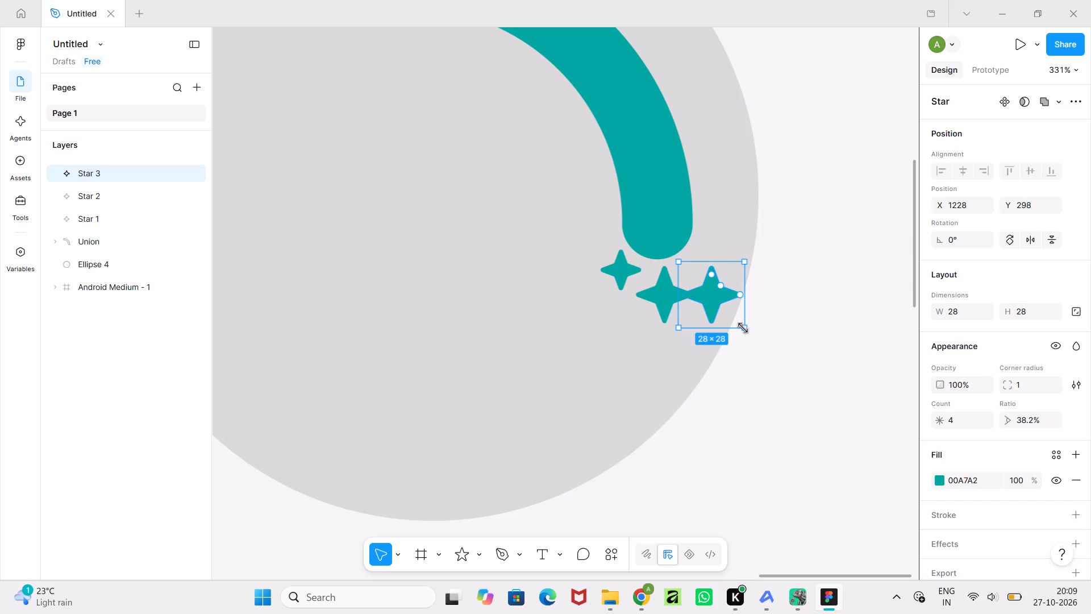
shift+drag(743, 328, 708, 270)
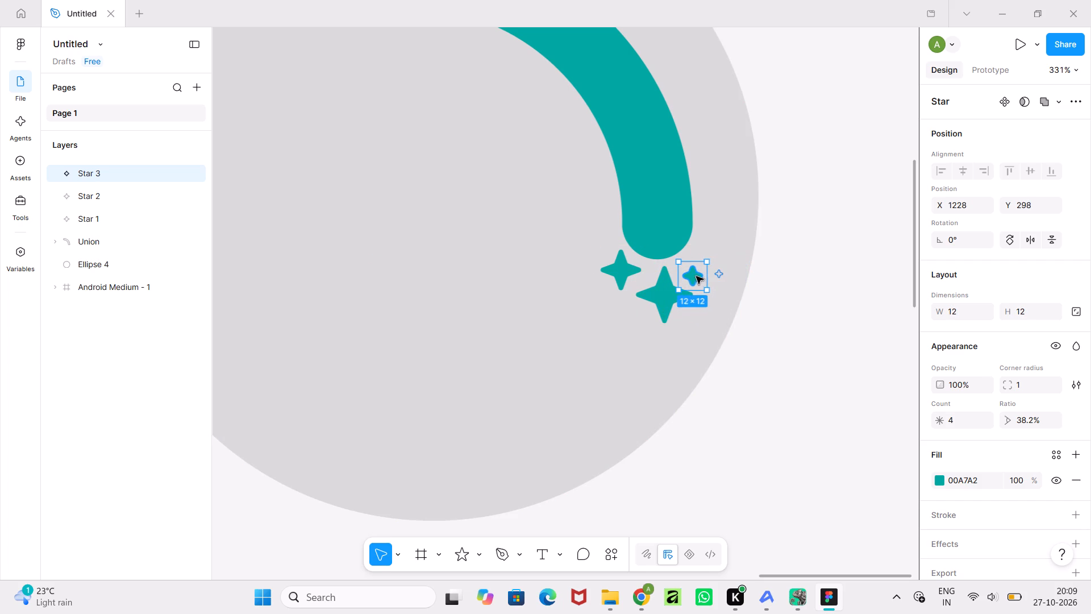
drag(696, 276, 698, 265)
click(871, 317)
Combine the teal arc and the three stars into one shape with Union.
ctrl+scroll(871, 317, down, 4)
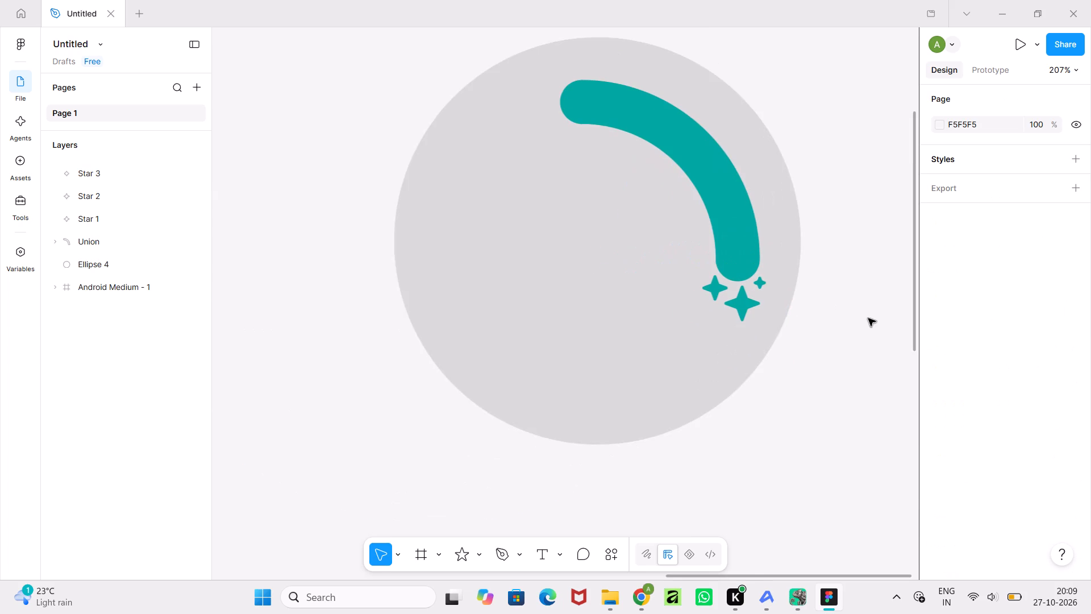
click(750, 251)
shift+click(718, 292)
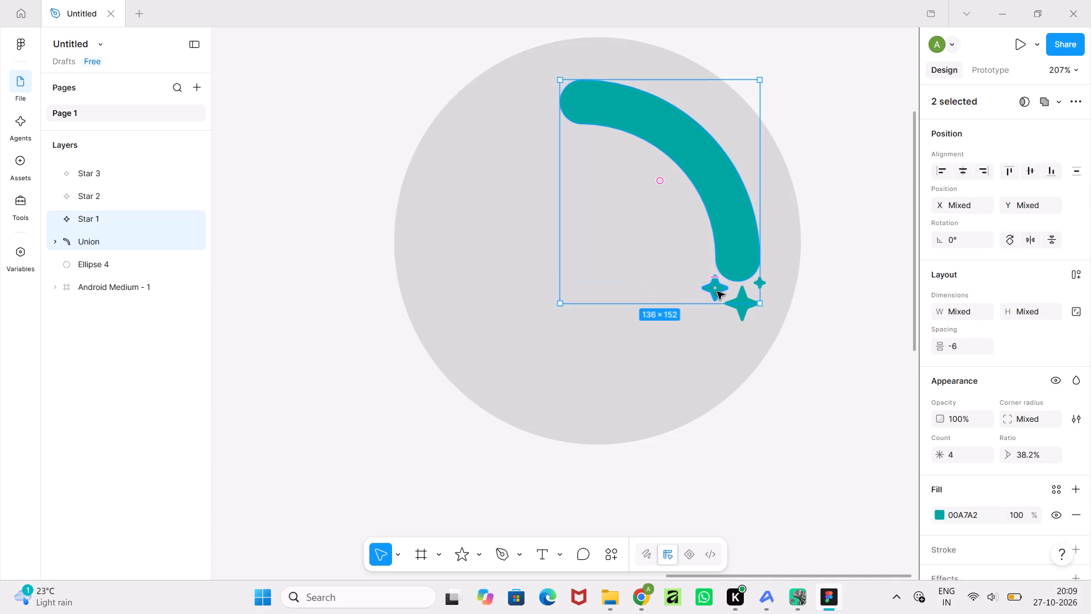
shift+click(743, 311)
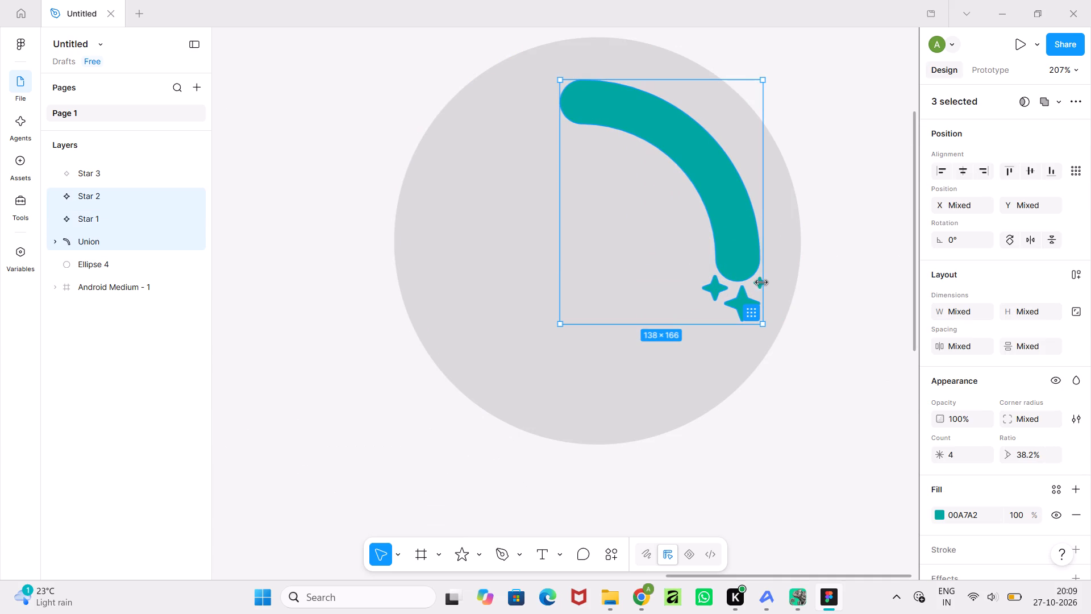
shift+click(757, 282)
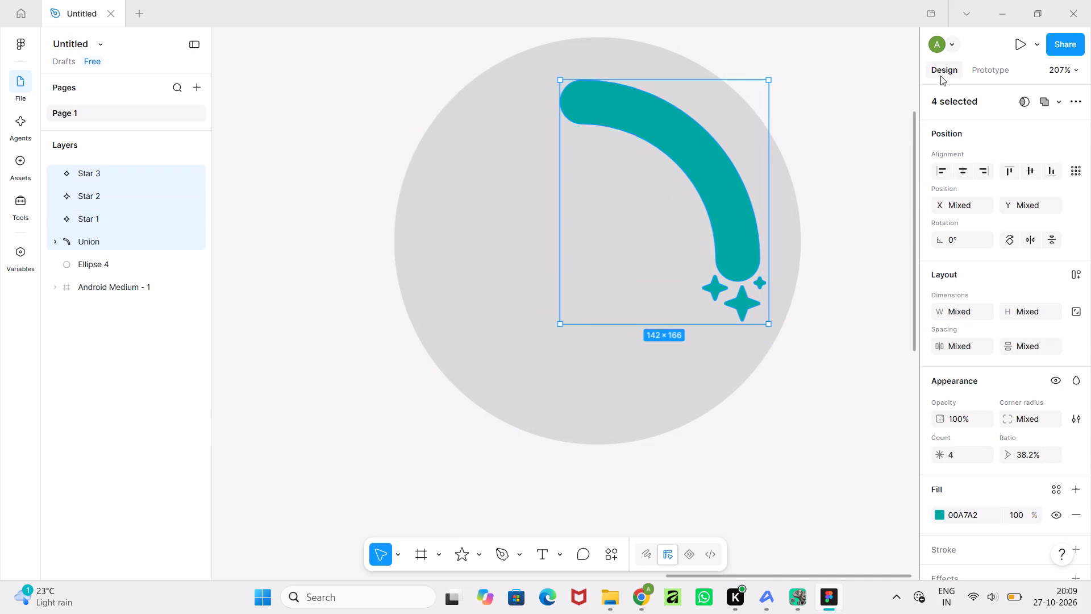
click(1042, 99)
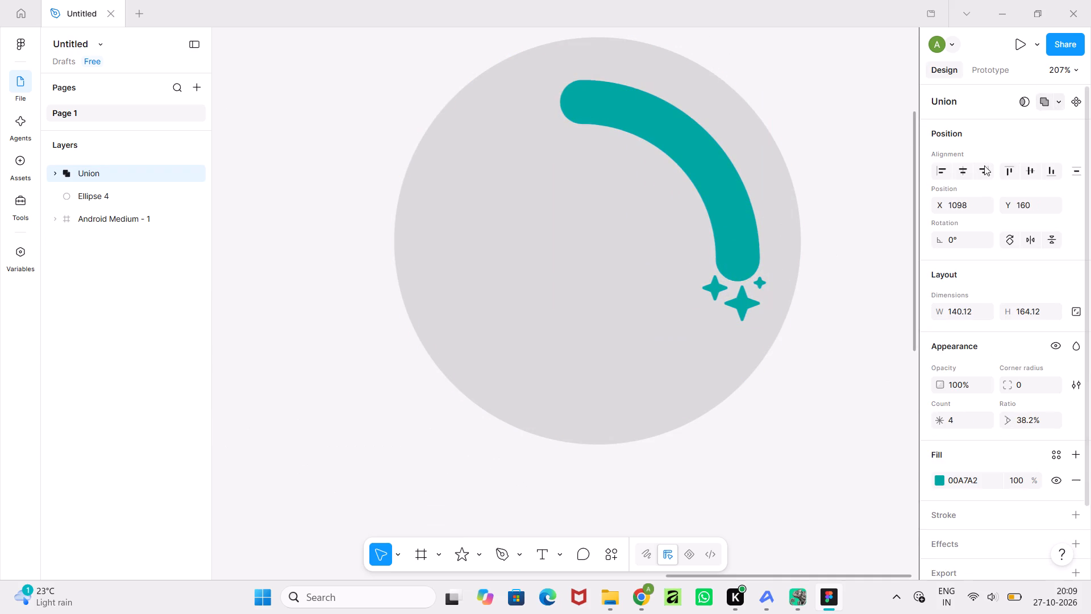
click(863, 297)
Duplicate the grey circle together with its arc-and-stars shape and place the copy directly below, vertically aligned with a small gap.
ctrl+scroll(863, 297, down, 5)
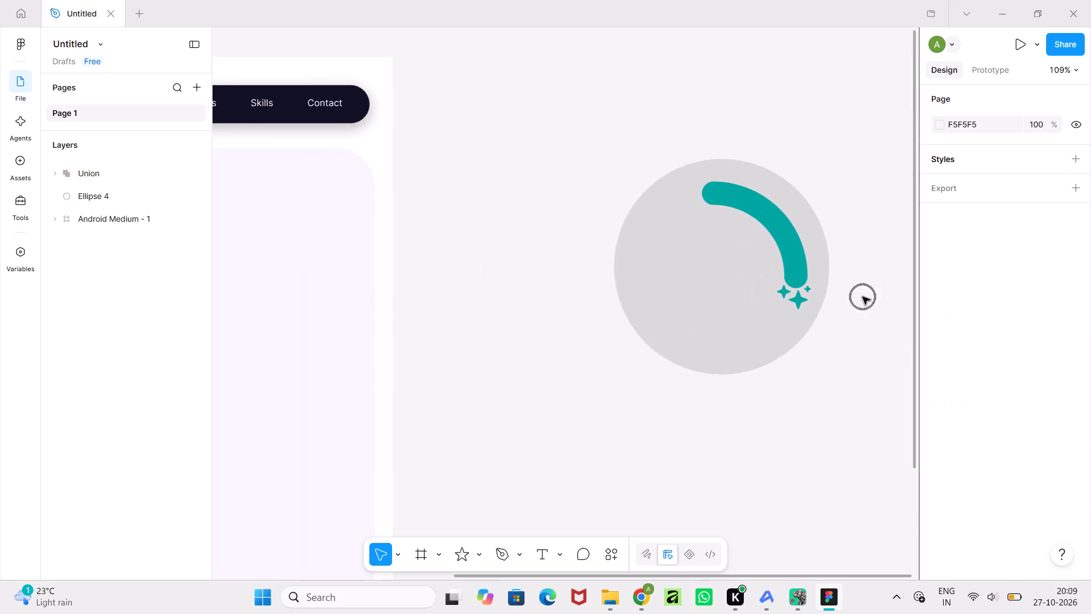
middle_drag(863, 297, 668, 266)
click(477, 260)
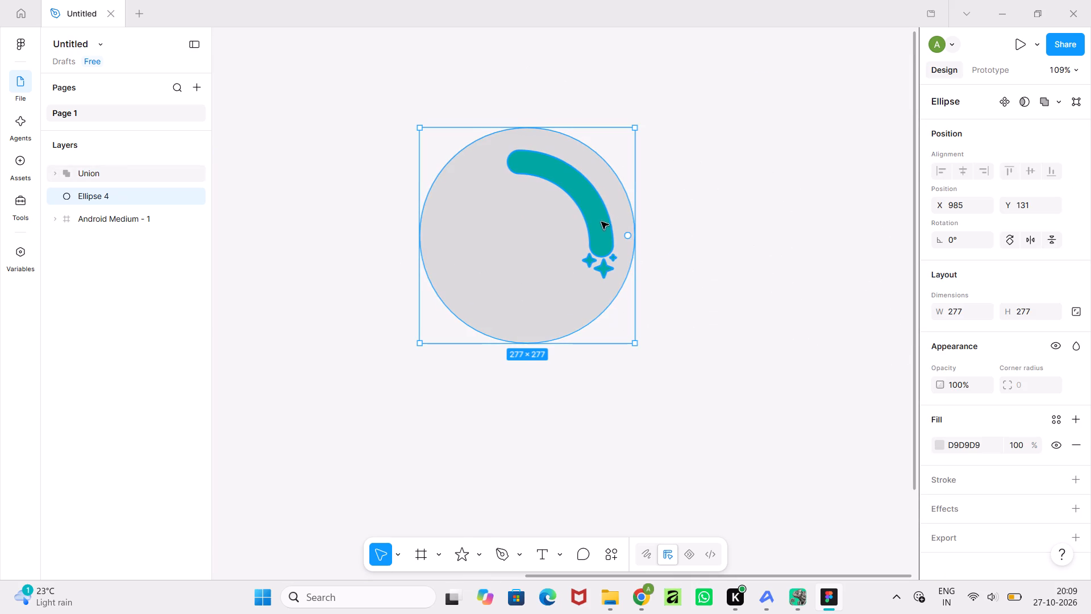
shift+click(600, 222)
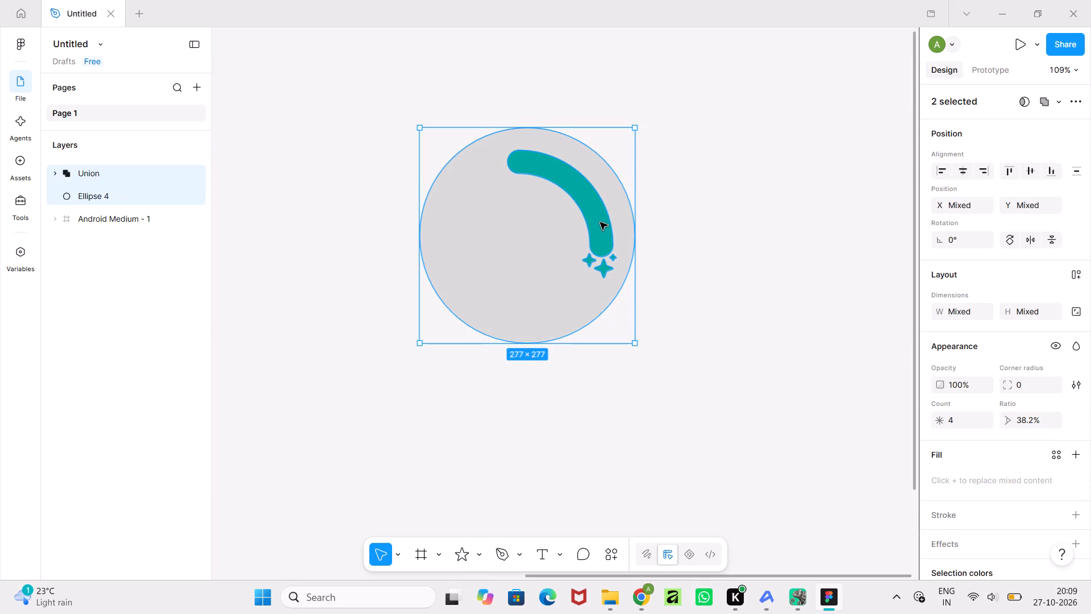
key(ctrl+c)
key(ctrl+v)
drag(561, 265, 564, 477)
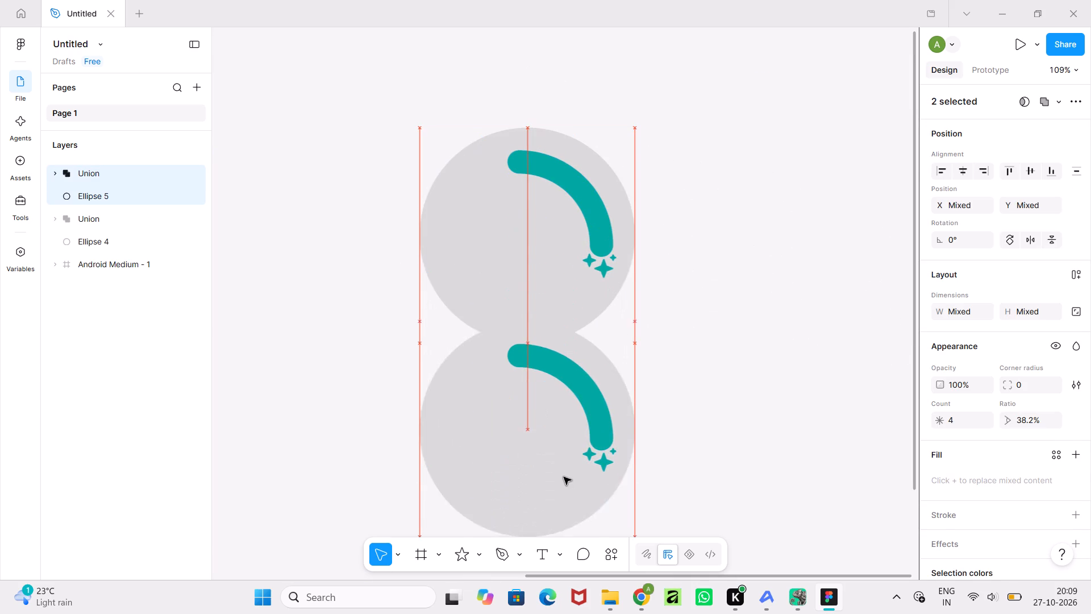
drag(564, 477, 563, 489)
Duplicate the second circle with its arc and place the copy directly below as the third in the column.
middle_drag(711, 457, 711, 297)
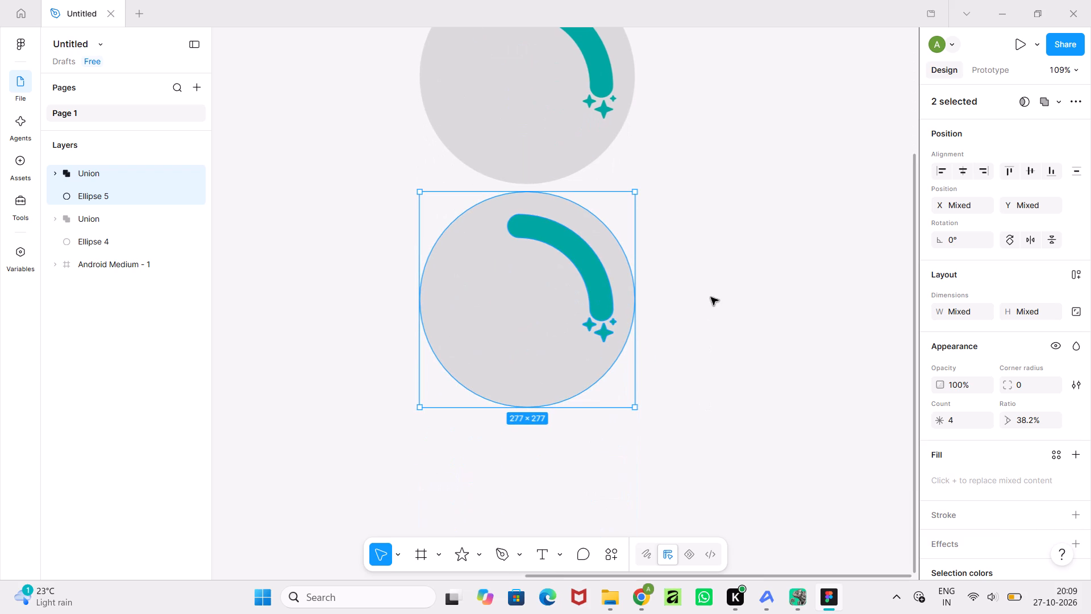
key(ctrl+c)
key(ctrl+v)
middle_drag(709, 312, 724, 210)
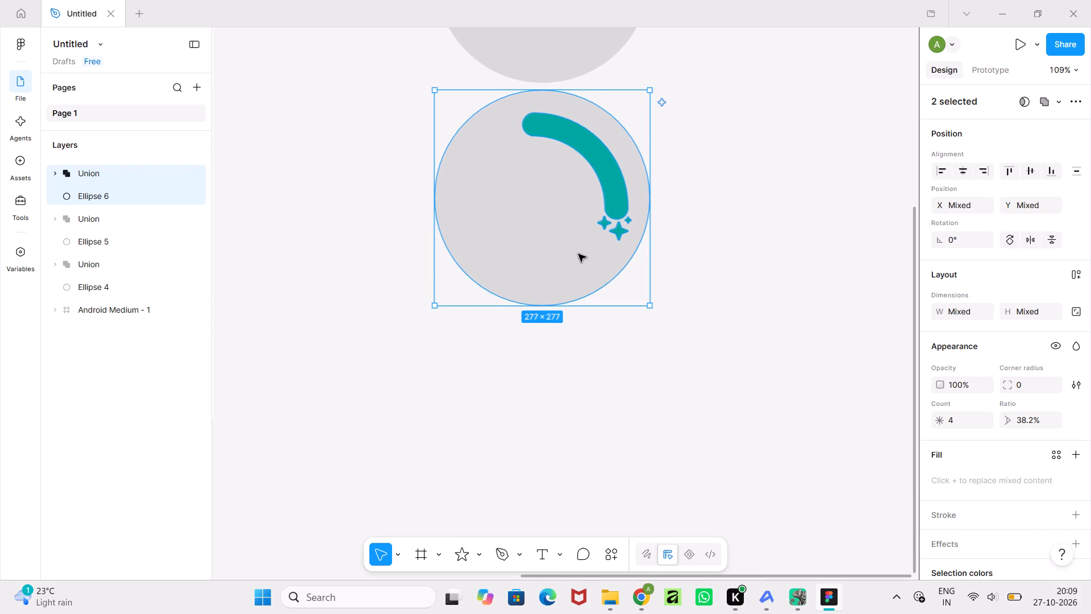
drag(578, 254, 578, 478)
Duplicate the third circle with its arc and place the copy directly below as the fourth in the column.
middle_drag(764, 434, 776, 310)
key(ctrl+c)
key(ctrl+v)
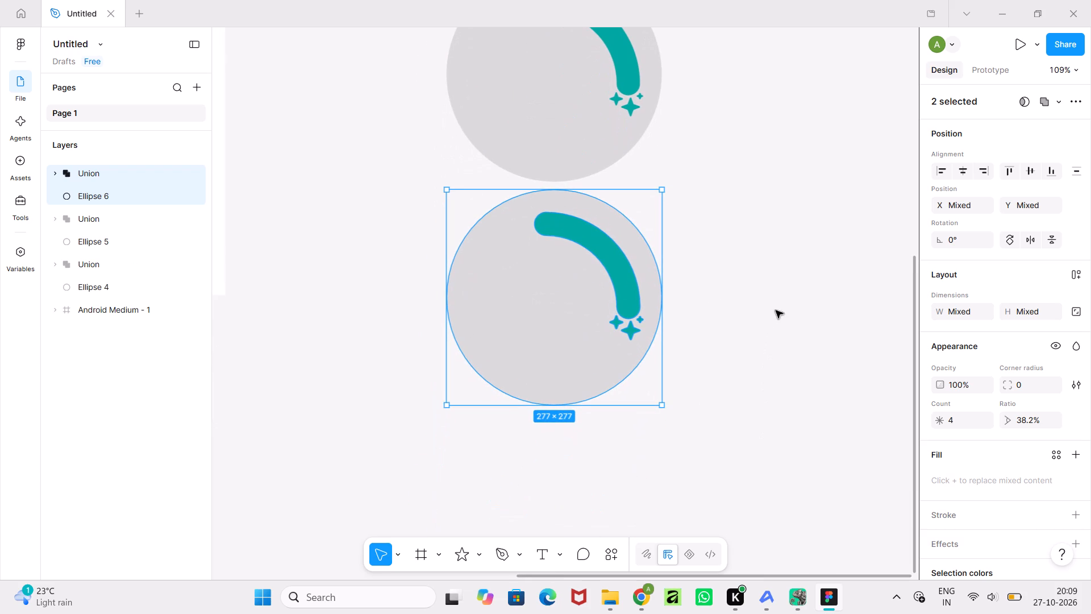
middle_drag(734, 356, 740, 283)
drag(599, 281, 599, 489)
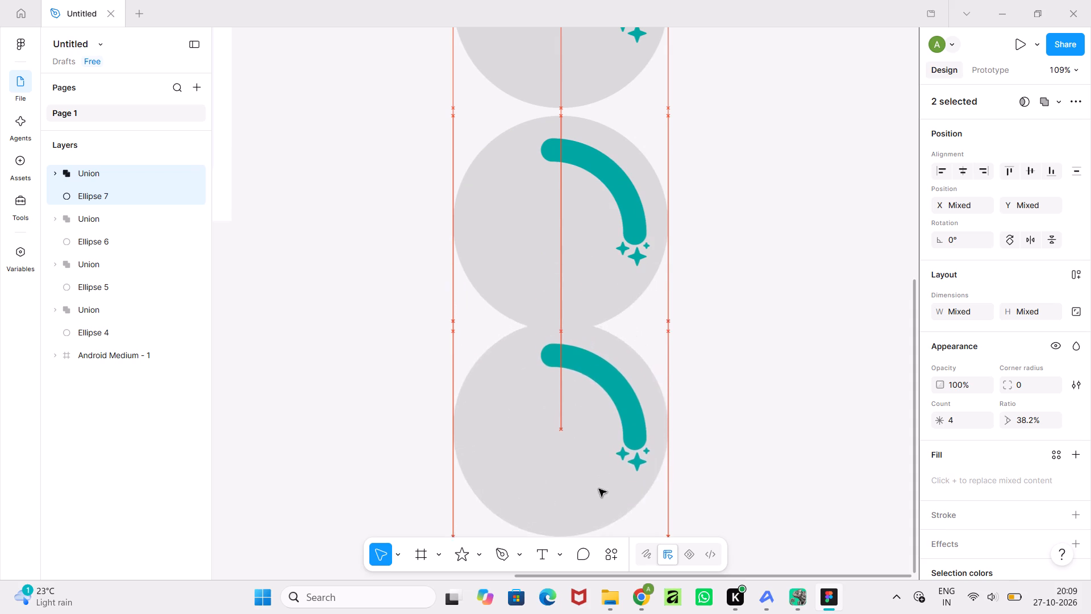
drag(599, 489, 599, 505)
click(746, 375)
Rotate the arc-and-stars shape in the second circle to -90°.
ctrl+scroll(746, 375, down, 5)
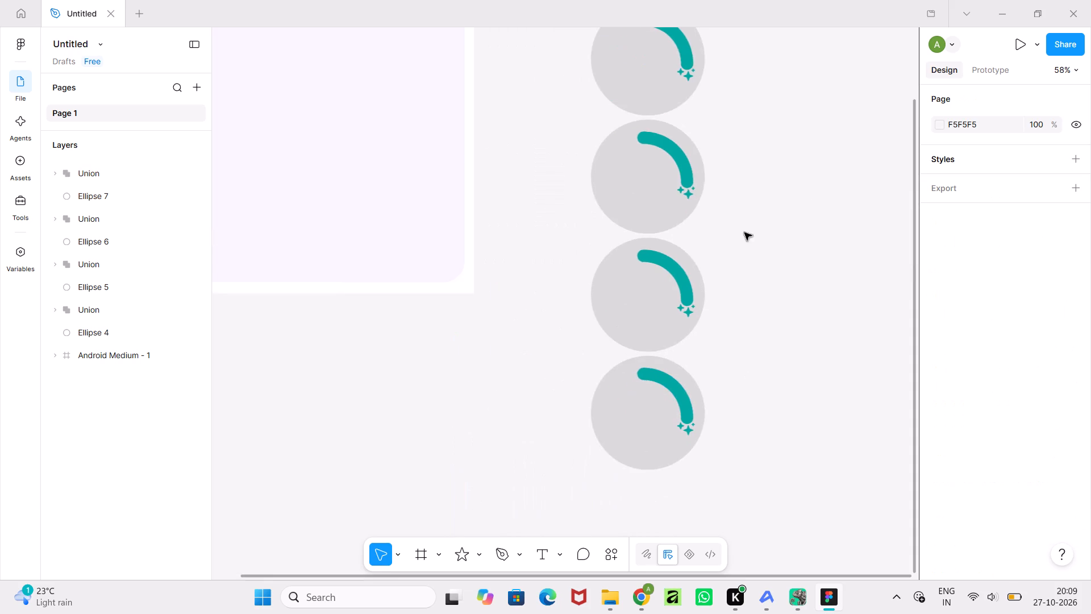
middle_drag(744, 227, 719, 423)
ctrl+scroll(691, 351, up, 4)
click(652, 377)
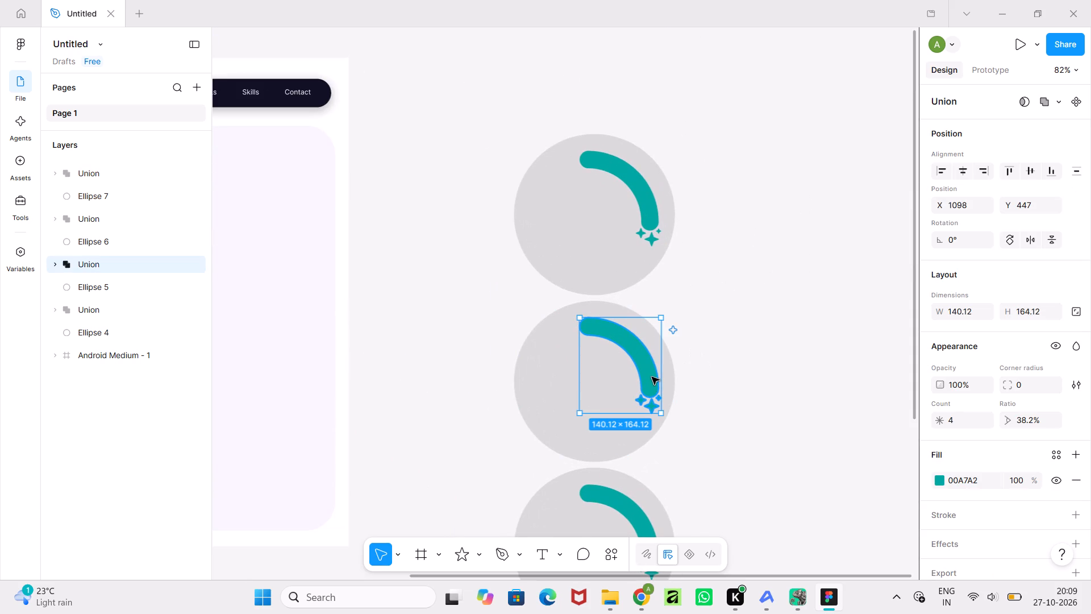
shift+drag(671, 316, 676, 363)
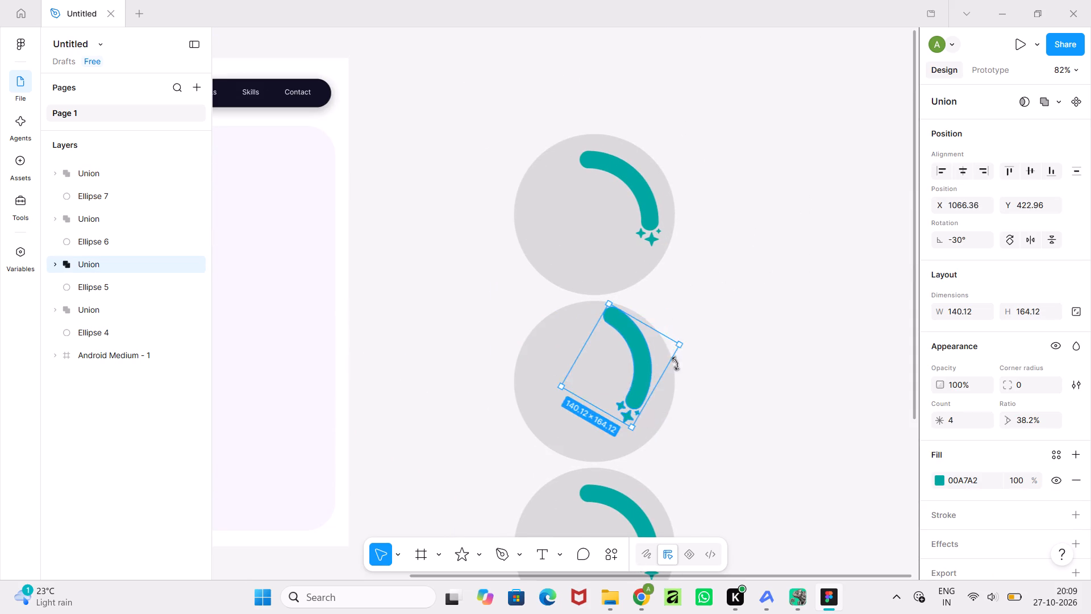
shift+drag(676, 363, 663, 409)
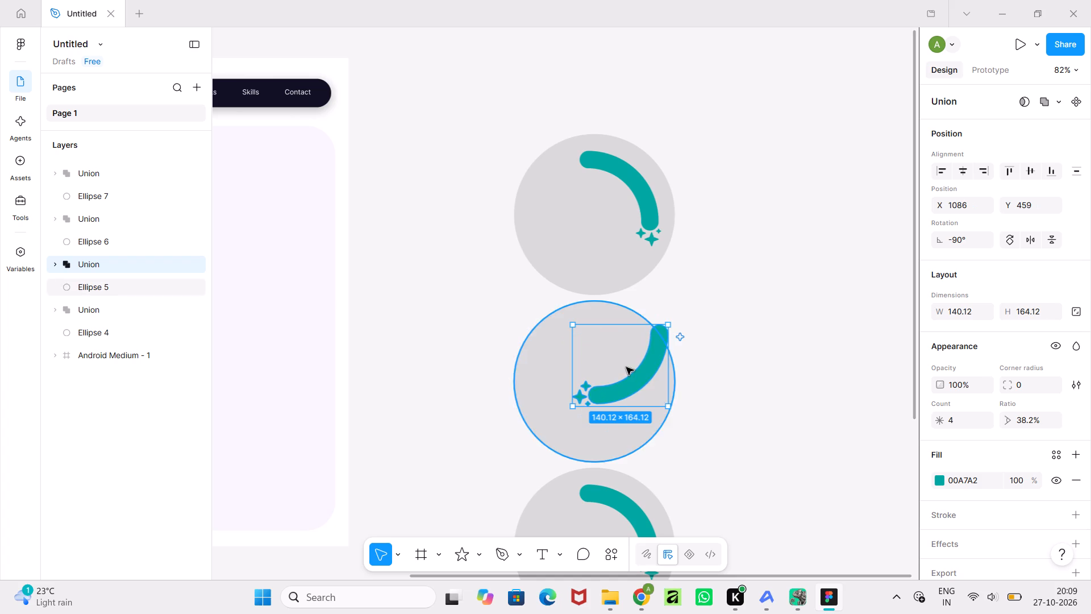
Move the rotated arc into the second circle's lower-right quarter, at about X 1074, Y 532.
drag(626, 367, 622, 409)
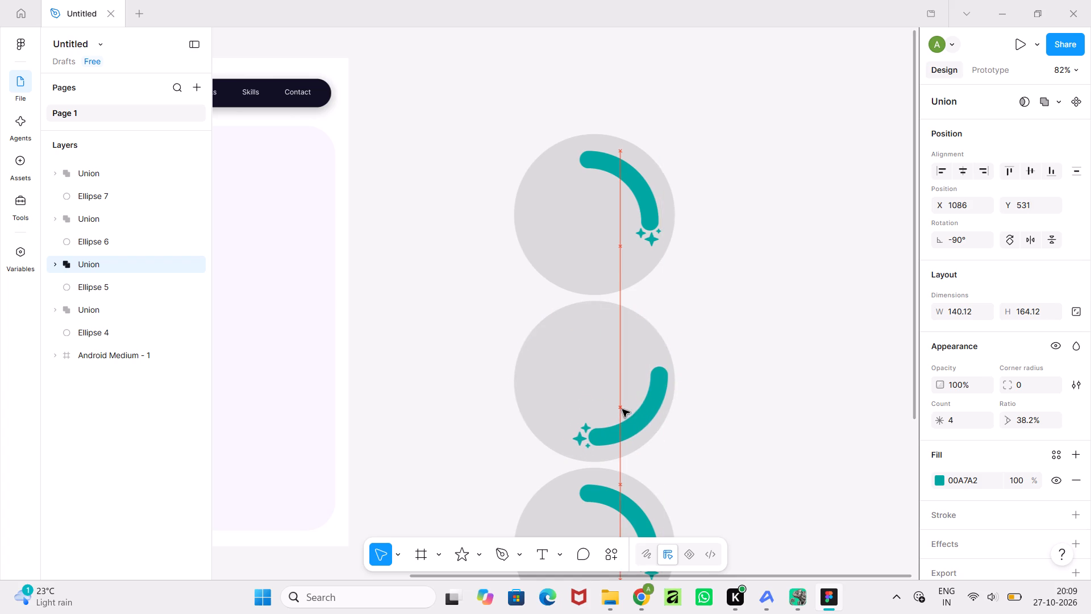
drag(622, 409, 622, 410)
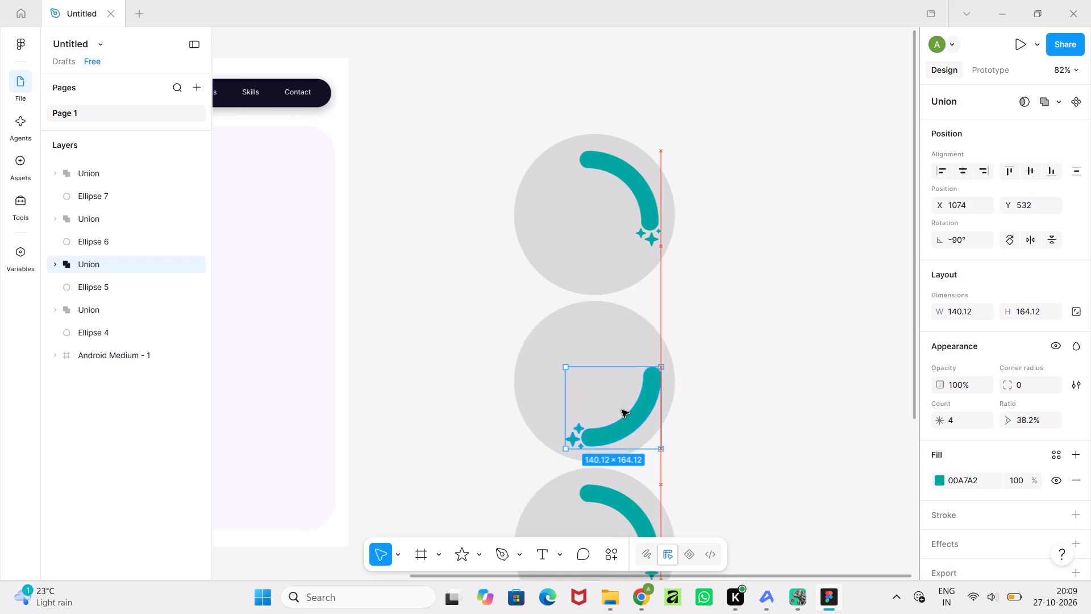
drag(622, 410, 621, 409)
click(698, 422)
Duplicate the arc-and-stars shape in place on the third circle.
middle_drag(698, 422, 699, 396)
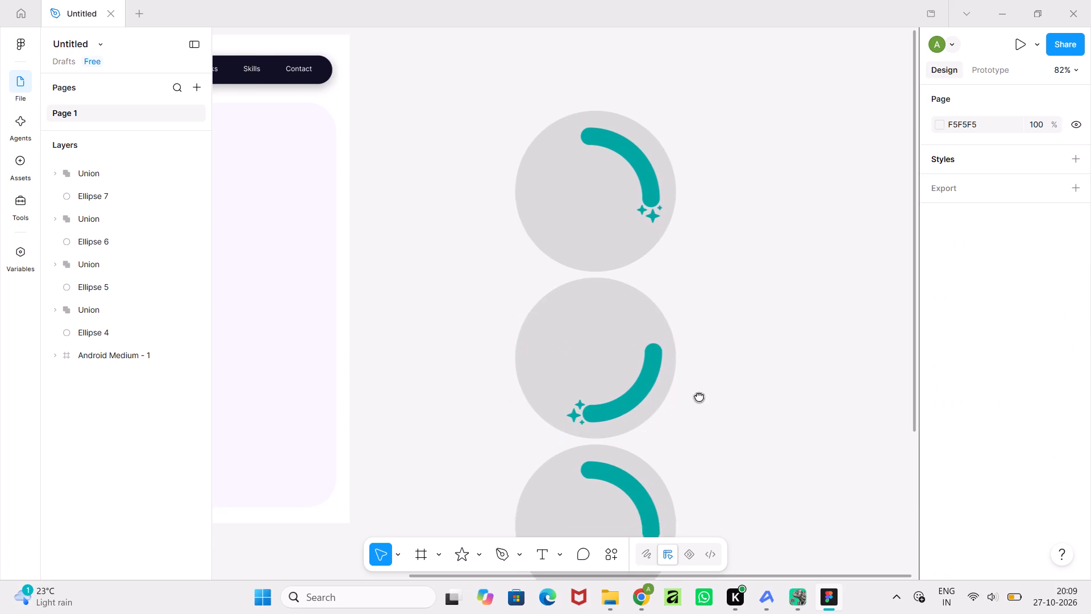
middle_drag(699, 396, 713, 227)
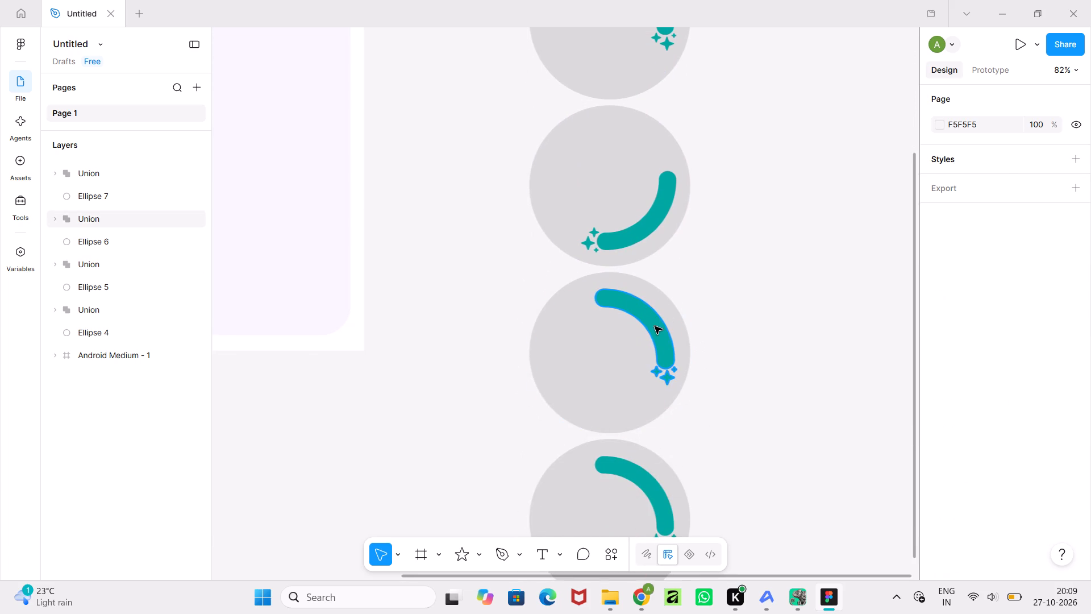
click(655, 326)
key(ctrl+c)
key(ctrl+v)
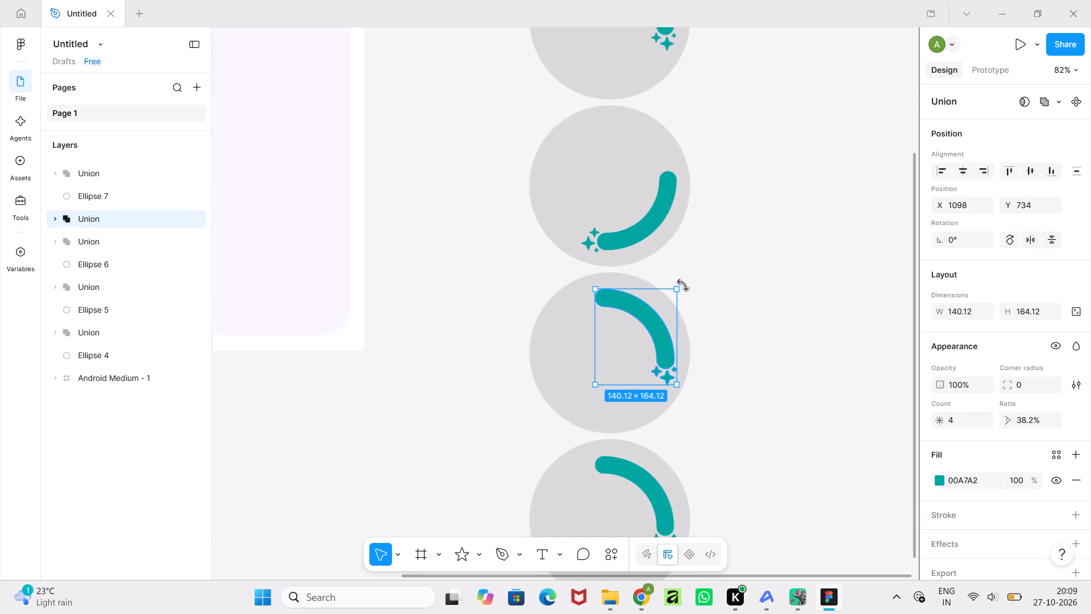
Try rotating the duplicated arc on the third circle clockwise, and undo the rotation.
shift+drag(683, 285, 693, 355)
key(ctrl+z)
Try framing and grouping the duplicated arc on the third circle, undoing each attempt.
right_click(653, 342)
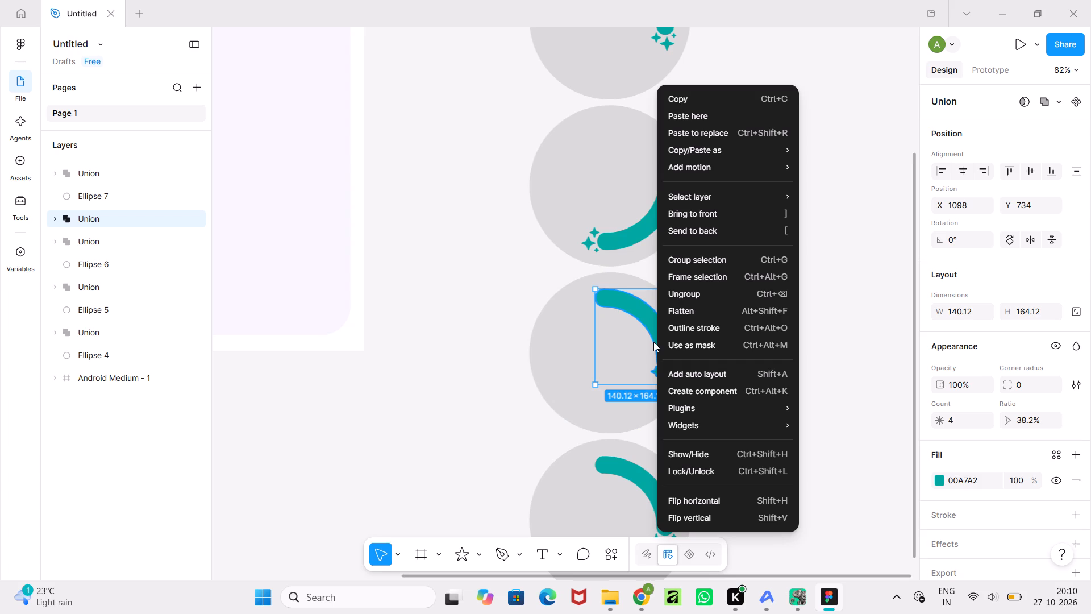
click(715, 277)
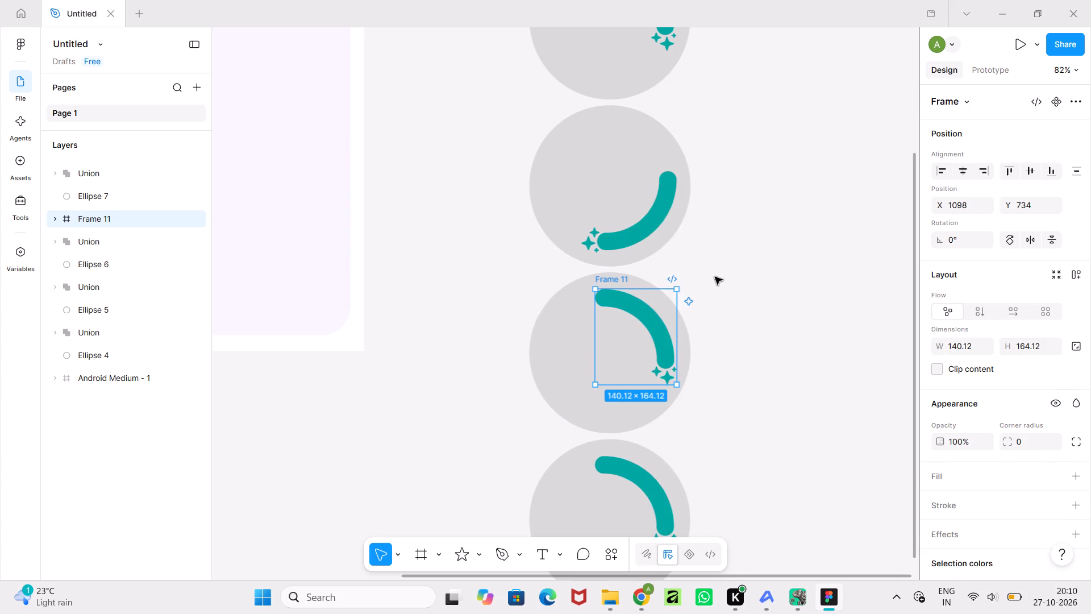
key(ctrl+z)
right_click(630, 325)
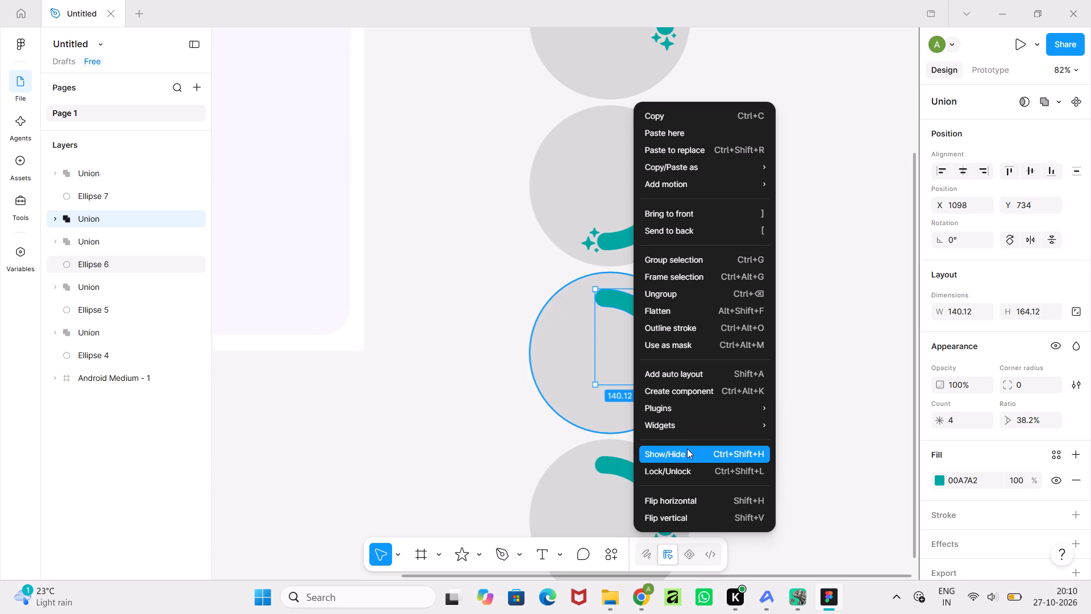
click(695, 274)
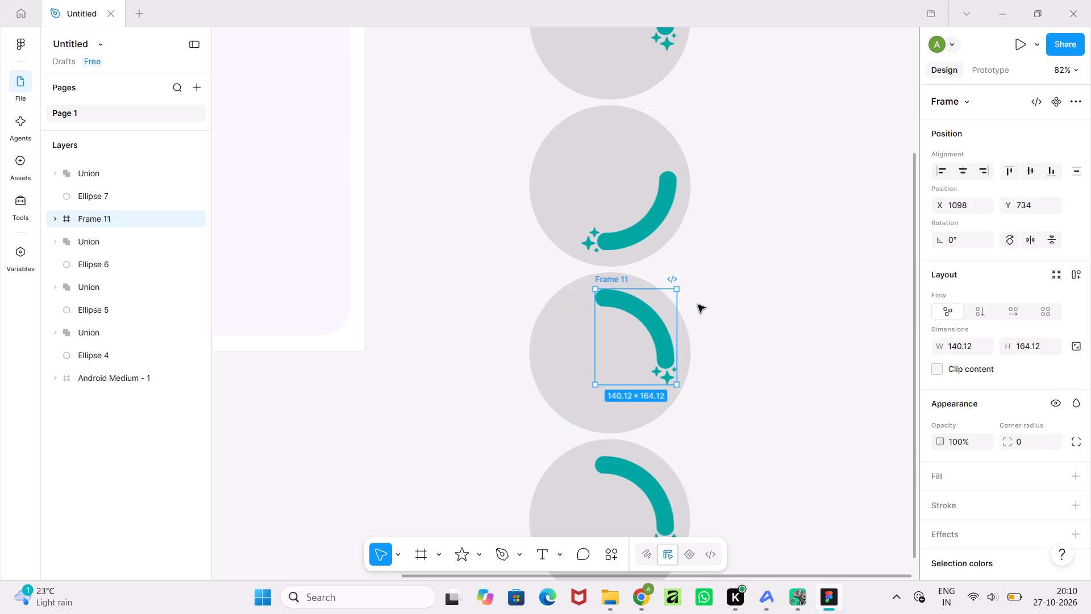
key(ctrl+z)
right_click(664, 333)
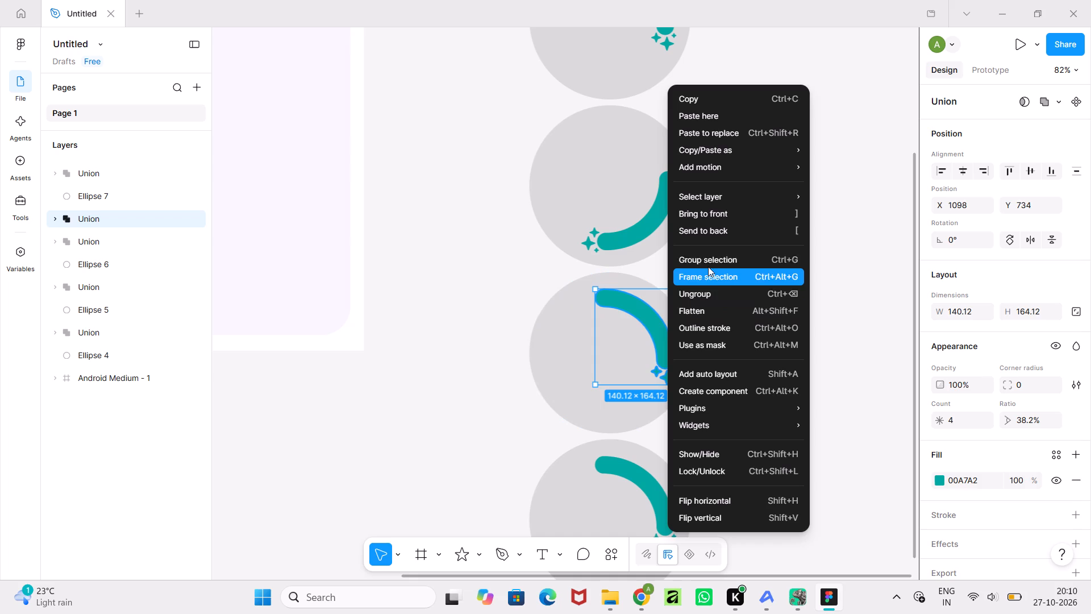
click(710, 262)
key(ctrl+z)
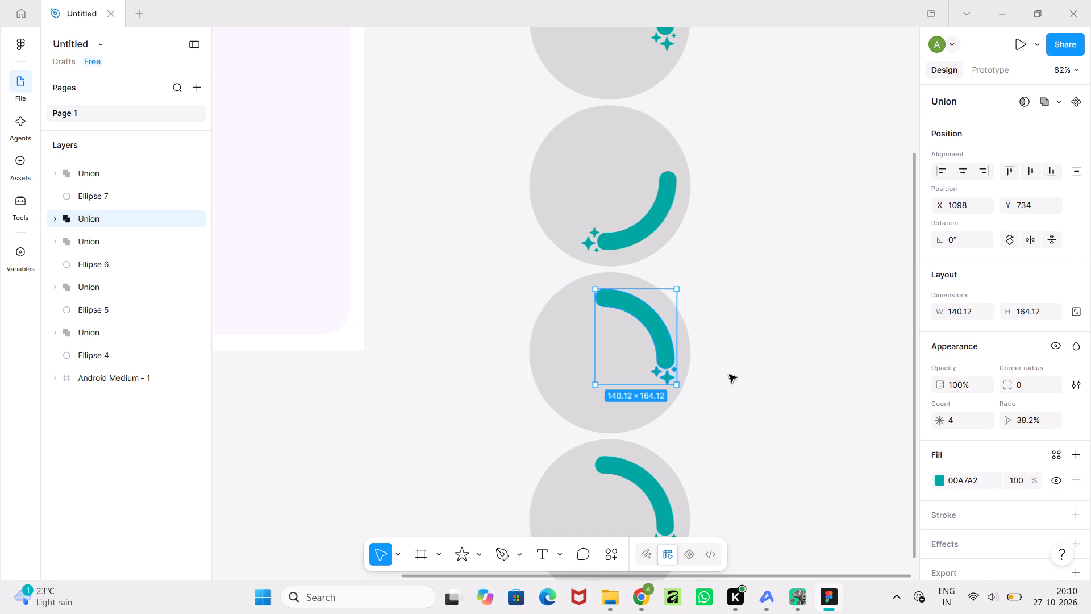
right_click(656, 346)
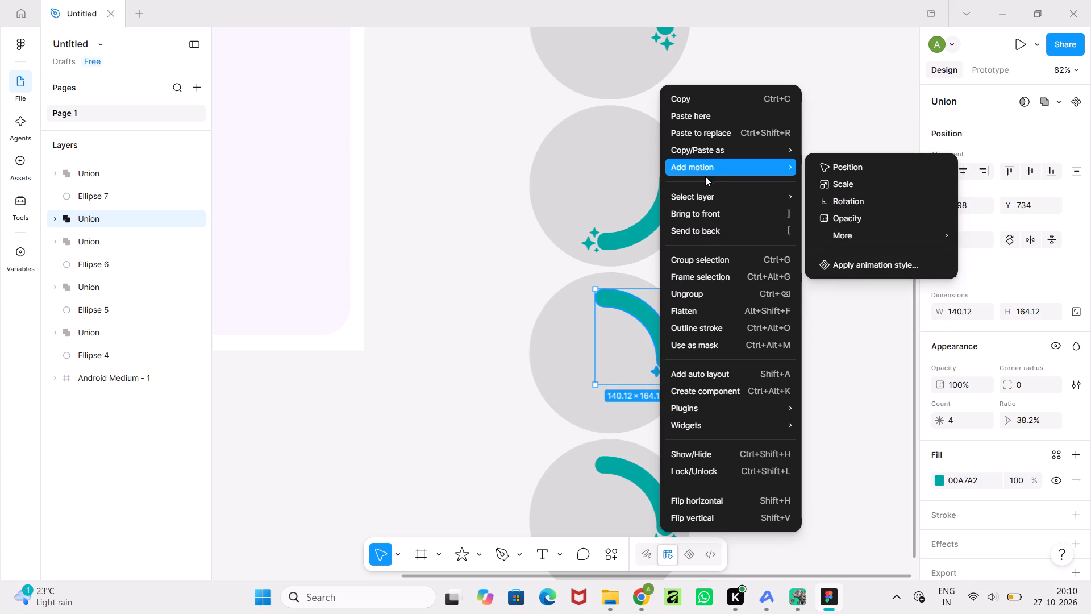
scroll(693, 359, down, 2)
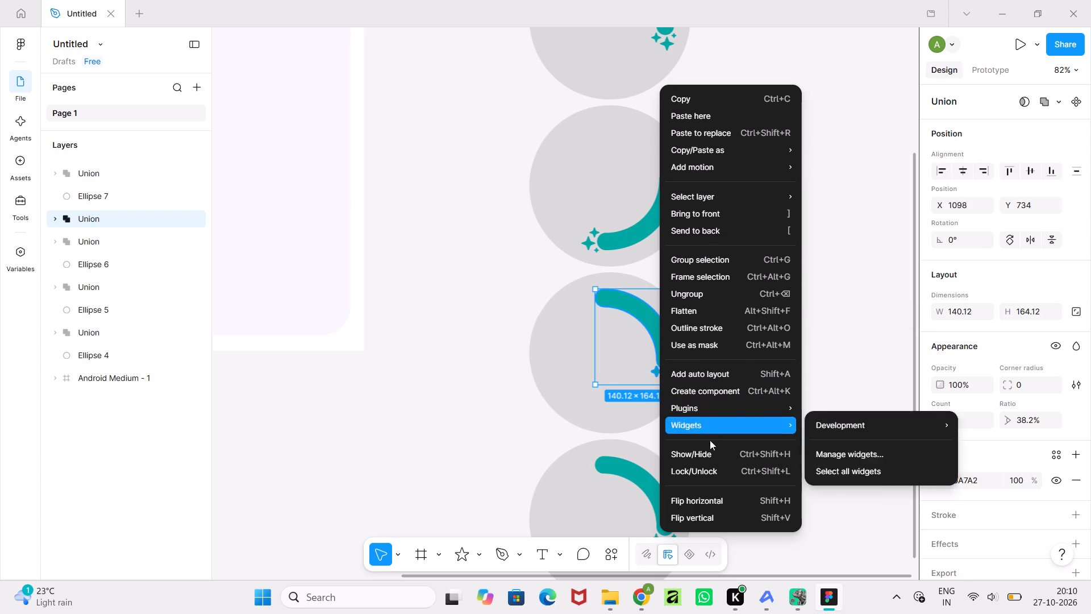
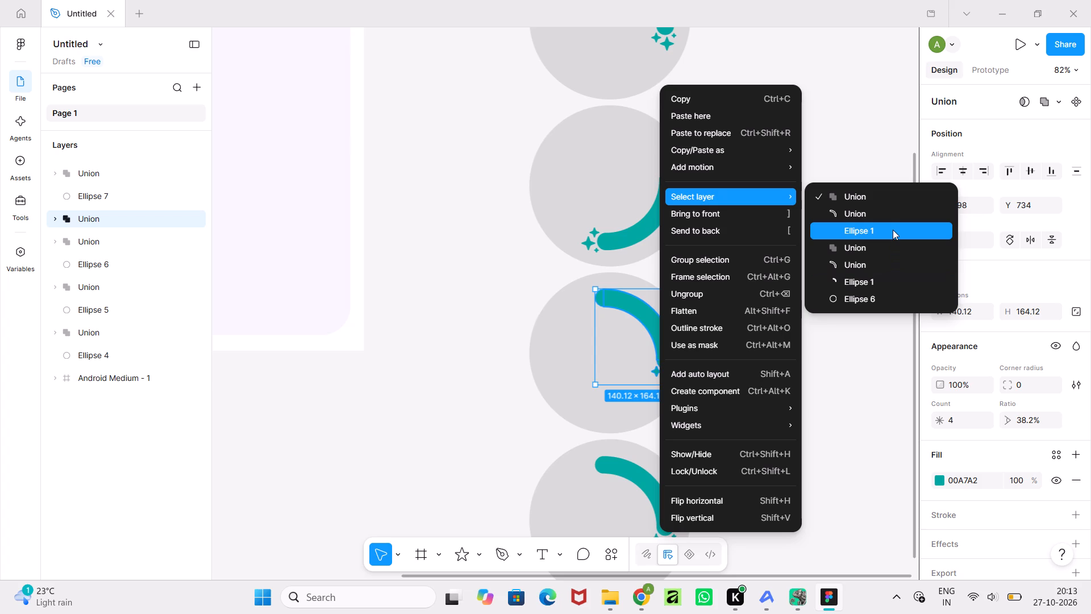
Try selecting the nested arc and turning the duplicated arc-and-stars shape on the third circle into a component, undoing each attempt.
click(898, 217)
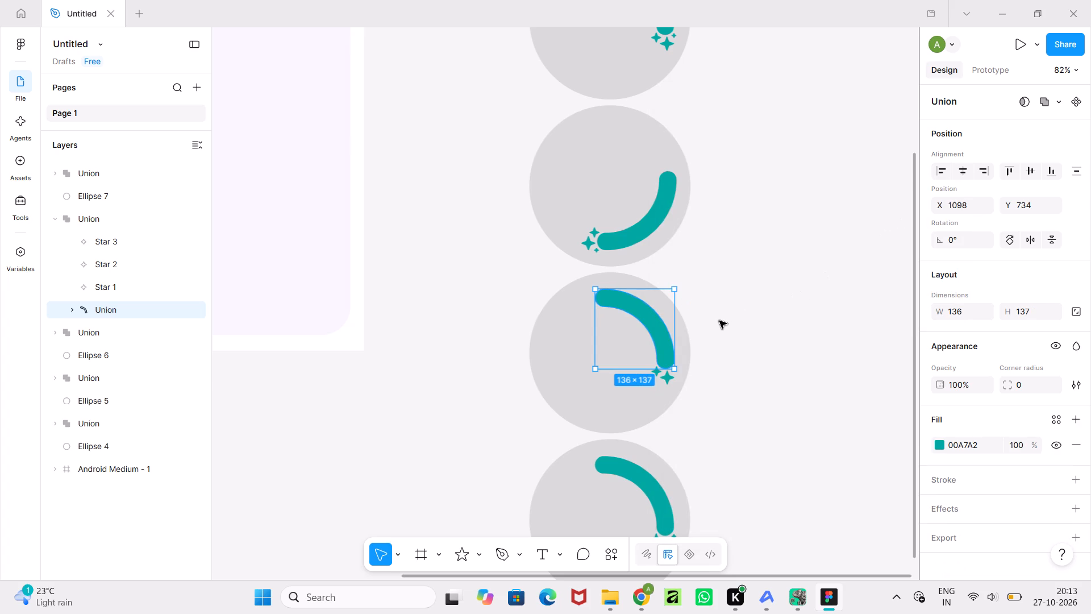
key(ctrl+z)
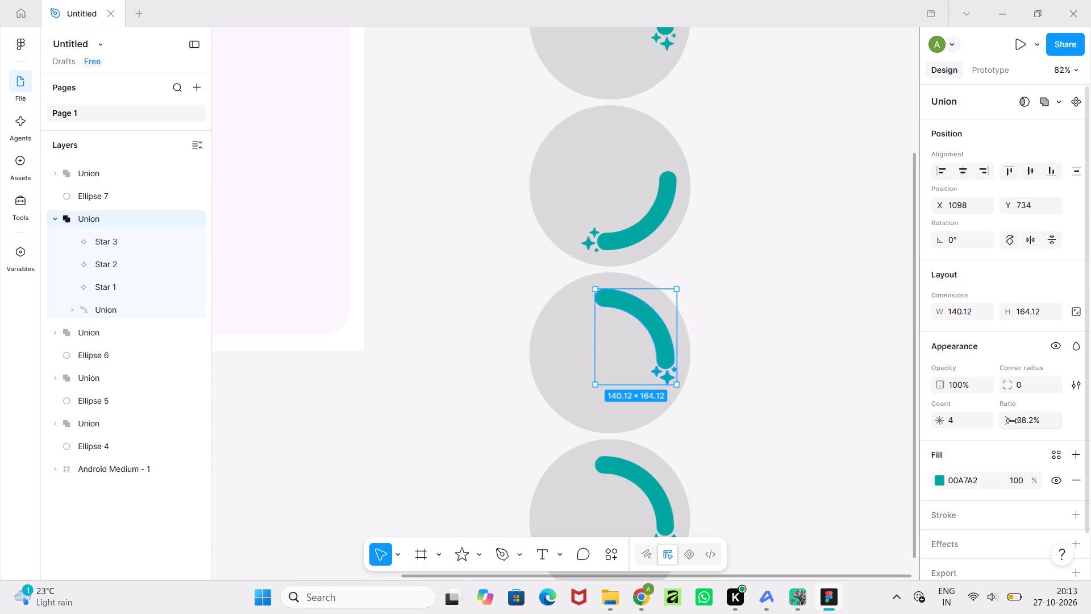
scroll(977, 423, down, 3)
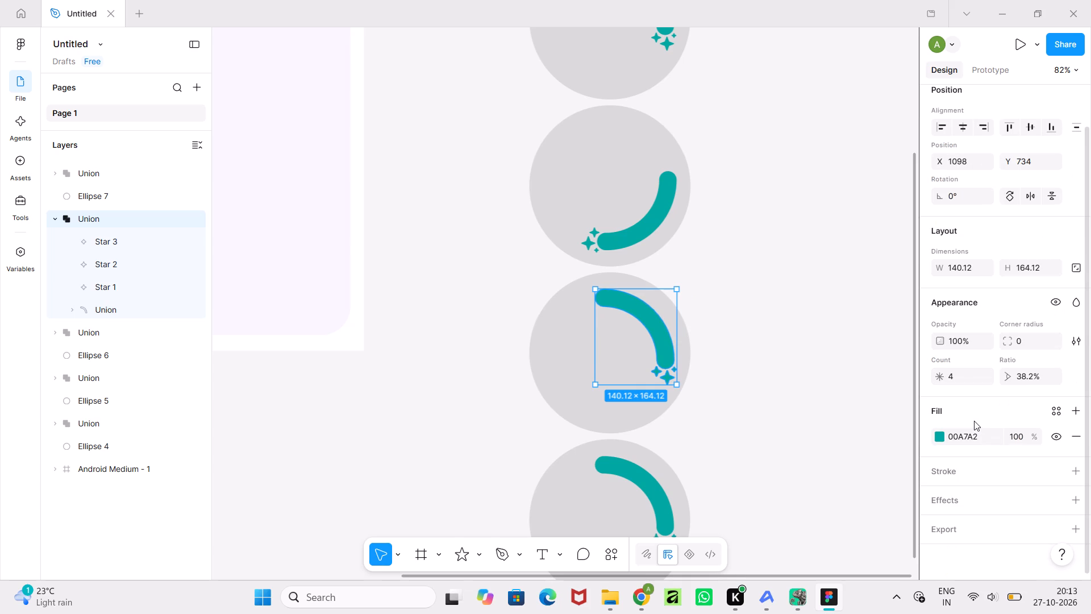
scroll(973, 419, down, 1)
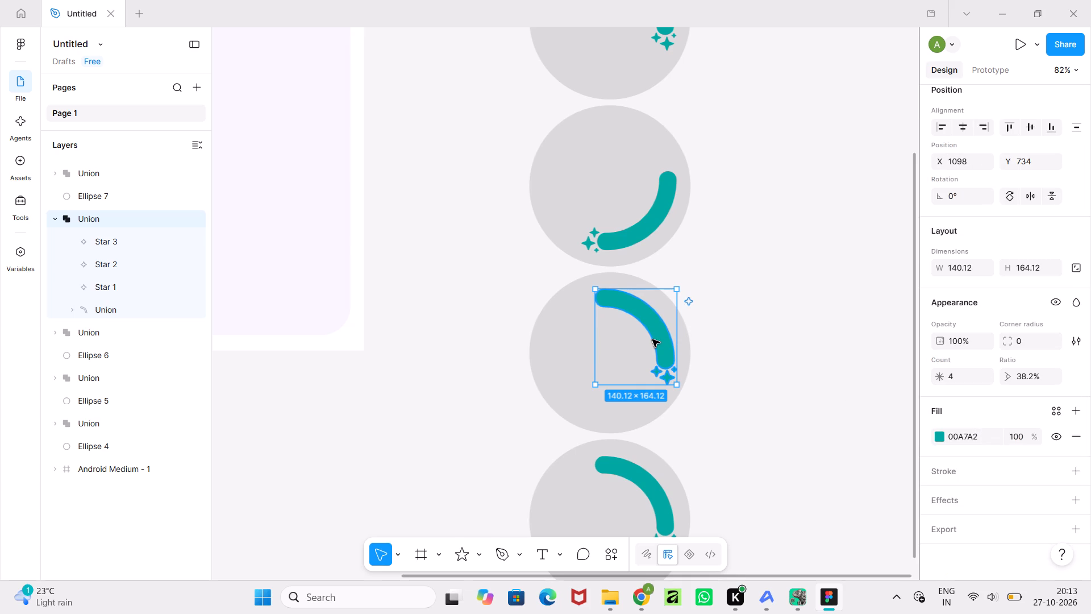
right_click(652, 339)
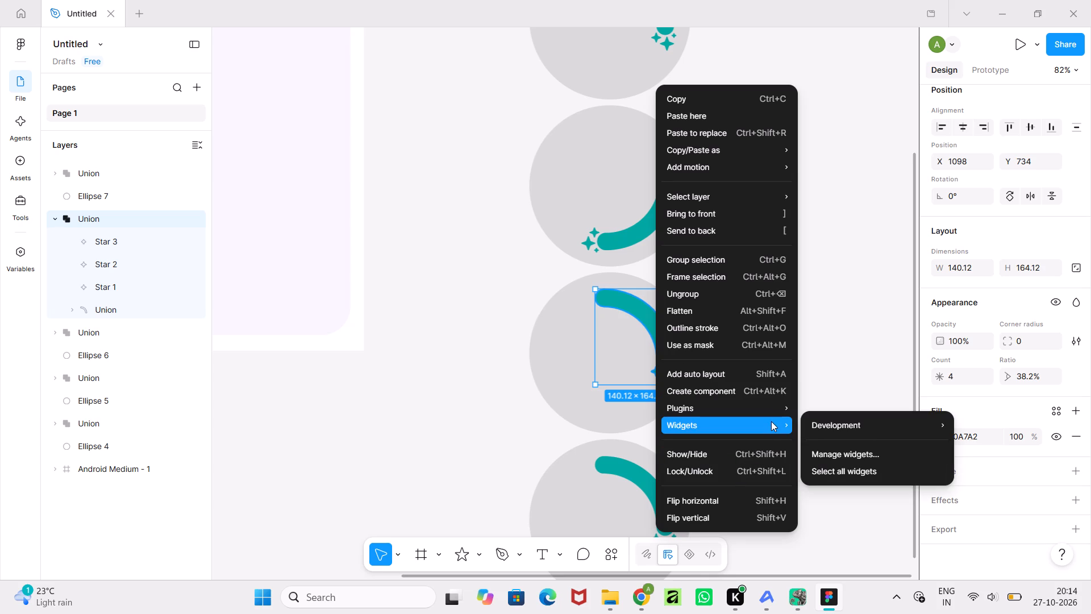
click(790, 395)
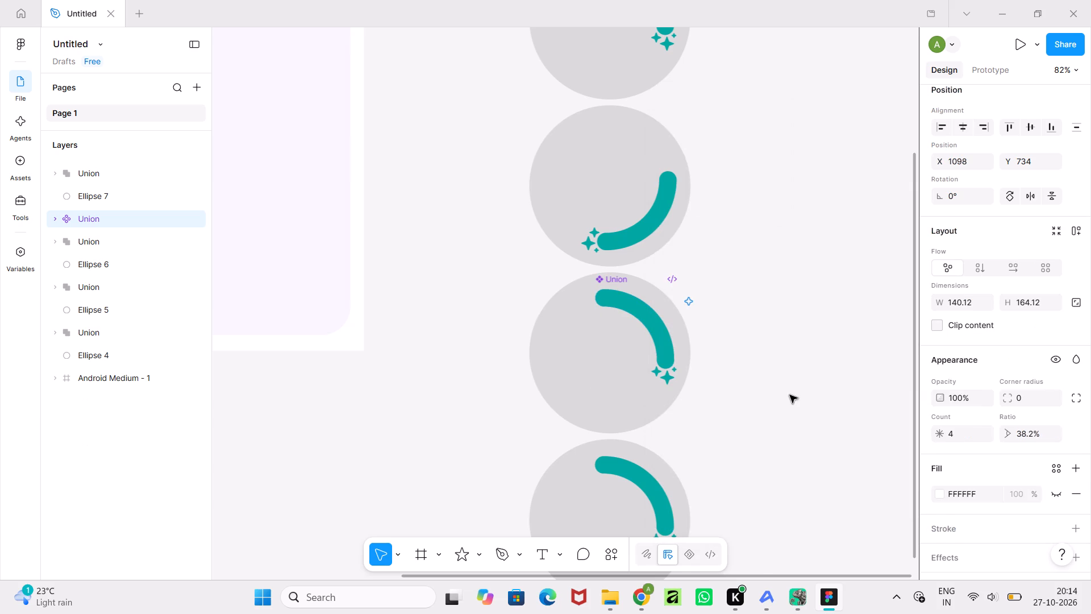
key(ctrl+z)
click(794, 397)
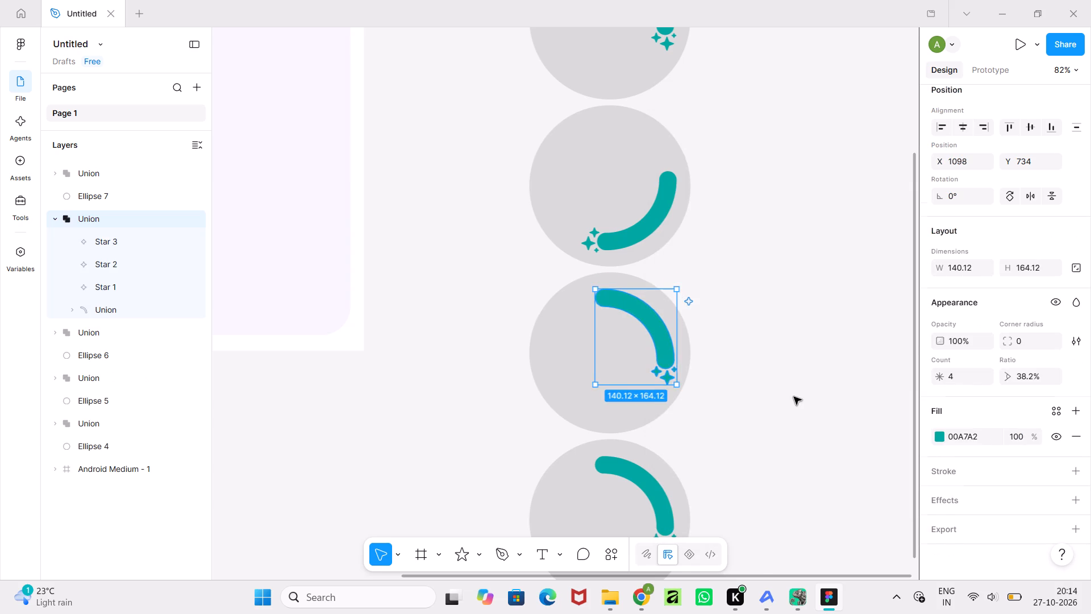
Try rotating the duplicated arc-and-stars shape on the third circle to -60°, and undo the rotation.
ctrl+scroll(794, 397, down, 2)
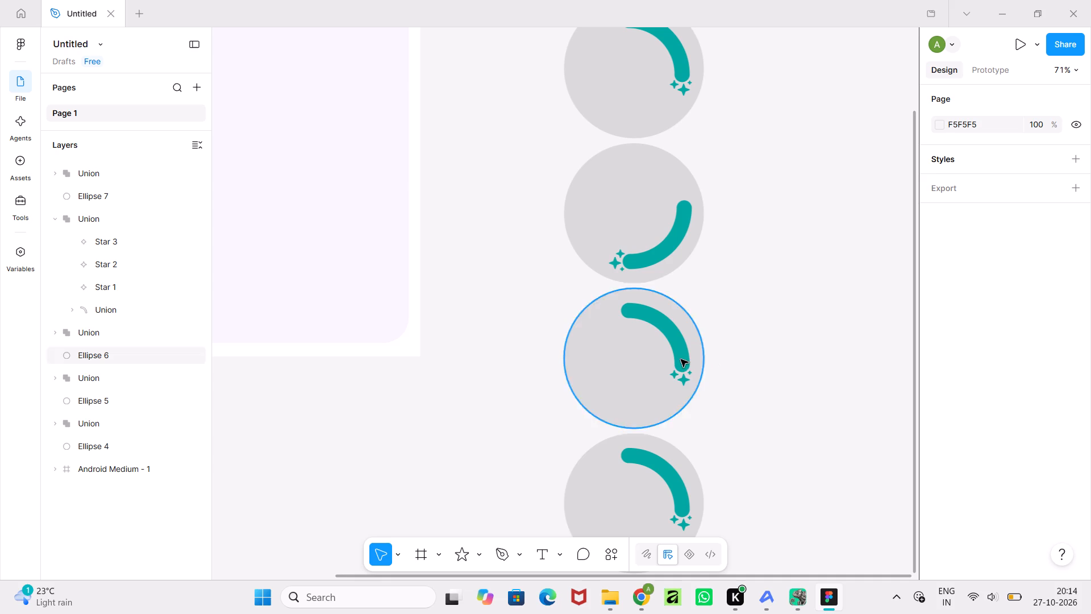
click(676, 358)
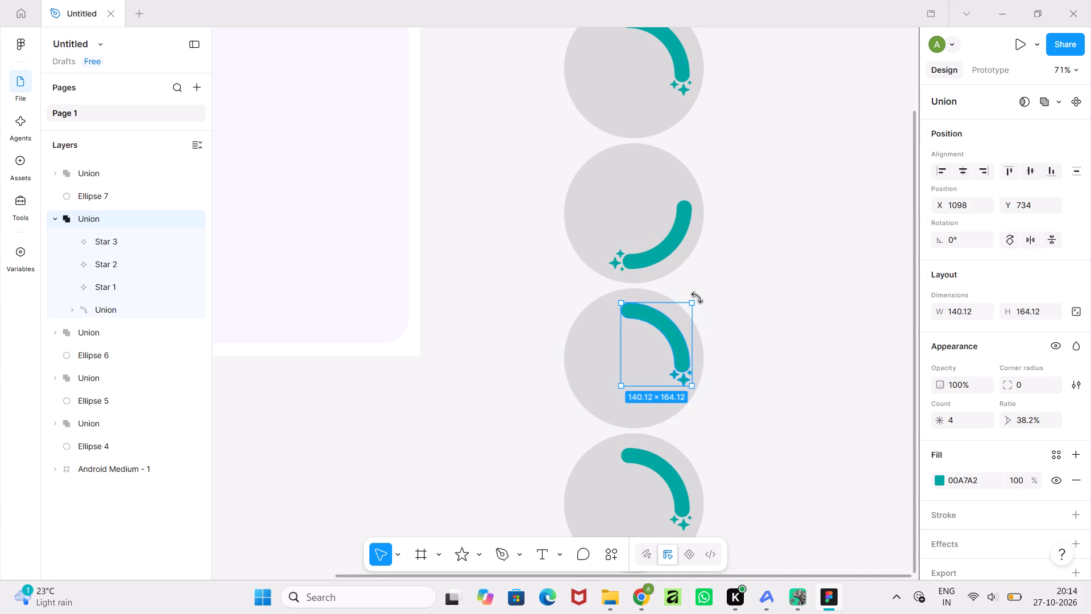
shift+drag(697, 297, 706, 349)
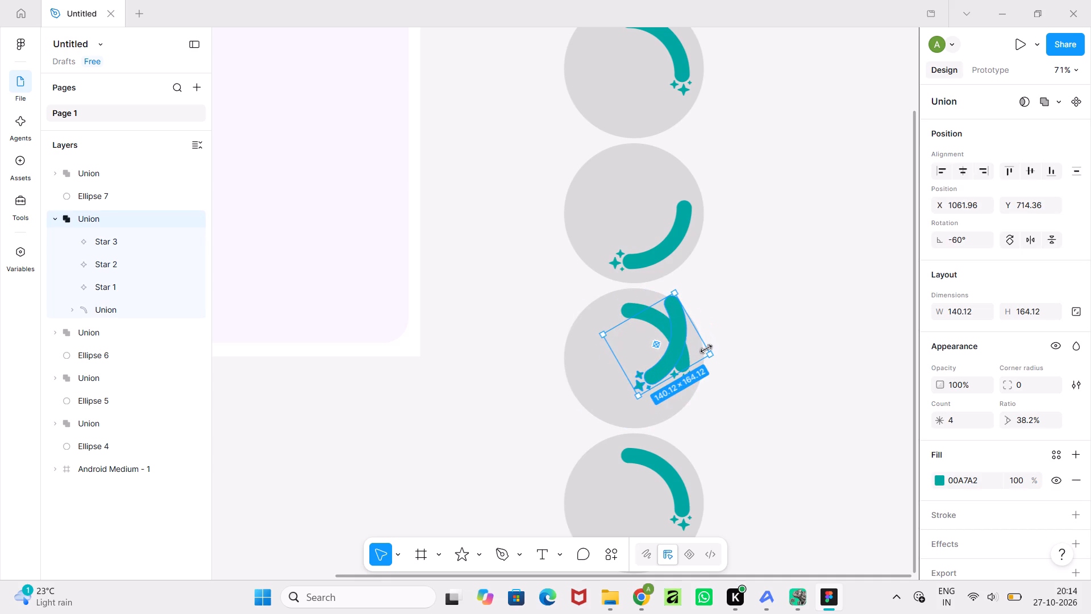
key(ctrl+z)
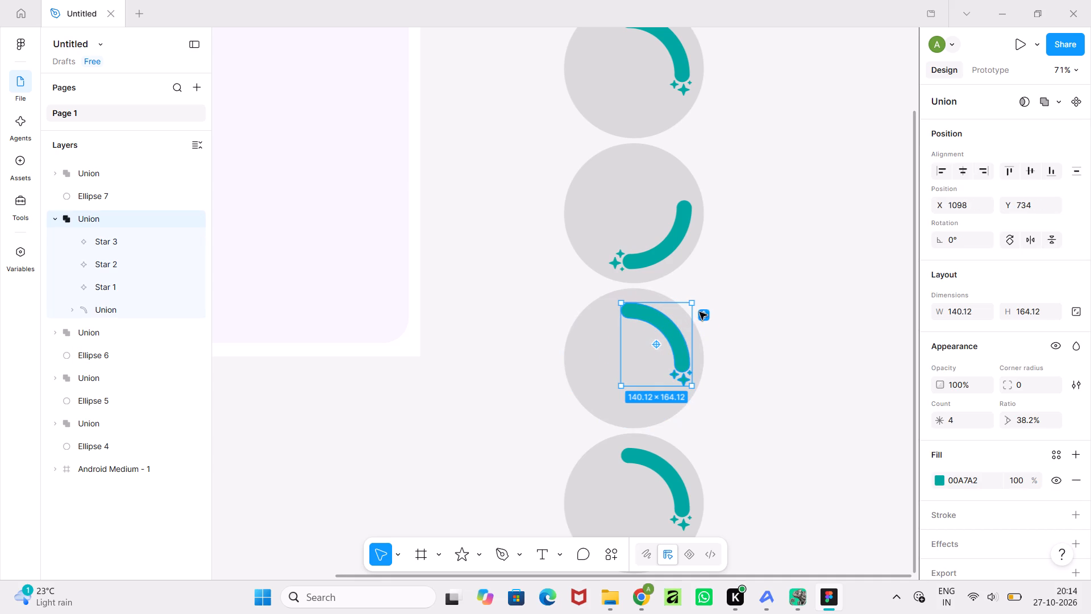
Delete the duplicated arc-and-stars shape from the third circle.
shift+drag(698, 297, 710, 358)
key(Delete)
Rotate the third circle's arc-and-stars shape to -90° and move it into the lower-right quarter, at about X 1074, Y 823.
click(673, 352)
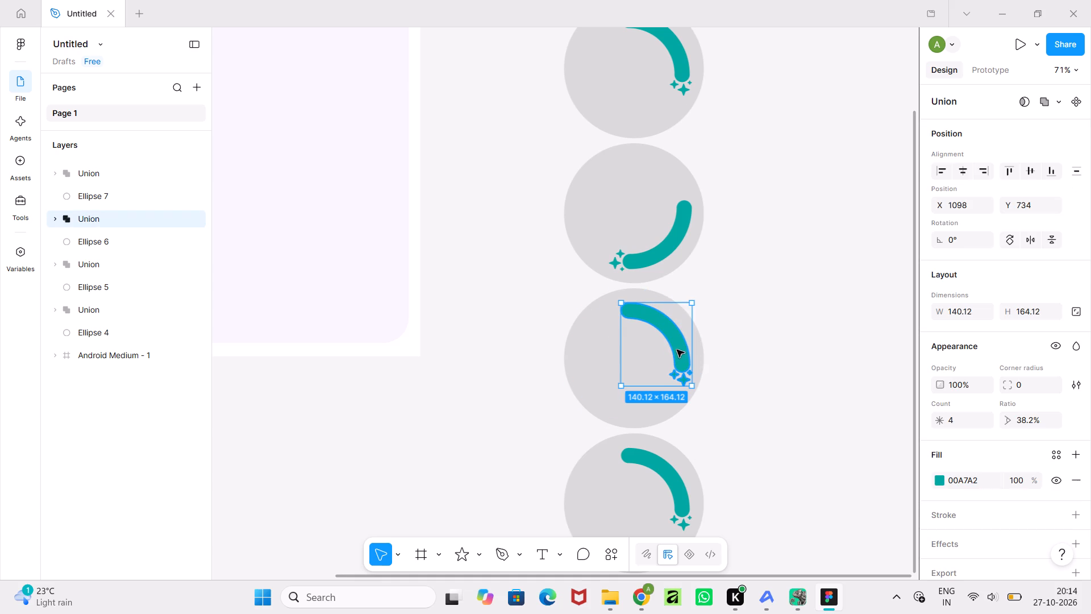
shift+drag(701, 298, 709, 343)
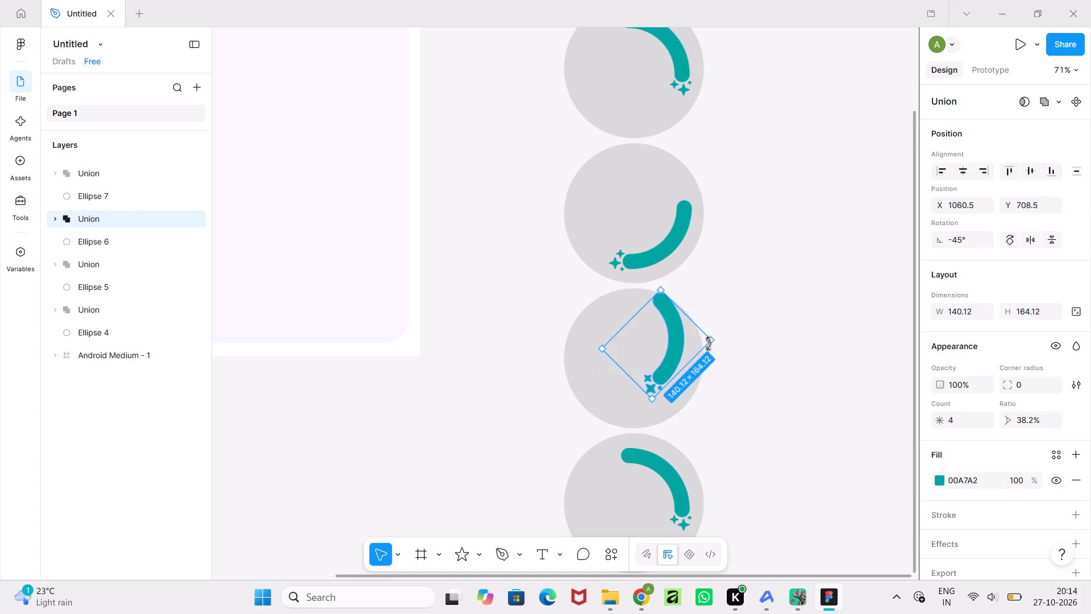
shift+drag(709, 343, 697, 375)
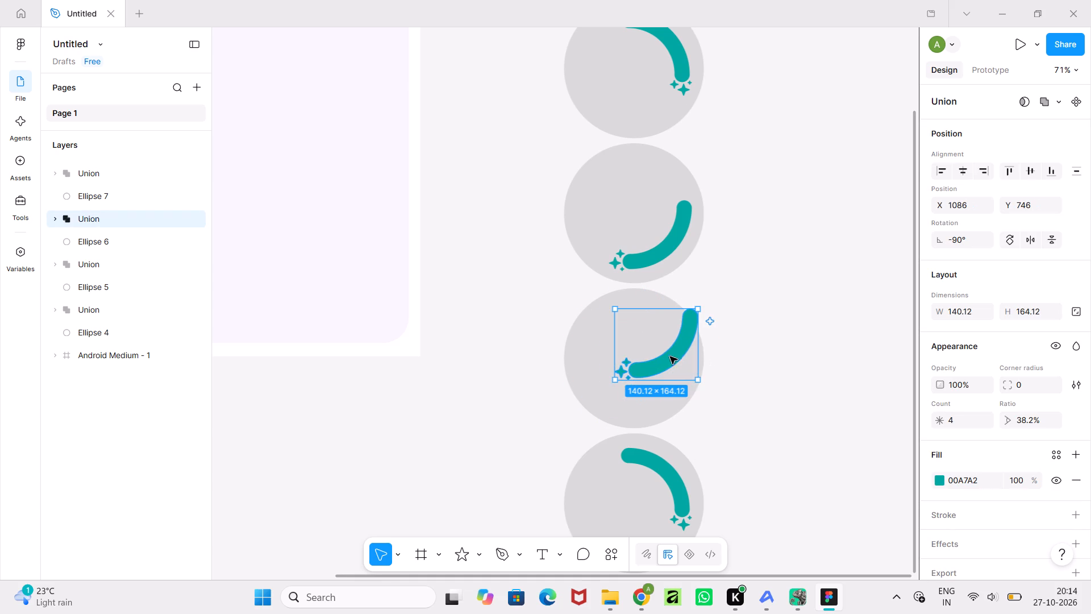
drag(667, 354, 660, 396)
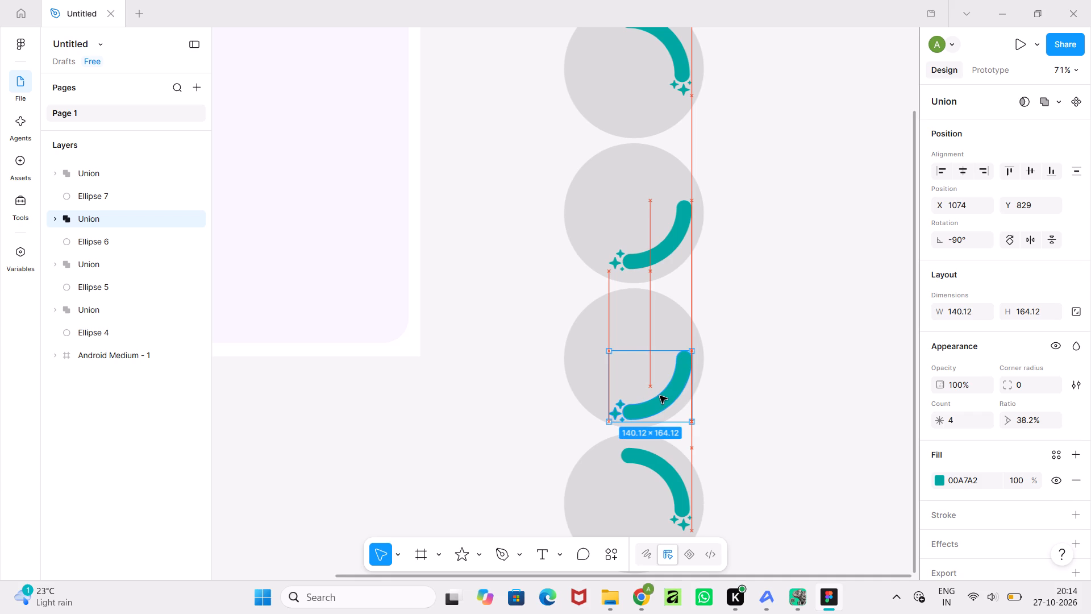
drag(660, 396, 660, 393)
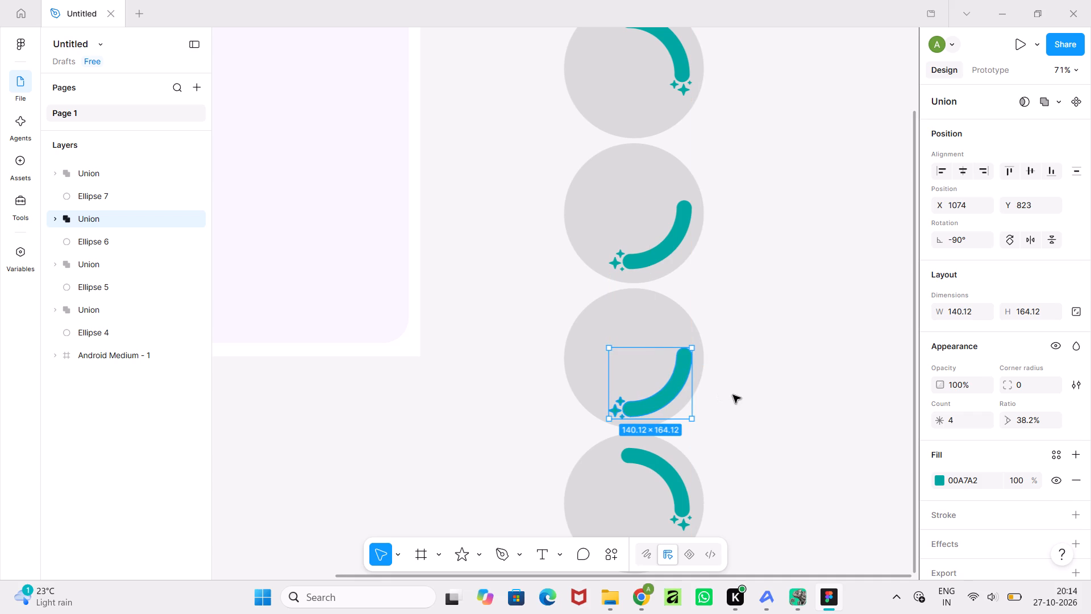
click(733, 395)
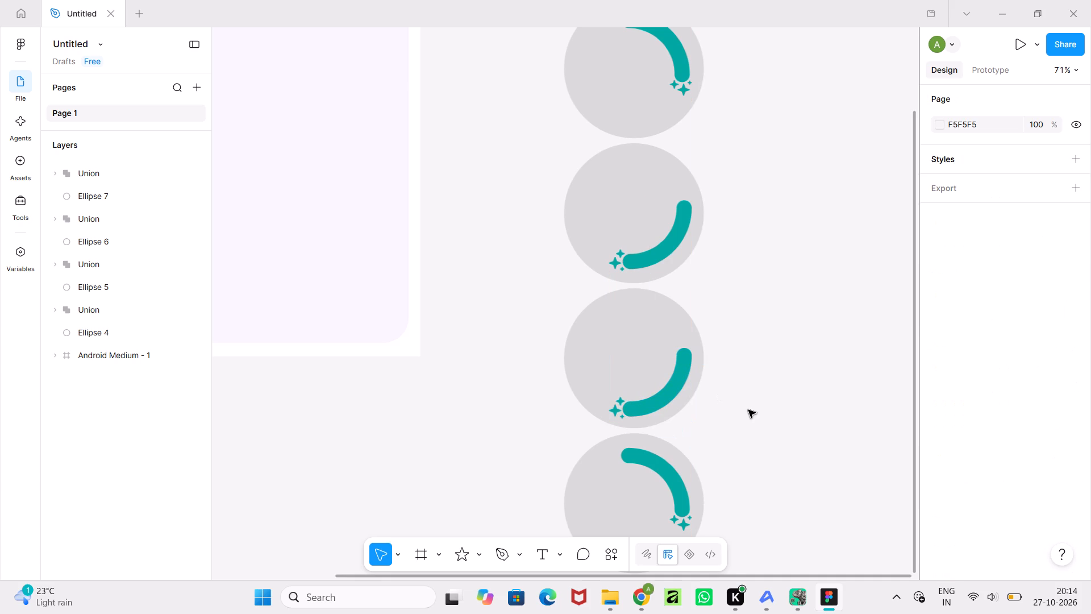
Rotate the third circle's arc-and-stars shape to 180° and move it into the circle's lower-left quarter, at about X 1016.
click(663, 391)
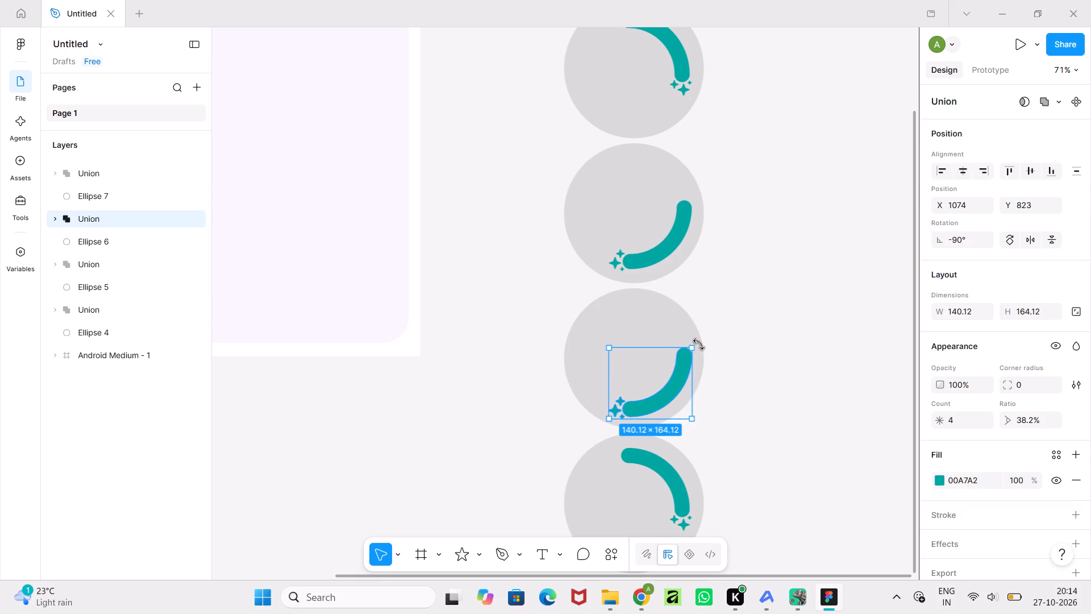
shift+drag(699, 344, 694, 422)
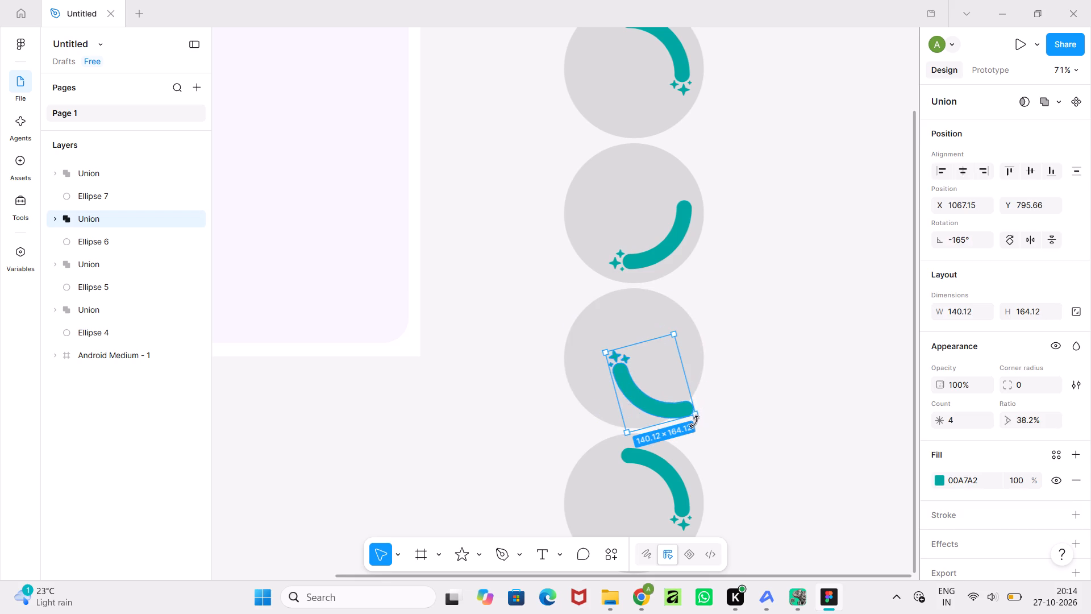
shift+drag(694, 422, 691, 428)
drag(648, 404, 618, 397)
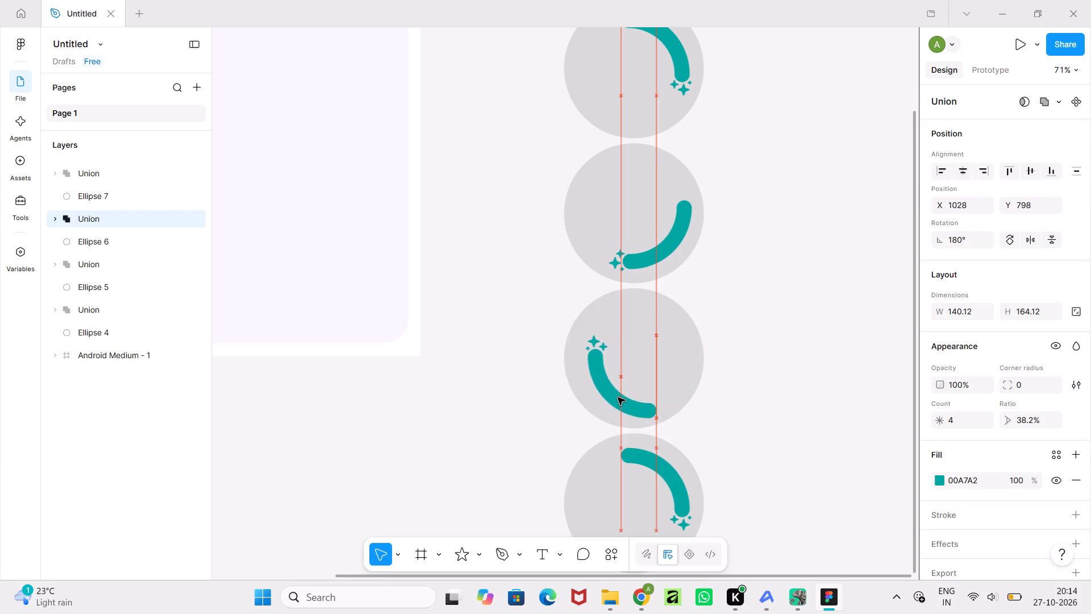
drag(618, 397, 615, 397)
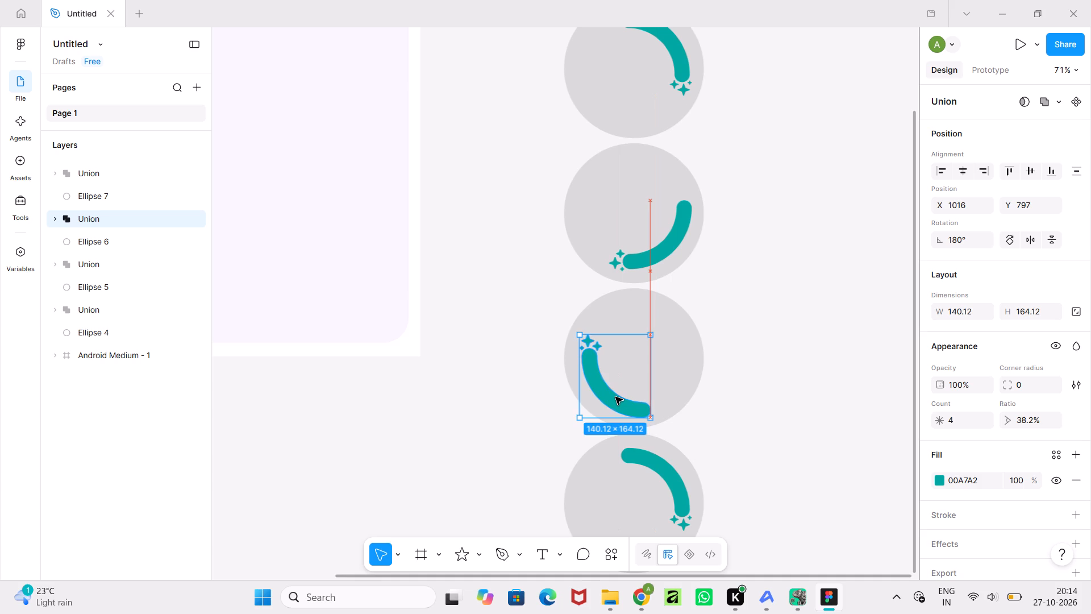
drag(615, 397, 615, 399)
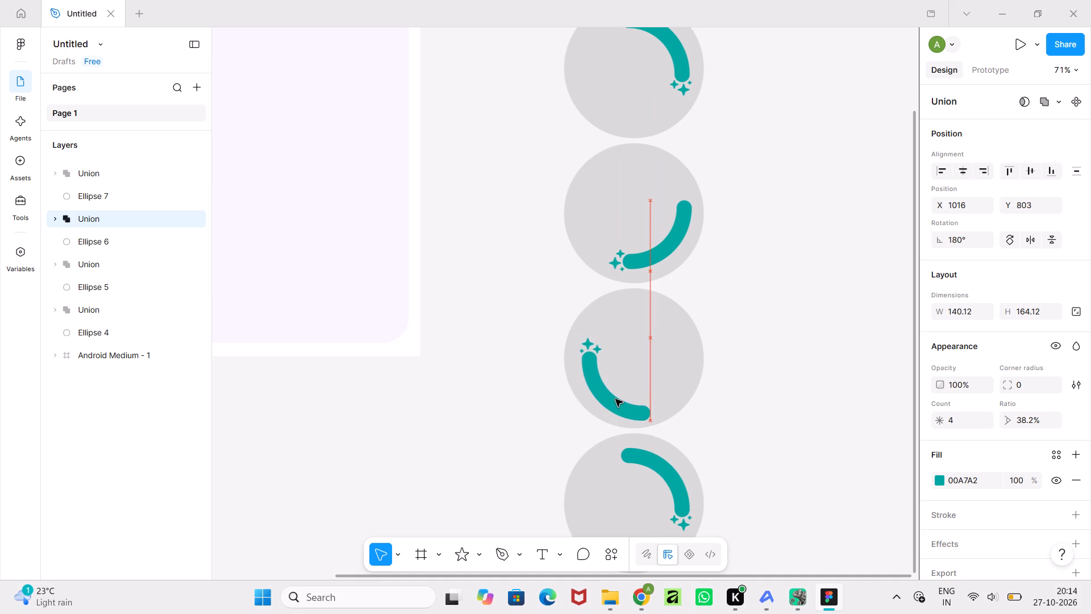
drag(615, 399, 616, 395)
click(746, 391)
Rotate the fourth circle's arc-and-stars shape to 90°.
ctrl+scroll(746, 391, down, 3)
middle_drag(742, 388, 699, 366)
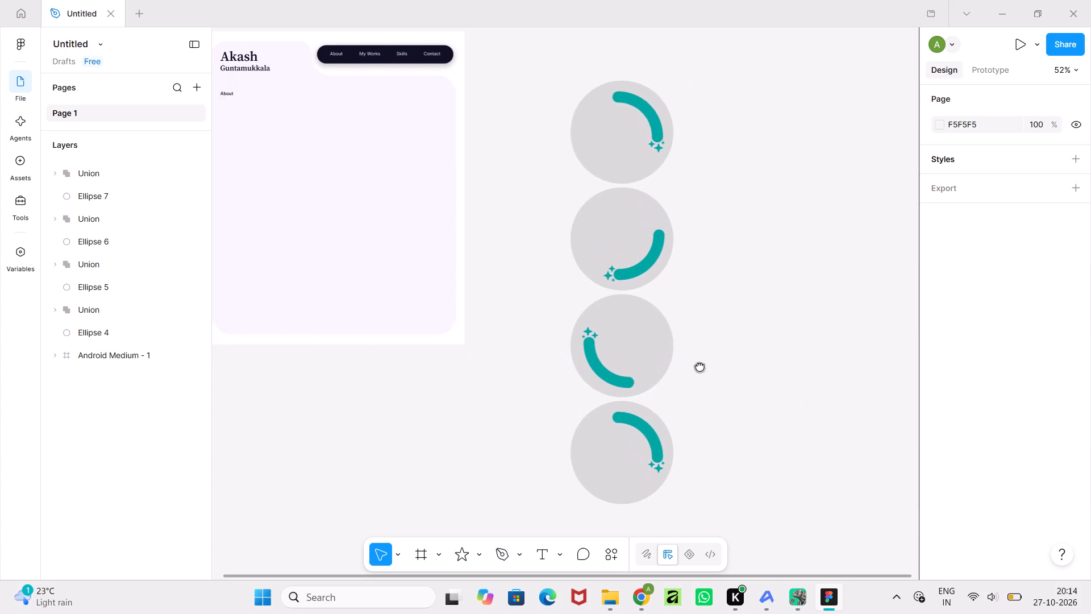
middle_drag(699, 366, 692, 363)
click(644, 442)
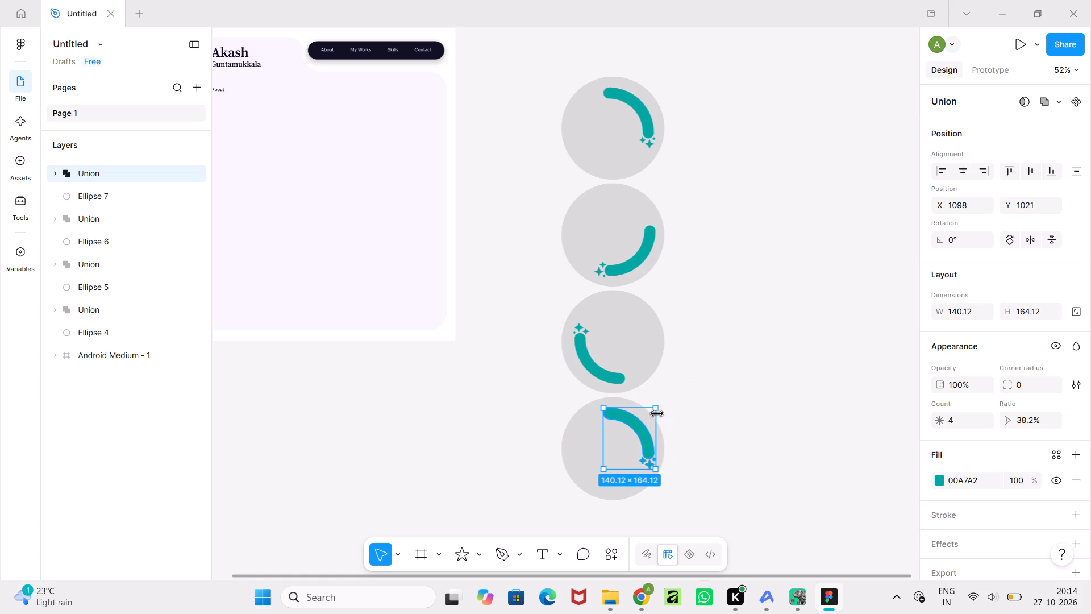
shift+drag(664, 403, 609, 474)
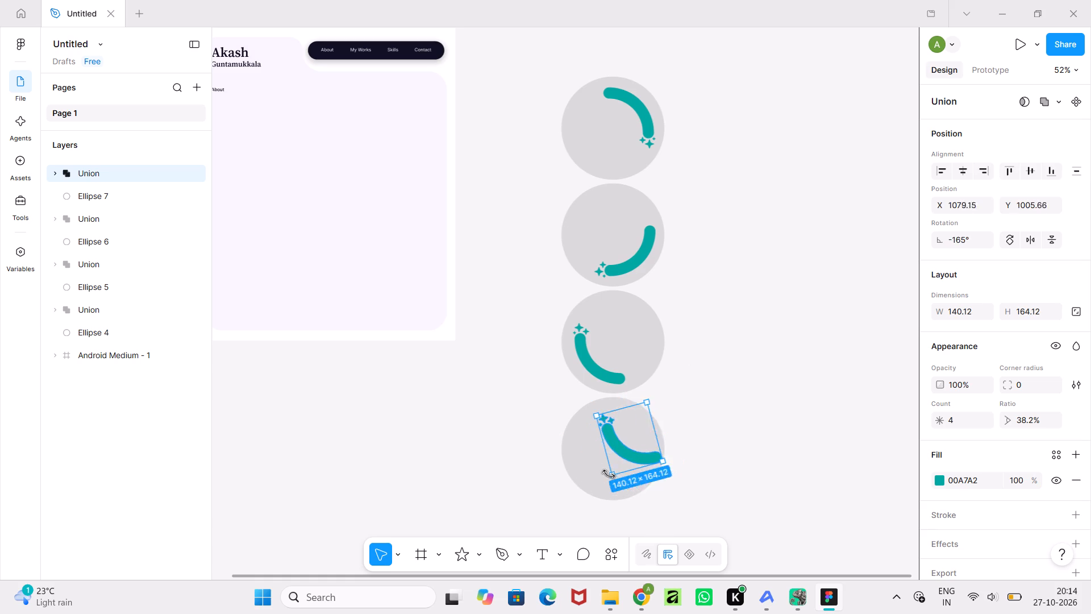
shift+drag(609, 474, 601, 463)
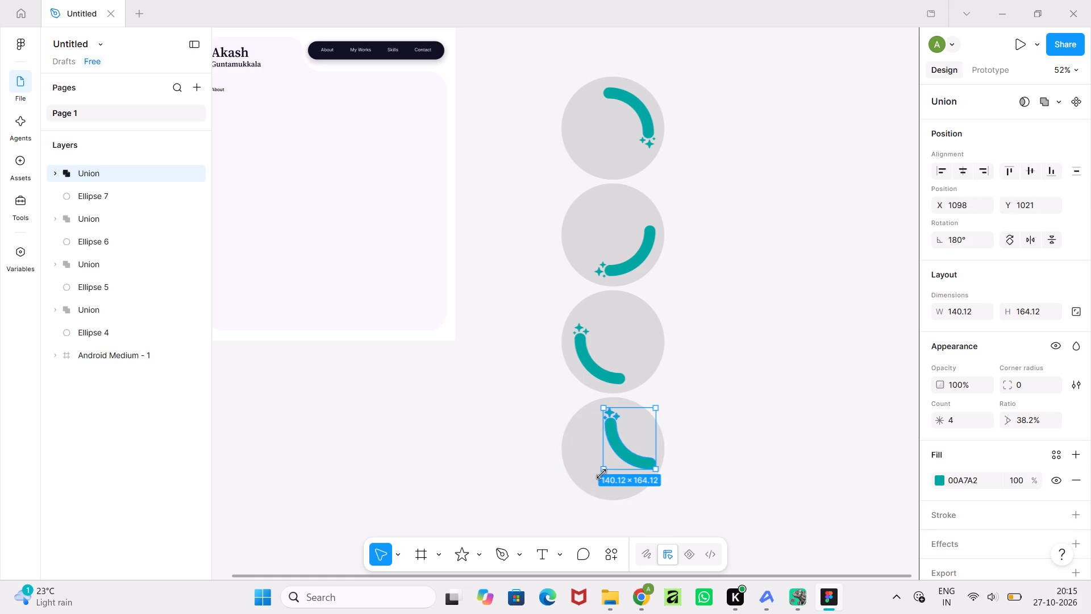
shift+drag(598, 472, 593, 420)
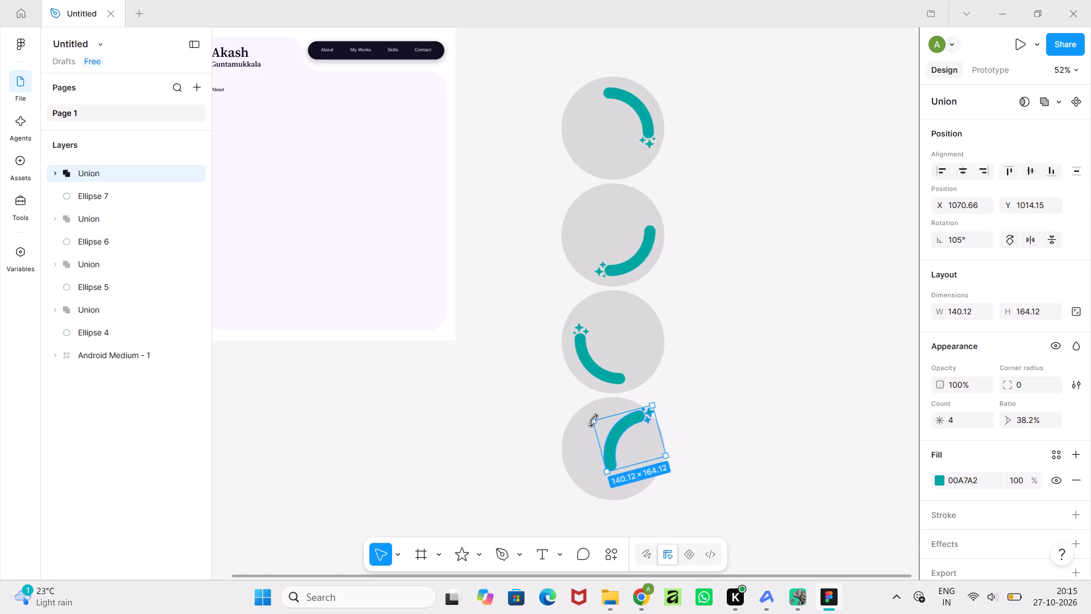
shift+drag(593, 420, 597, 411)
Move the rotated arc-and-stars shape into the fourth circle's upper-left quarter, at about X 1016, Y 1016.
drag(618, 441, 609, 444)
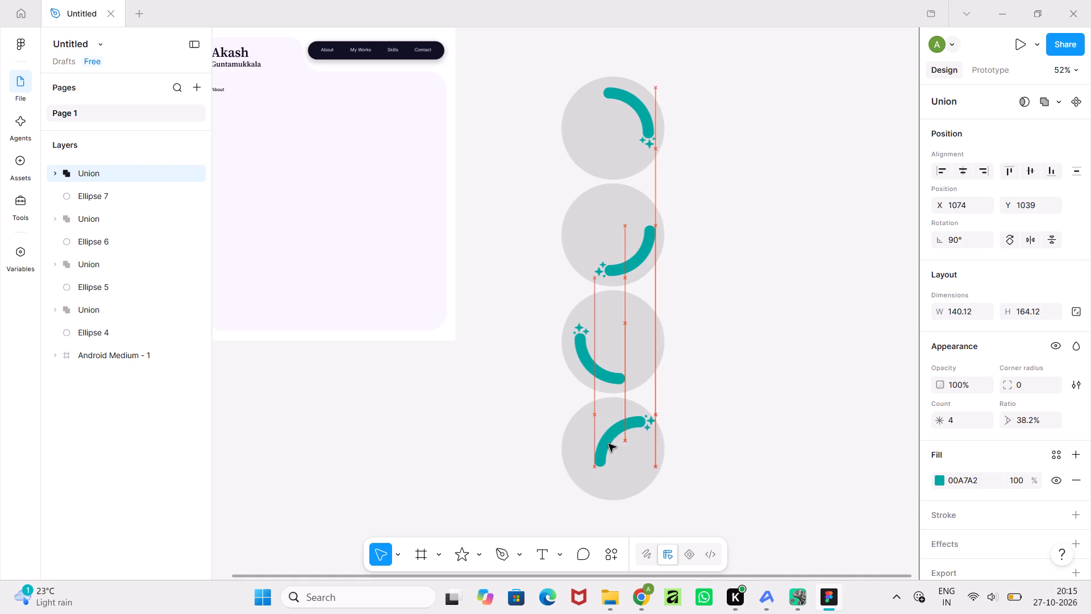
drag(609, 444, 588, 433)
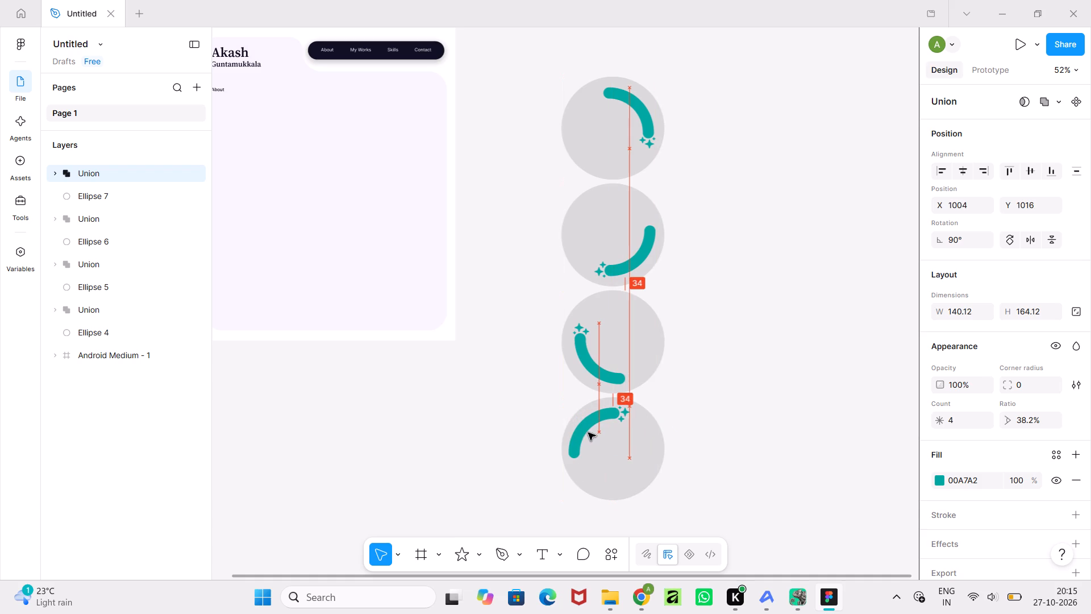
drag(588, 433, 591, 434)
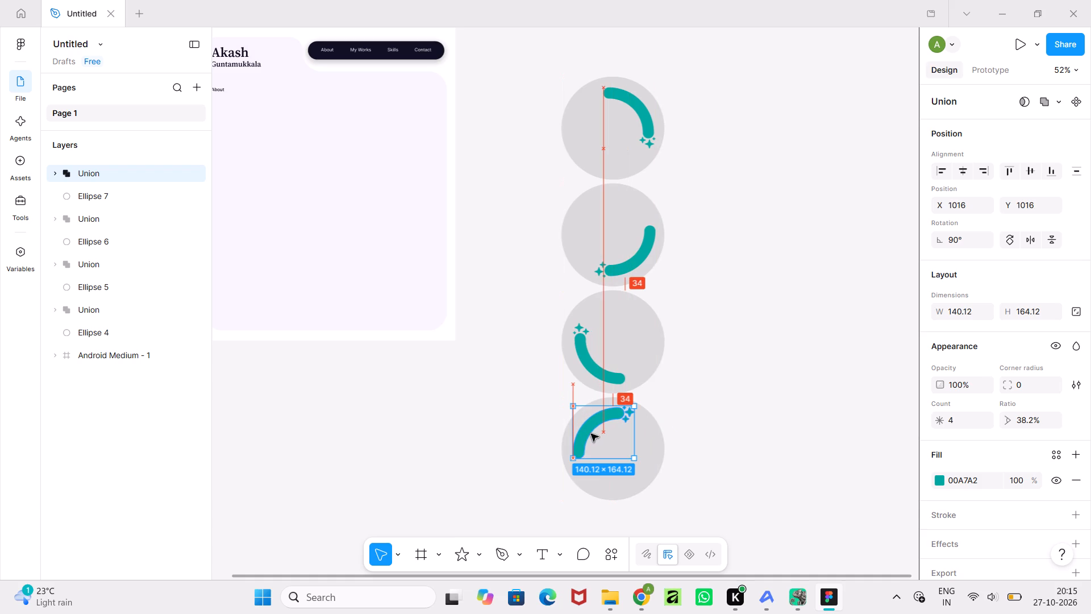
drag(591, 434, 591, 435)
click(746, 434)
Check the prototype scroll position options for the first circle's arc-and-stars shape, keeping Scroll with parent.
ctrl+scroll(746, 434, down, 3)
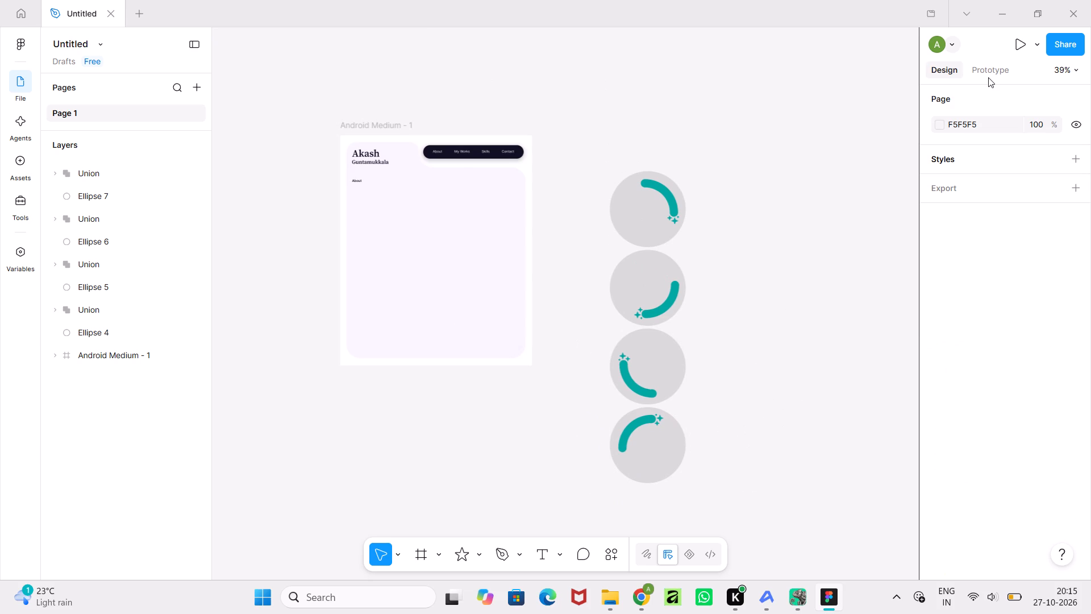
click(988, 77)
click(665, 199)
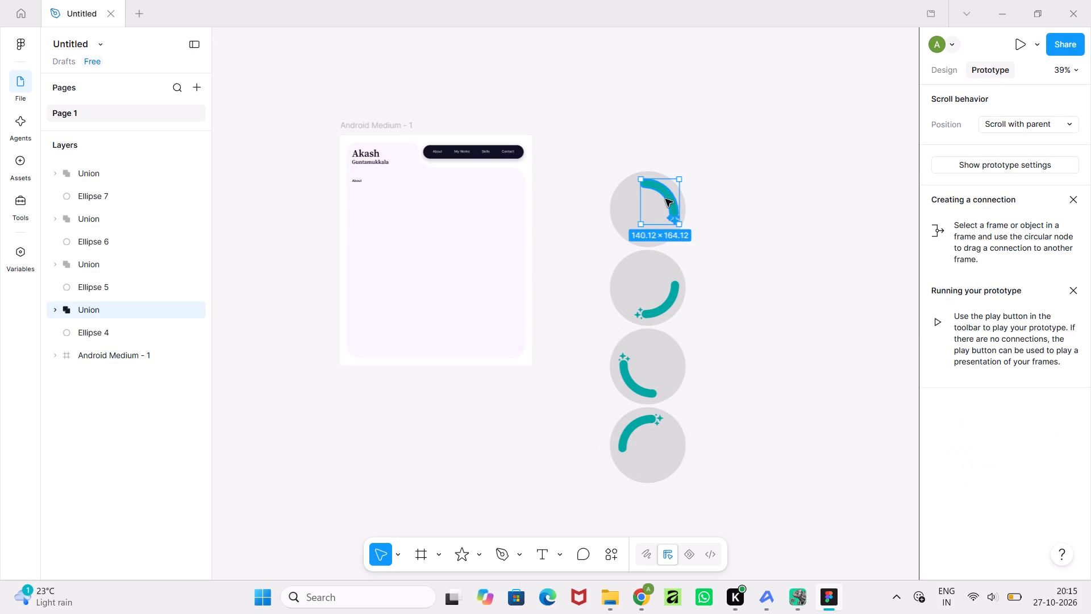
click(1014, 125)
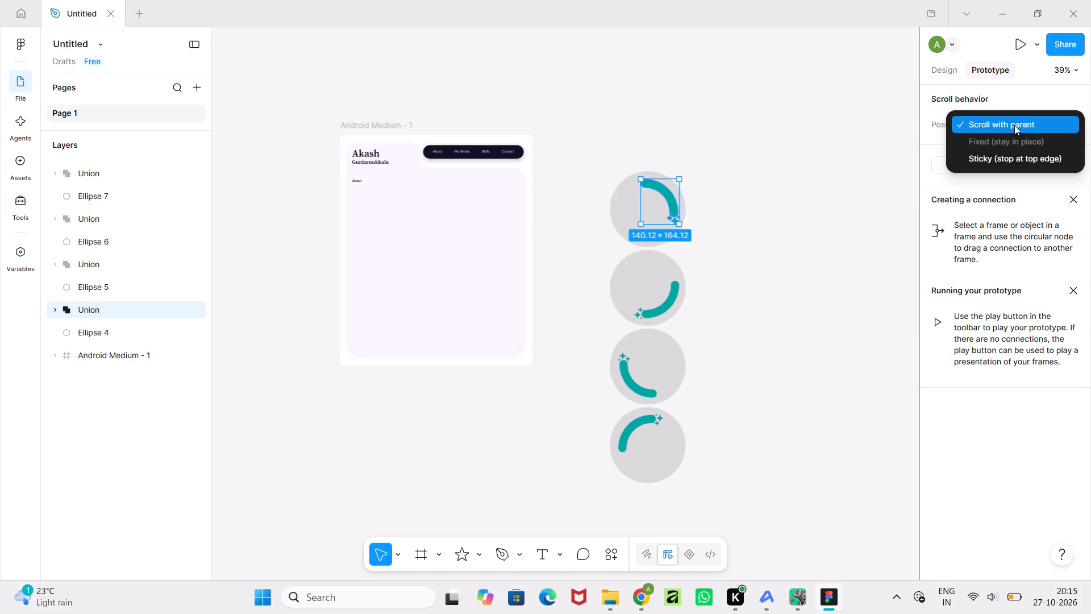
click(1014, 125)
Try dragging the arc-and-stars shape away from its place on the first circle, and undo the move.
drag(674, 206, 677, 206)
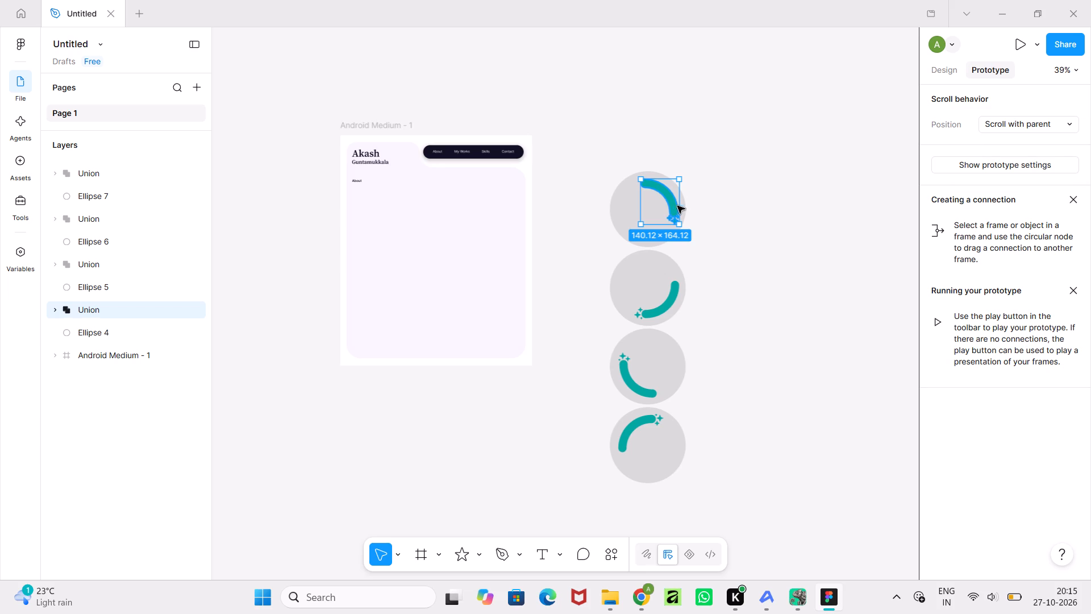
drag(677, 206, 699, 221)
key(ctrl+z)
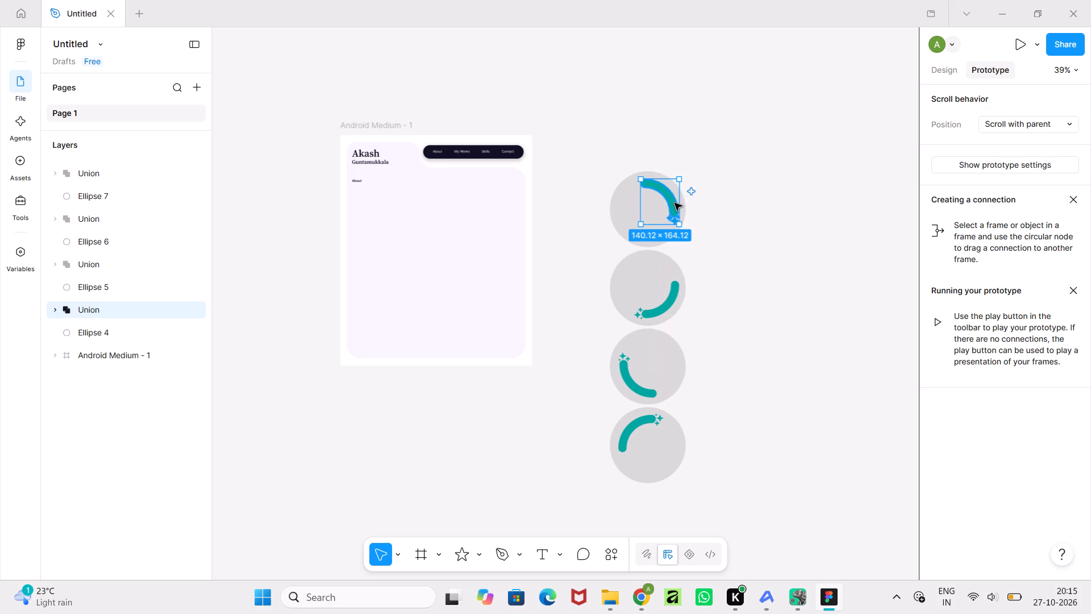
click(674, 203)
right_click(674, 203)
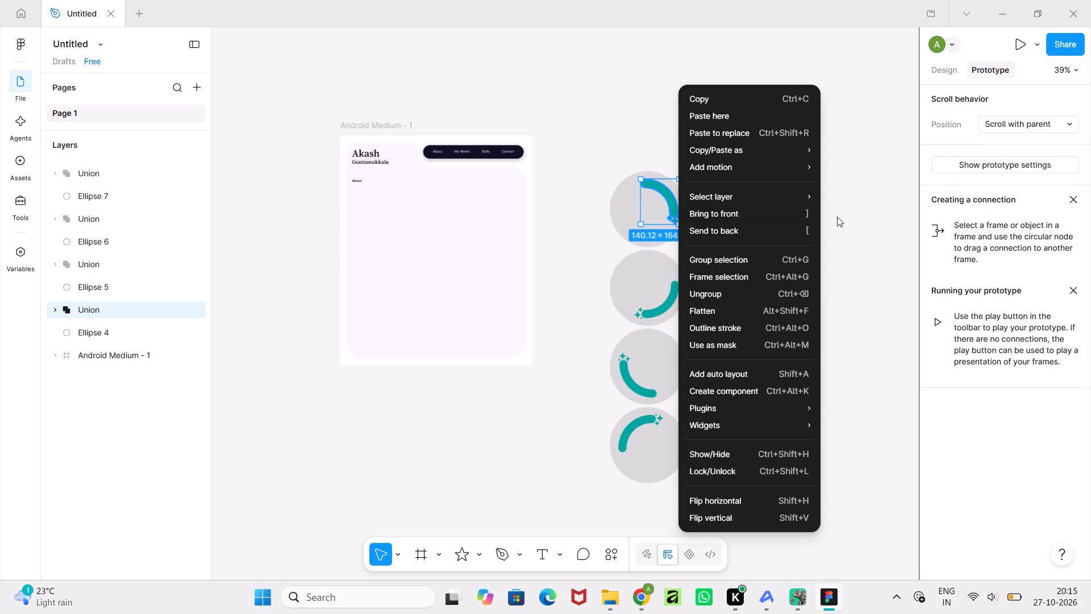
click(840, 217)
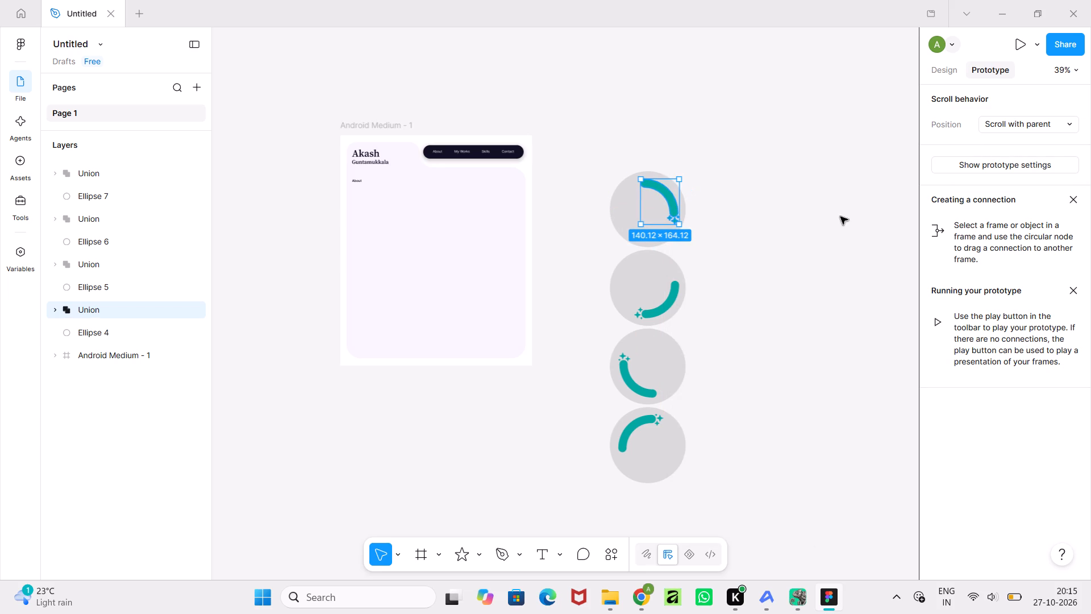
Set the prototype scroll position of the first circle's arc-and-stars shape to Sticky (stop at top edge).
ctrl+scroll(840, 217, up, 4)
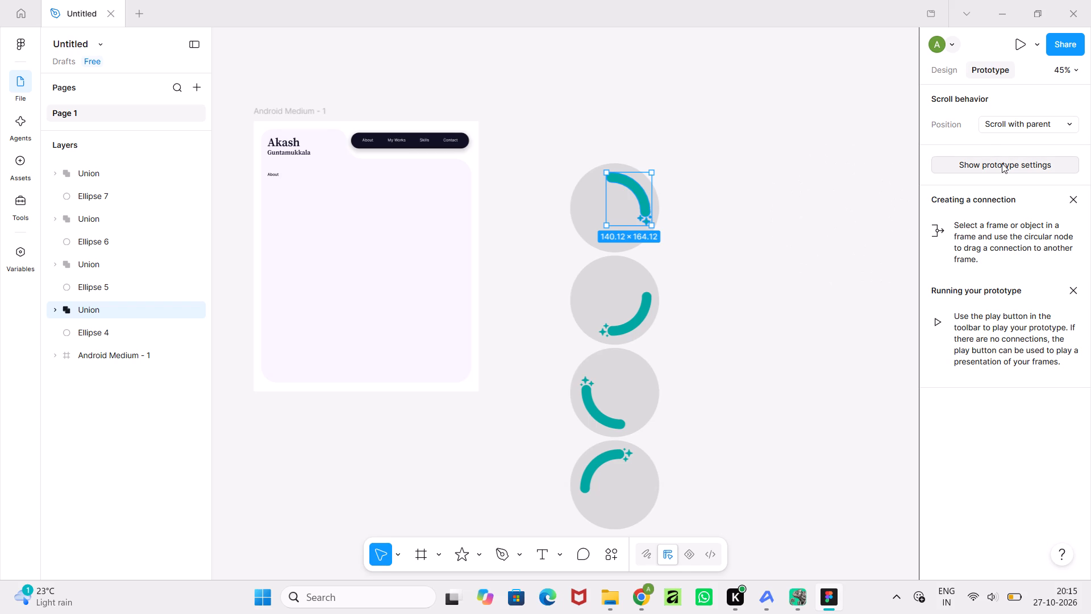
click(999, 119)
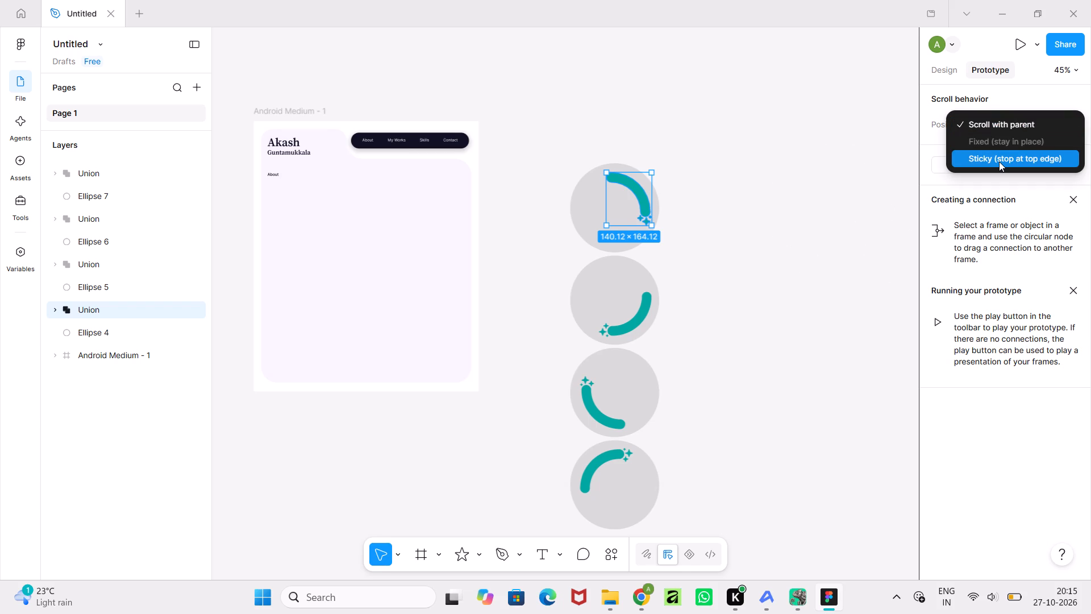
click(999, 161)
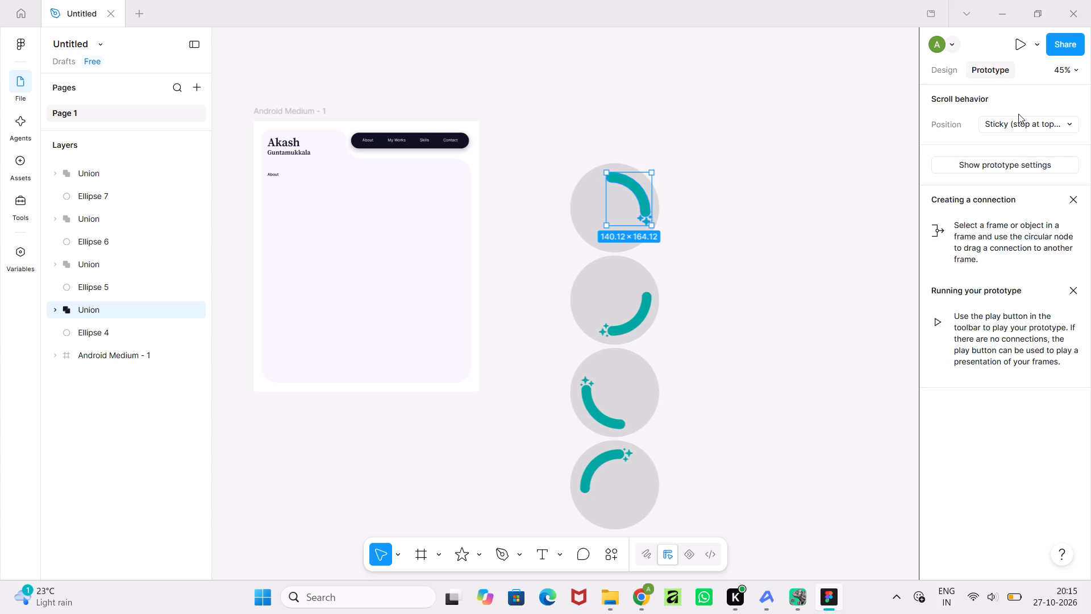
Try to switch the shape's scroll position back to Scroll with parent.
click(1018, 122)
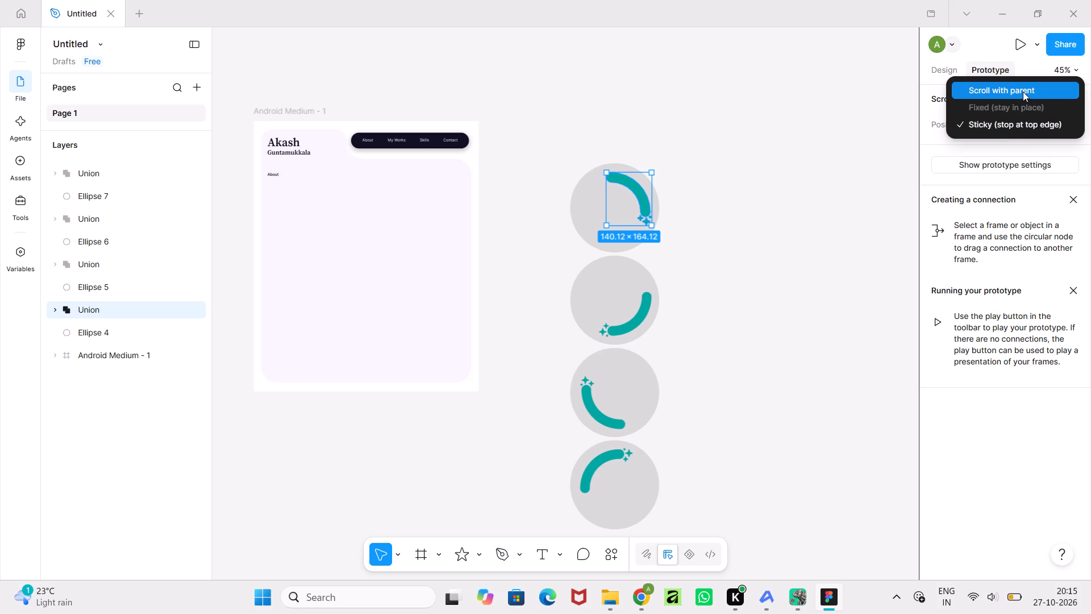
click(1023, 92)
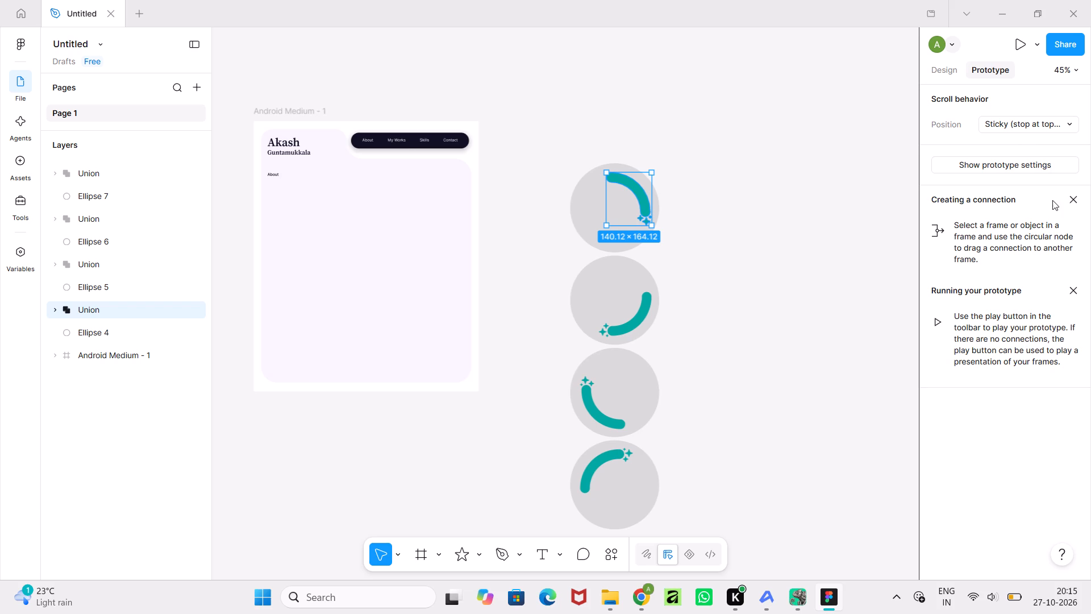
Review the prototype settings and the scroll position options of the first circle's arc-and-stars shape, keeping Sticky (stop at top edge).
click(1053, 160)
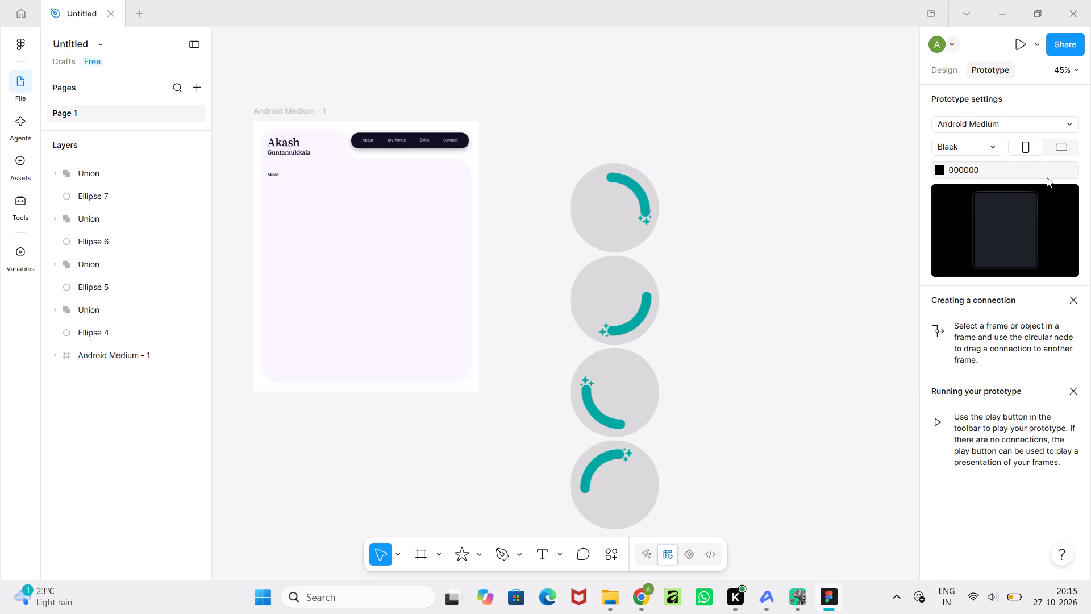
click(639, 198)
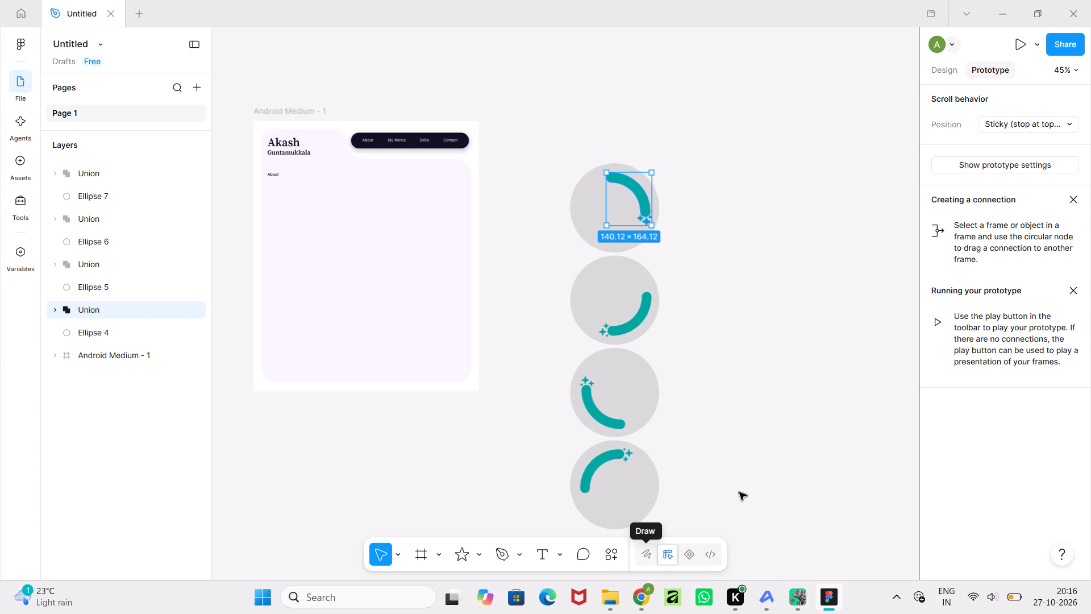
click(955, 121)
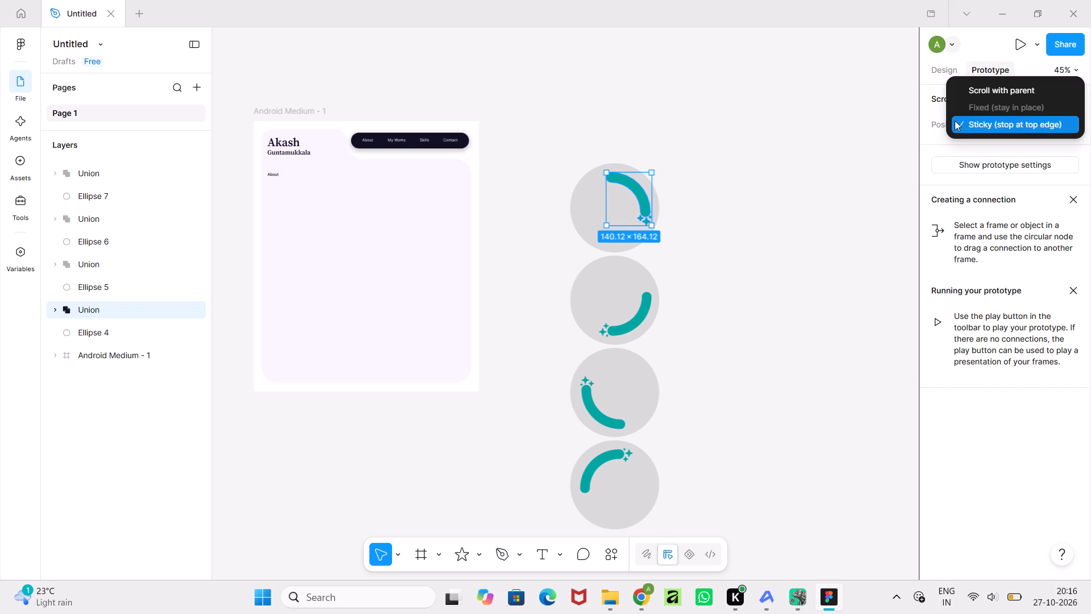
click(942, 127)
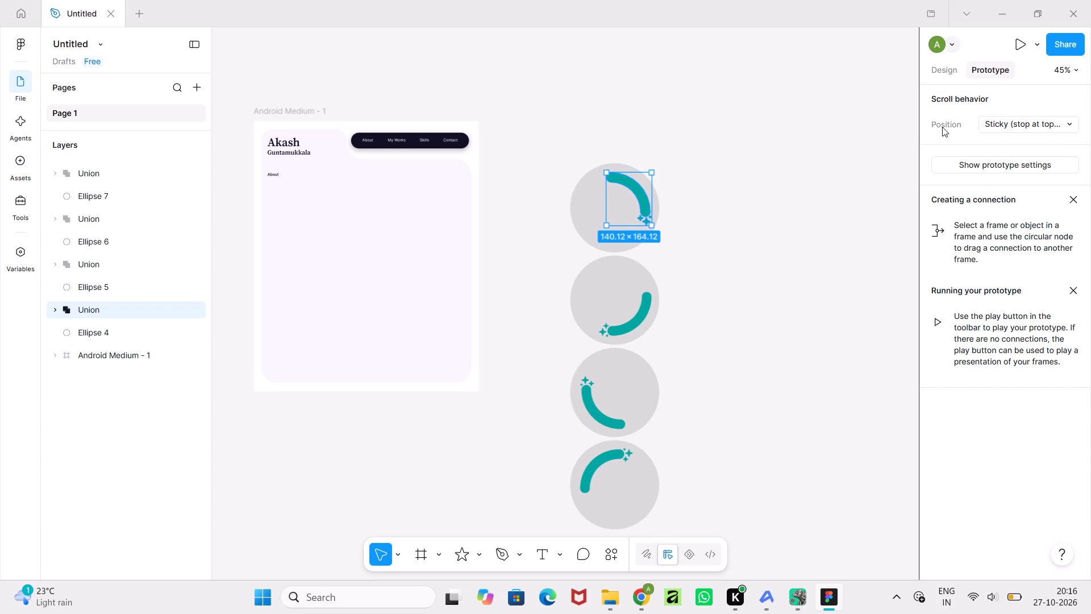
click(1068, 122)
click(1068, 122)
click(816, 310)
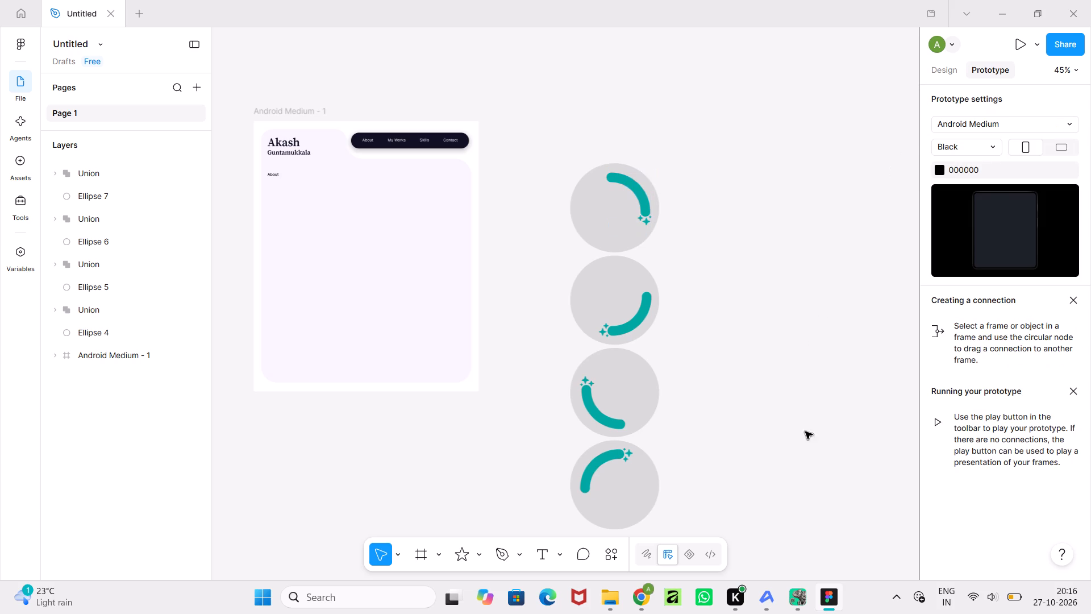
Switch to the untitled FigCraft file containing the four spinner circles.
click(649, 596)
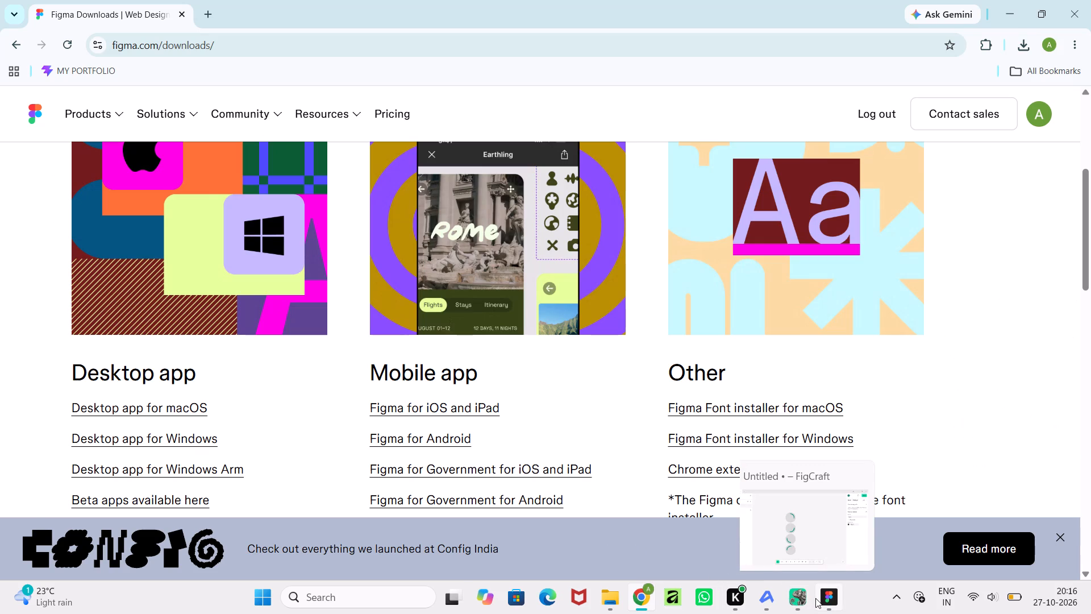
click(795, 599)
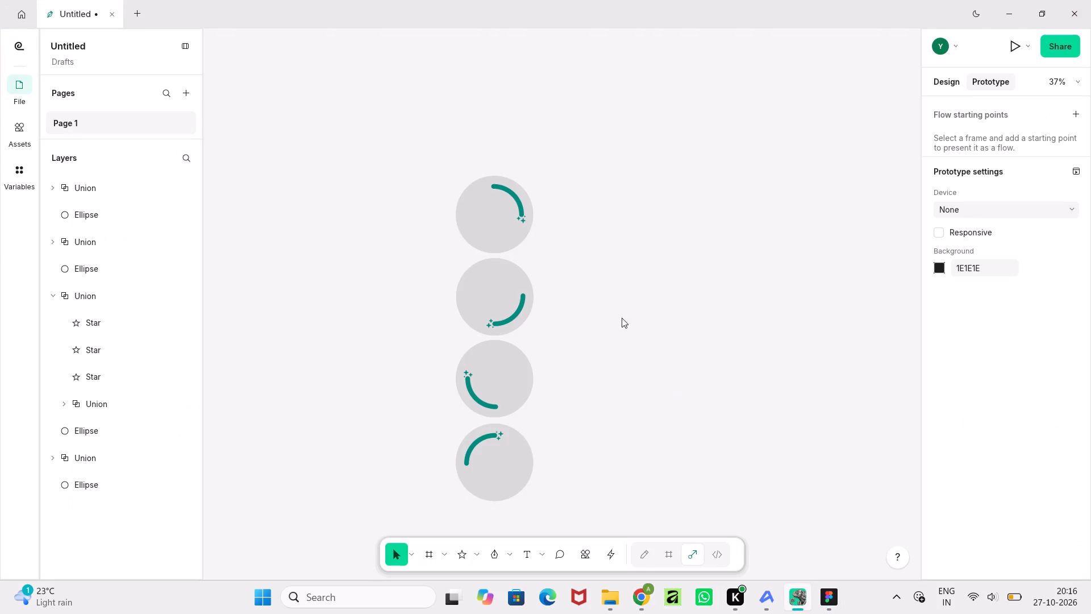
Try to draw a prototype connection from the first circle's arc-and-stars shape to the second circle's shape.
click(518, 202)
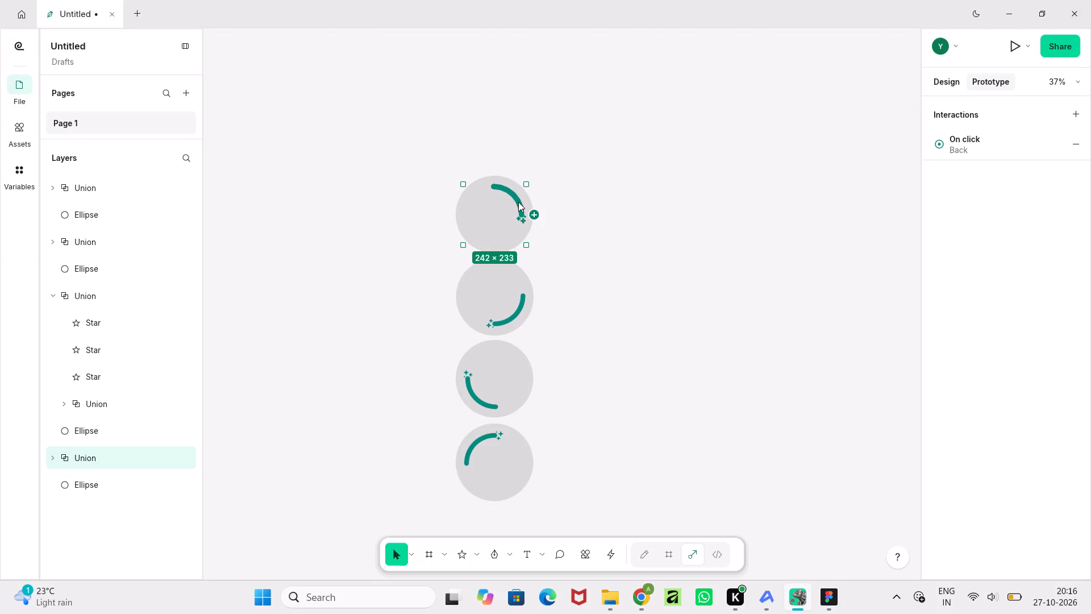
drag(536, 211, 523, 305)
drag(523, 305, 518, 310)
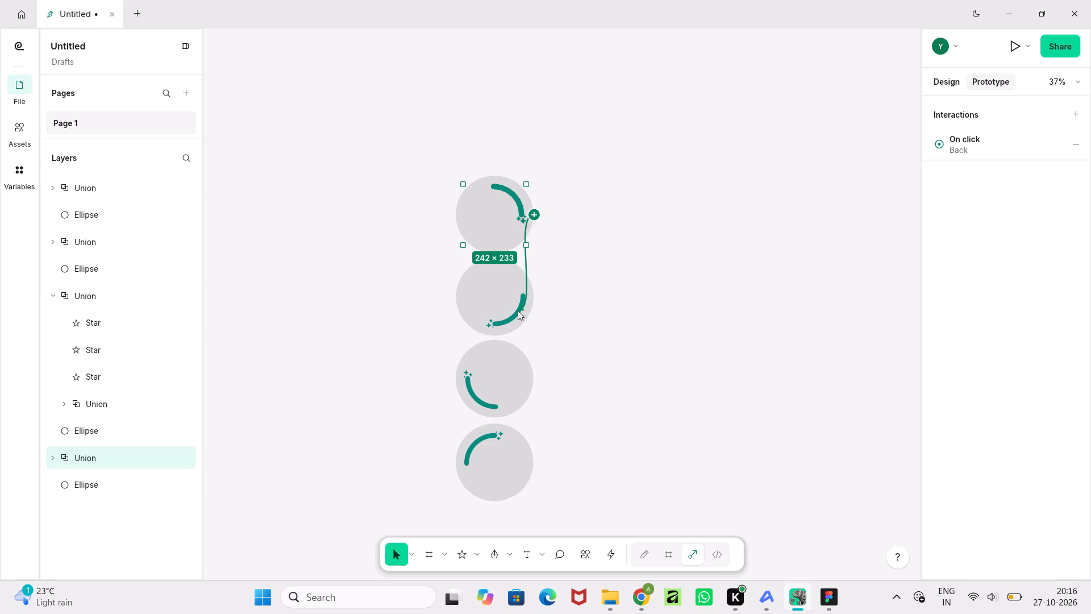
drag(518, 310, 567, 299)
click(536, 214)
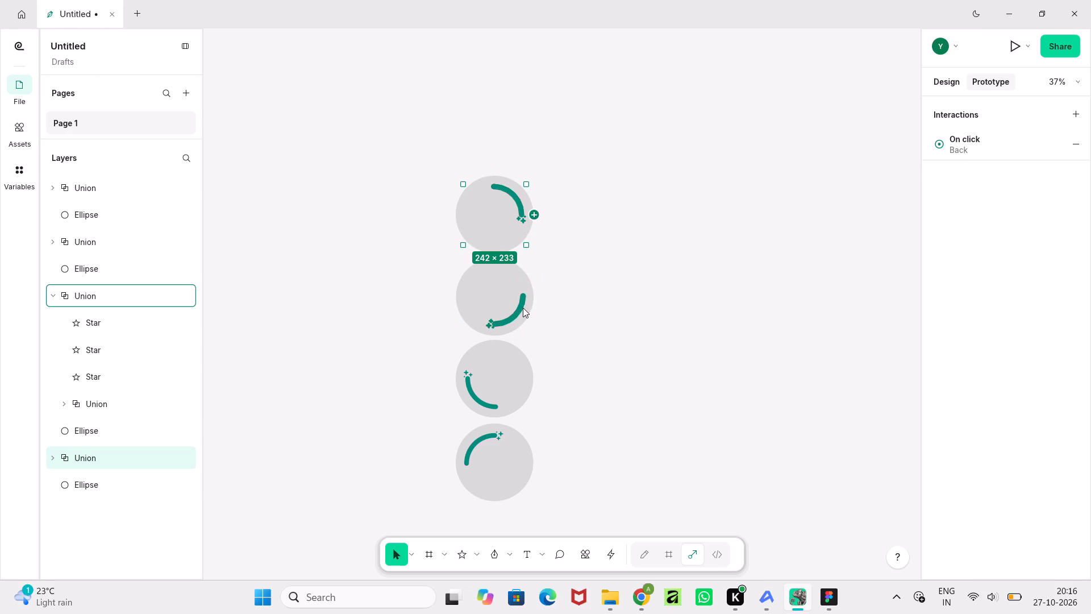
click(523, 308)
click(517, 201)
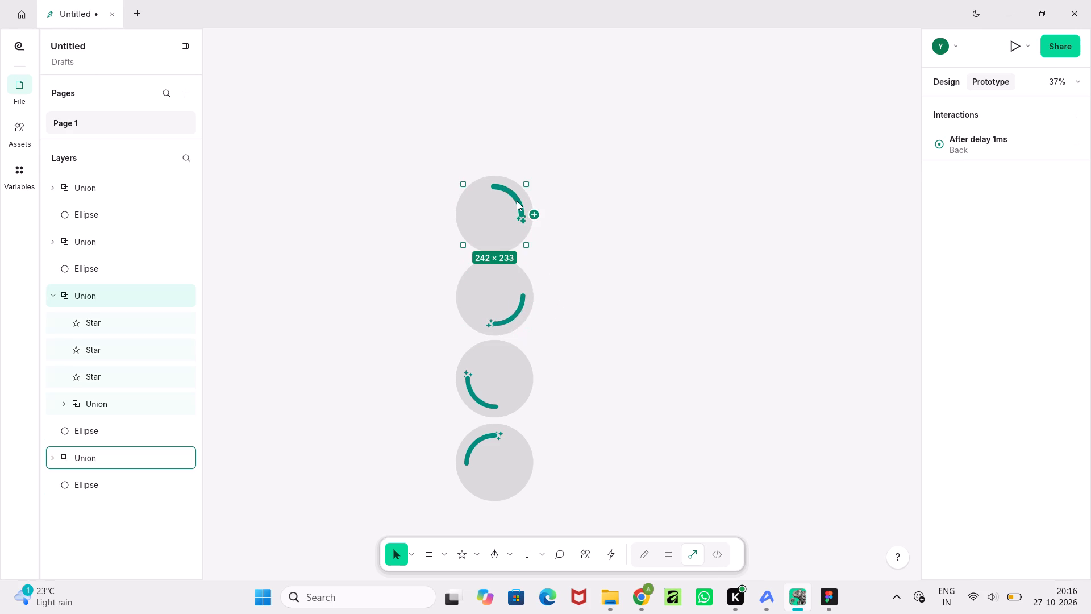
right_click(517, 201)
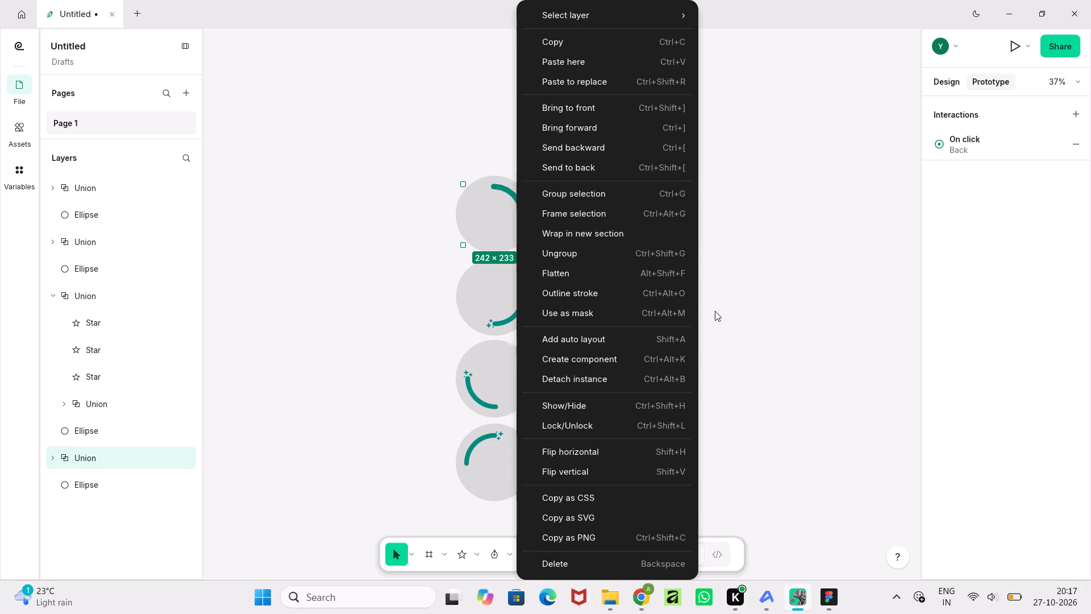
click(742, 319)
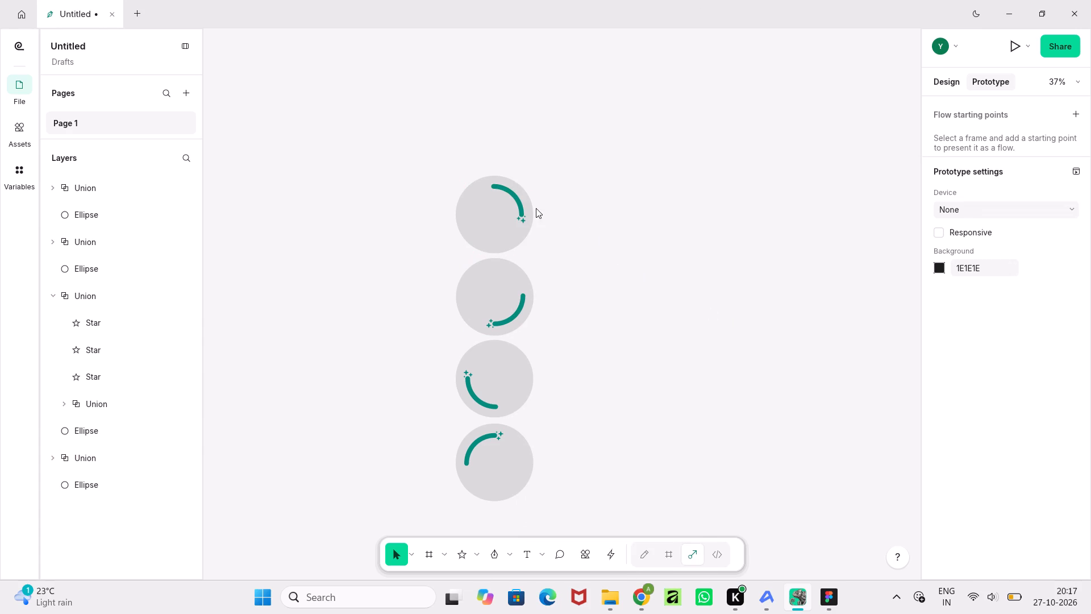
Remove the On click Back interaction from the first circle's arc-and-stars shape.
click(518, 204)
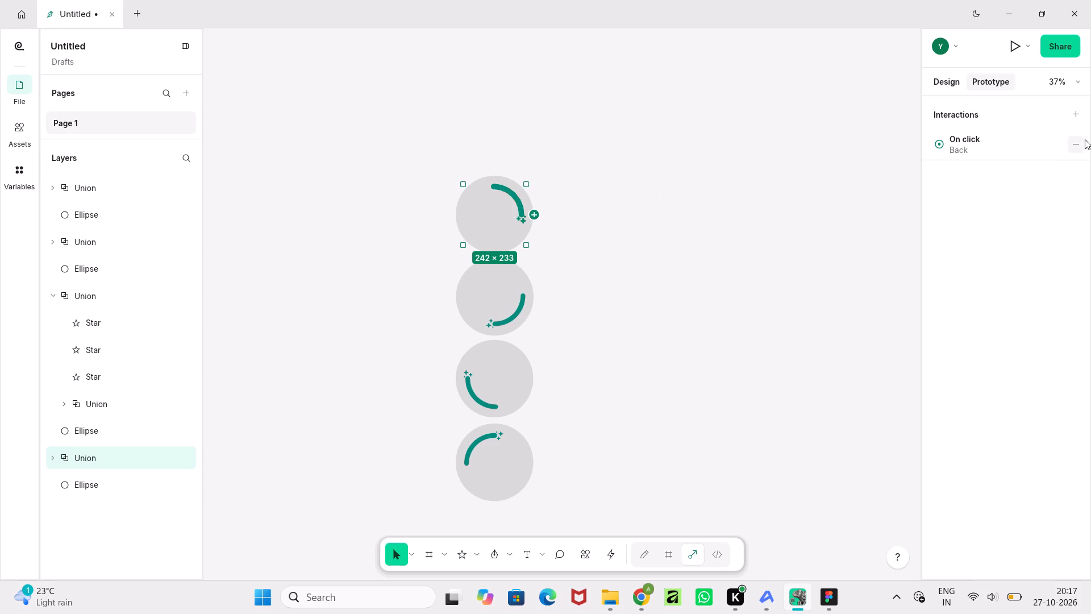
click(1079, 143)
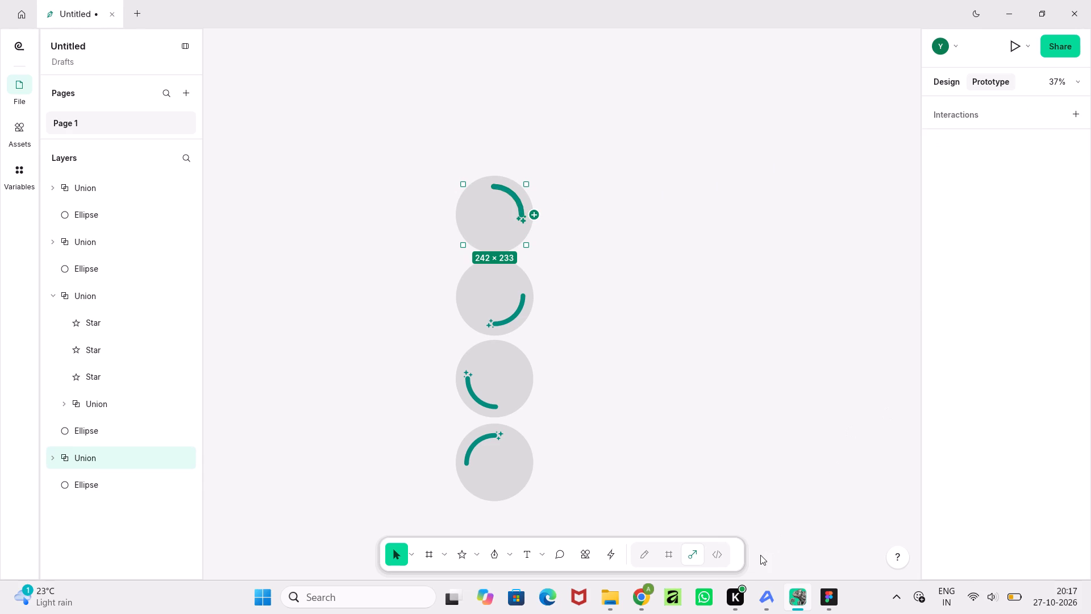
click(702, 353)
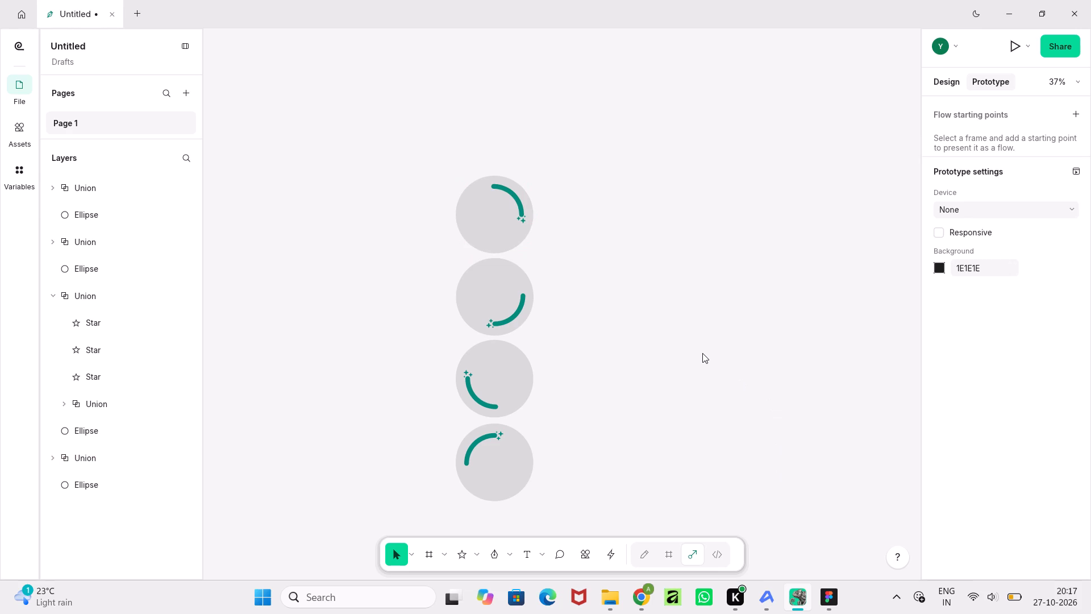
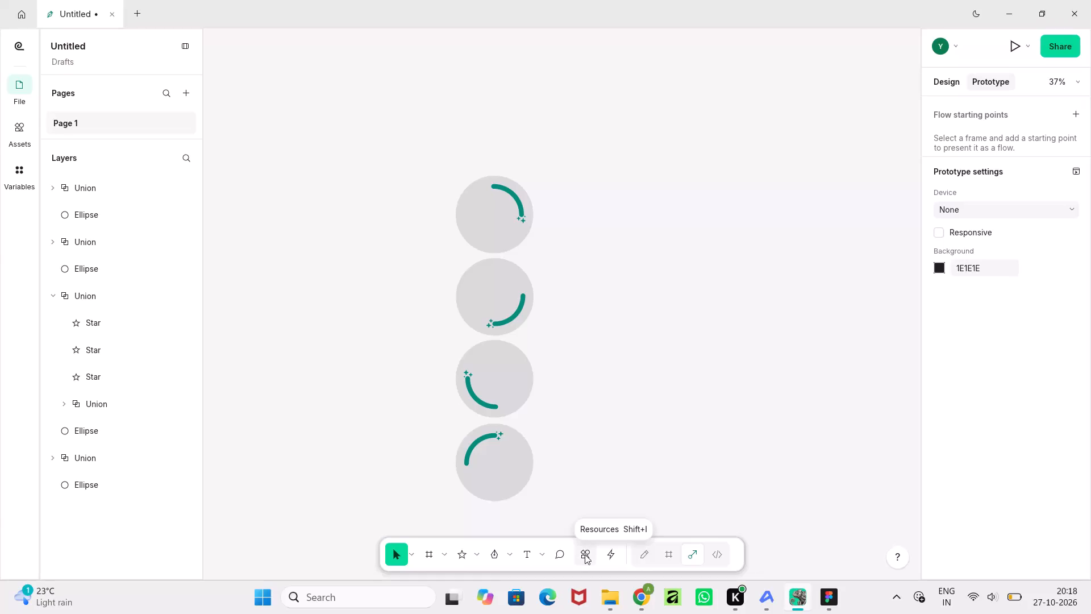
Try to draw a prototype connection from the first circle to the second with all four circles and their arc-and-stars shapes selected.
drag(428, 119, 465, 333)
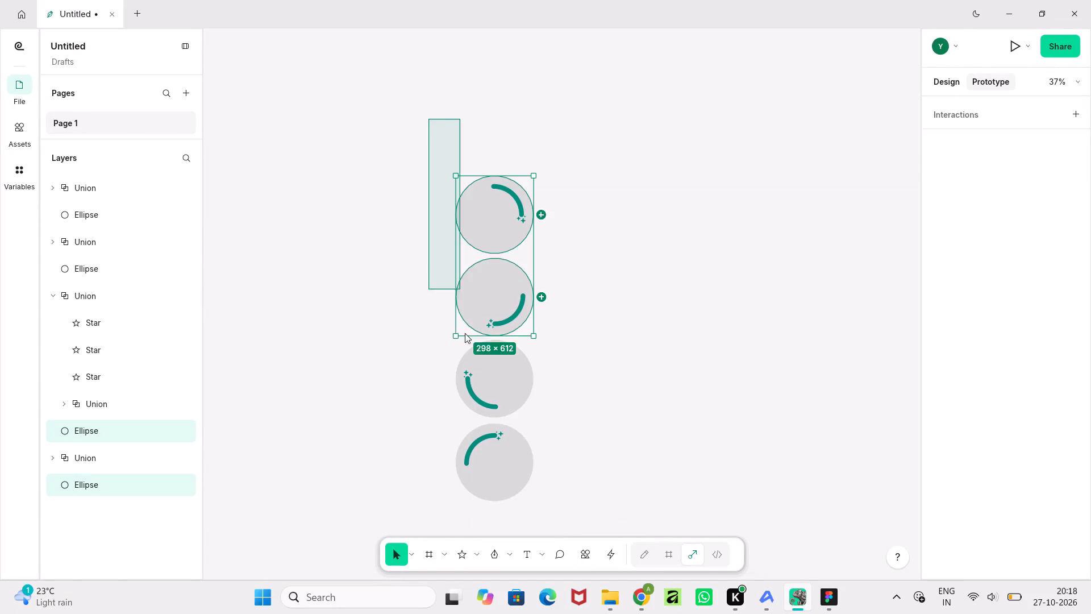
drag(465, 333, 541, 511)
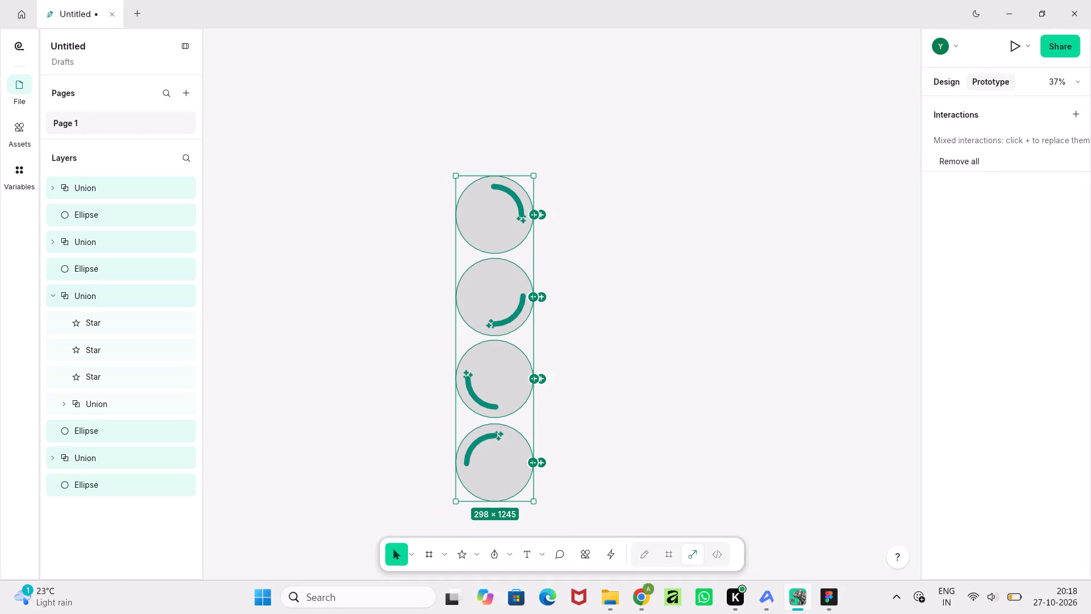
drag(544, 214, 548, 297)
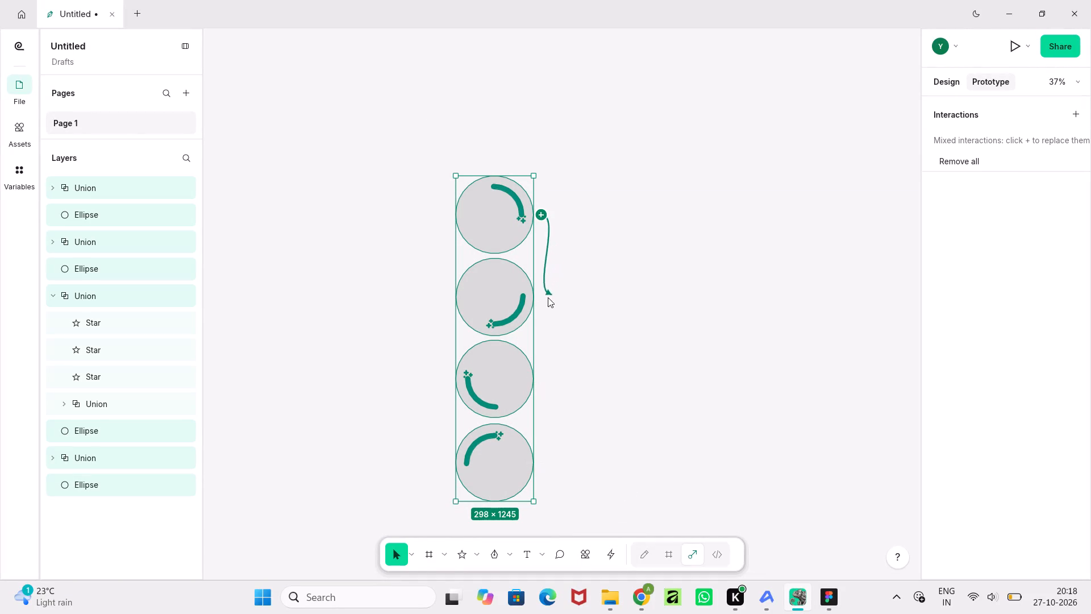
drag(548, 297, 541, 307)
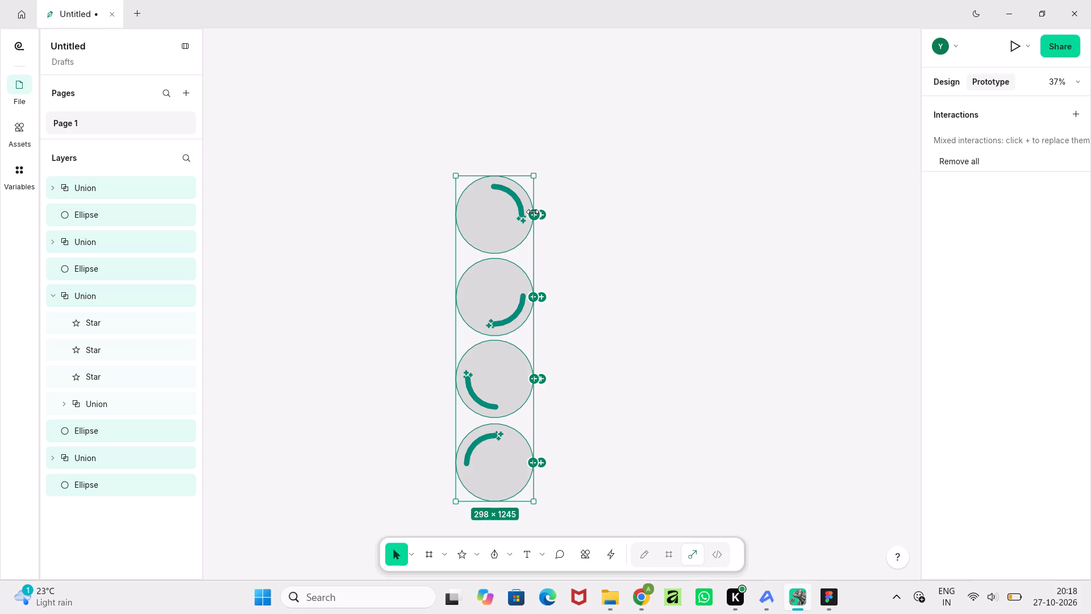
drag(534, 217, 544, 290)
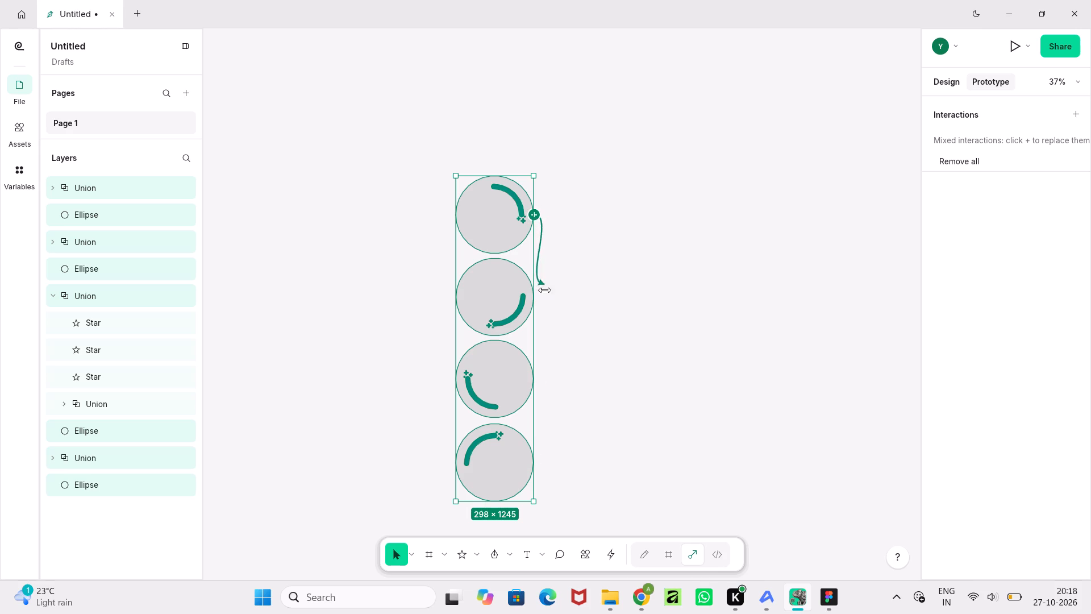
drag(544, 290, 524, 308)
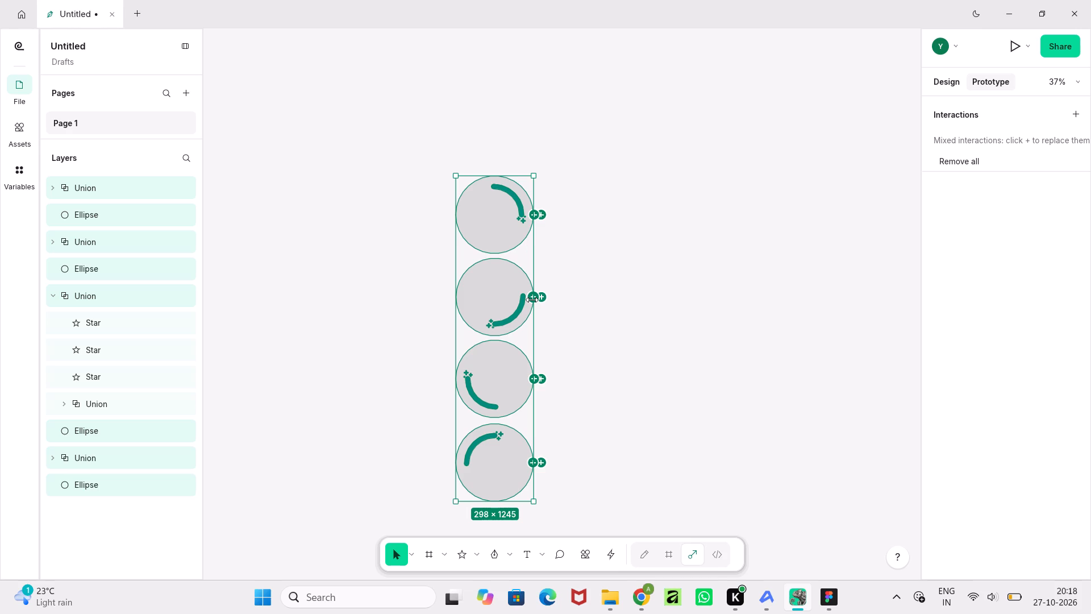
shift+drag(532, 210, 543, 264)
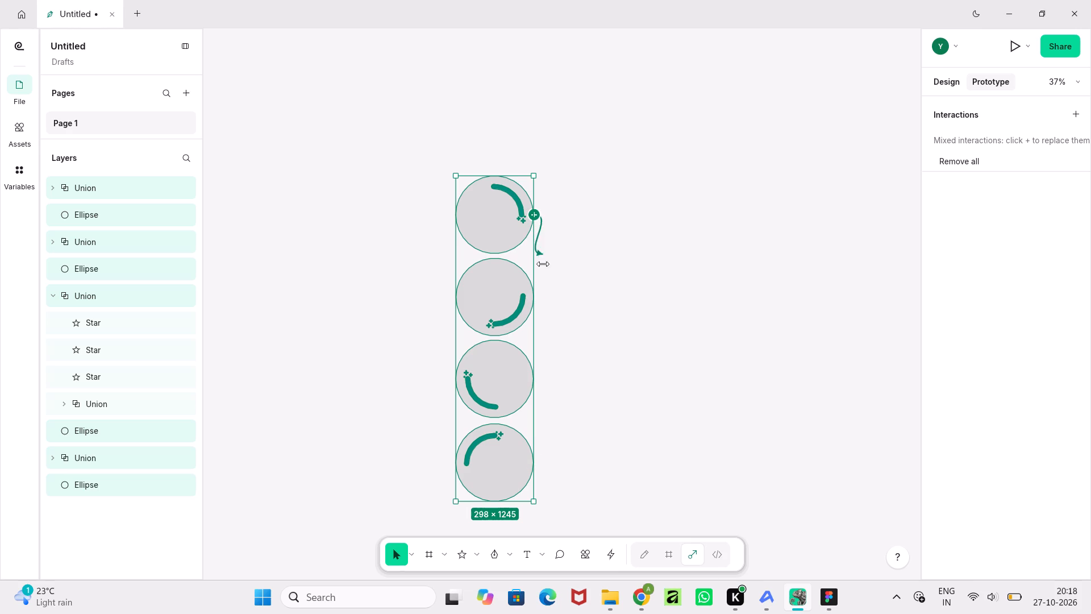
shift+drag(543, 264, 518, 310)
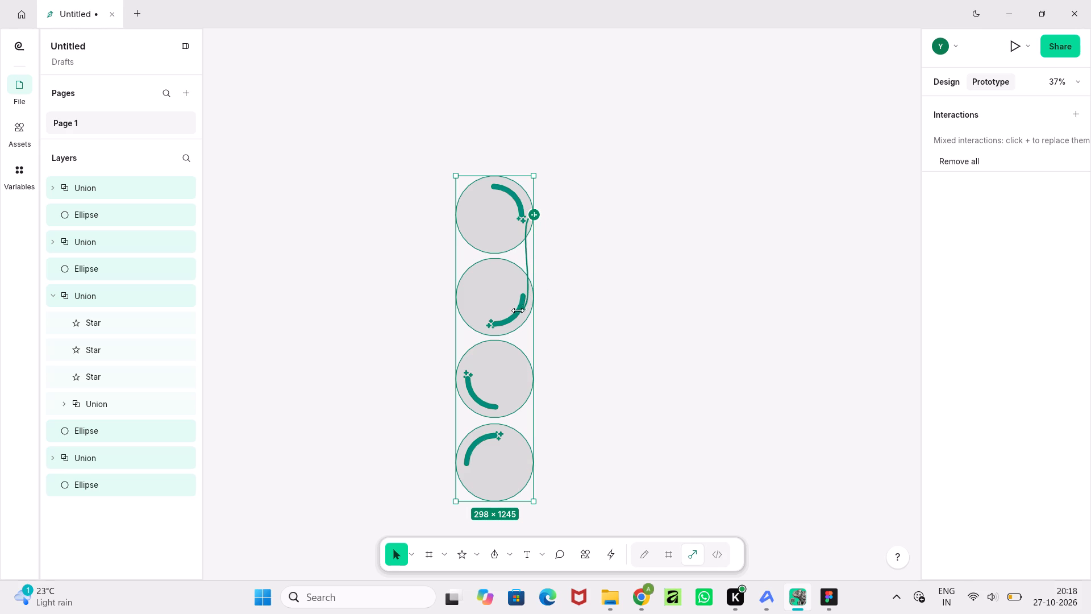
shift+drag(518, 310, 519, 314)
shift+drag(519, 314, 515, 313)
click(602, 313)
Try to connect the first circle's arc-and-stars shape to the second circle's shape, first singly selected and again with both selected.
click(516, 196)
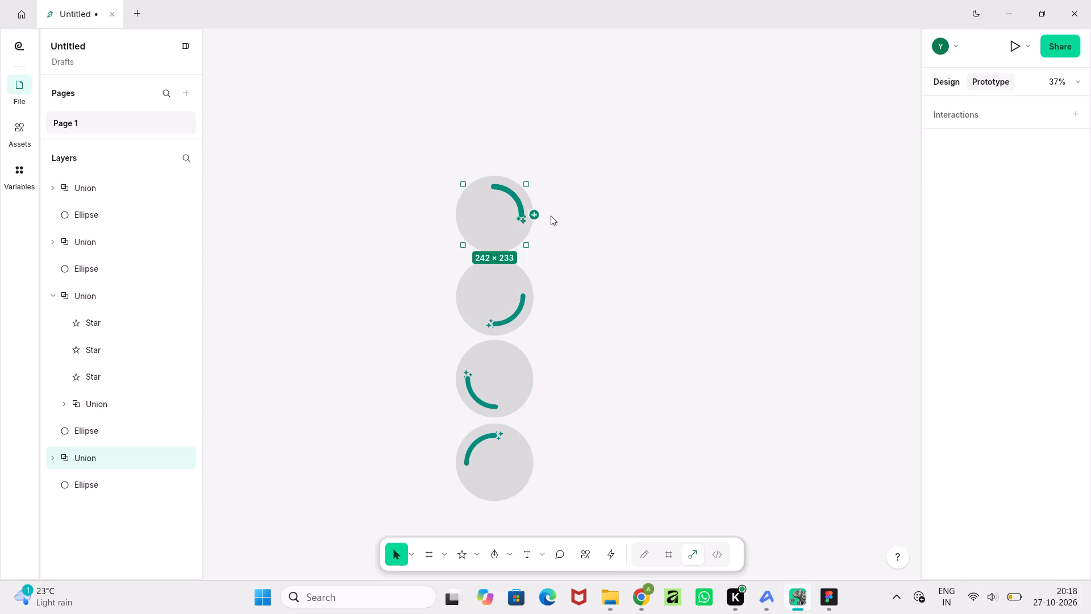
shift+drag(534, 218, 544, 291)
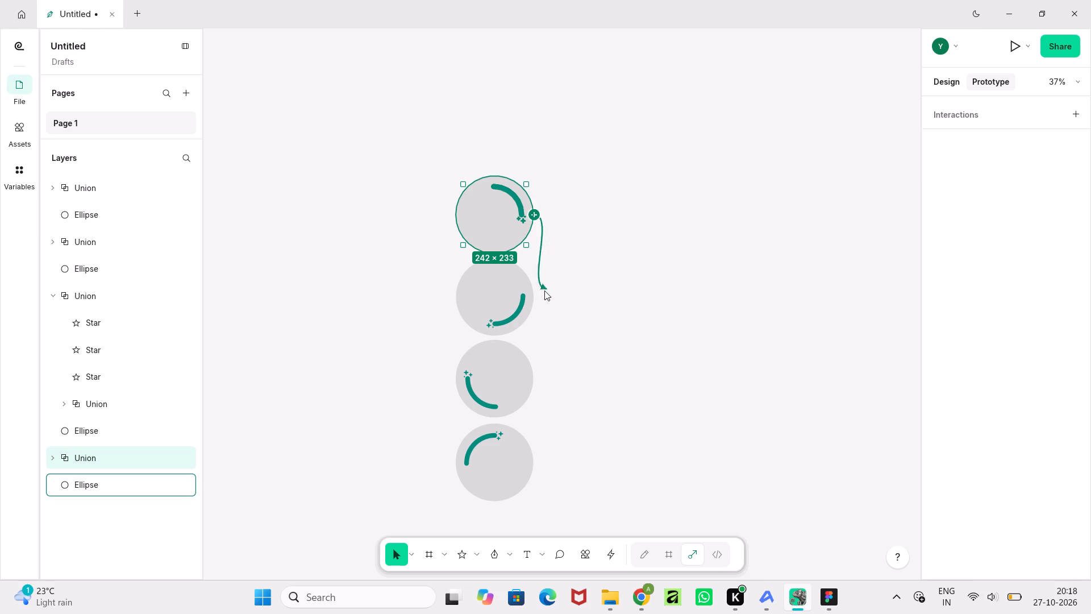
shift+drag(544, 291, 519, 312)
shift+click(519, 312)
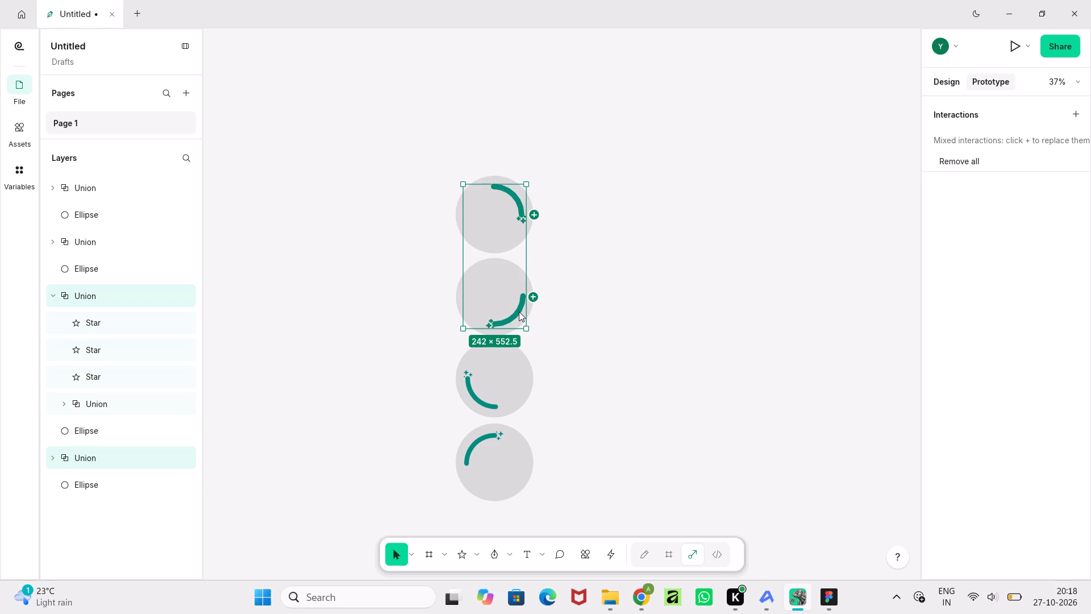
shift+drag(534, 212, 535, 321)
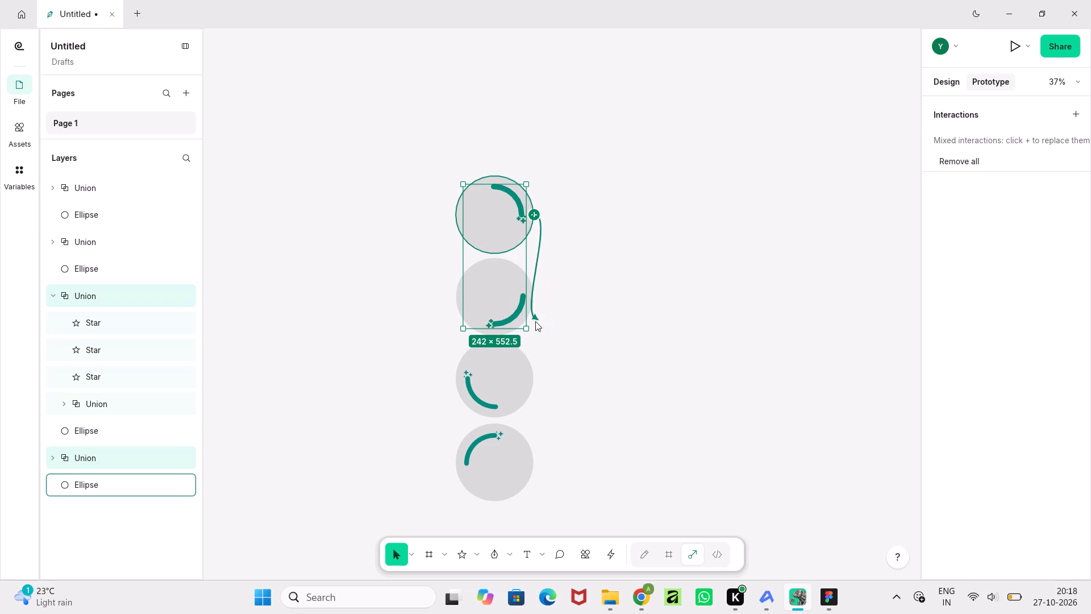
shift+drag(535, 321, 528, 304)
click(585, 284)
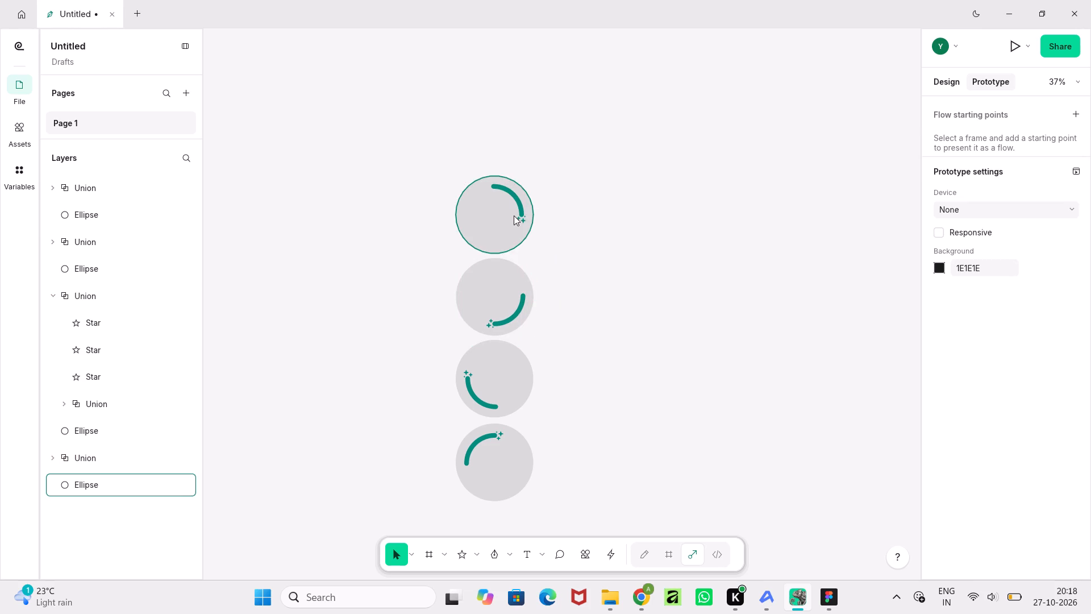
Add an interaction to the first circle's arc-and-stars shape with an After delay trigger and a 1 ms delay.
click(520, 204)
click(1036, 110)
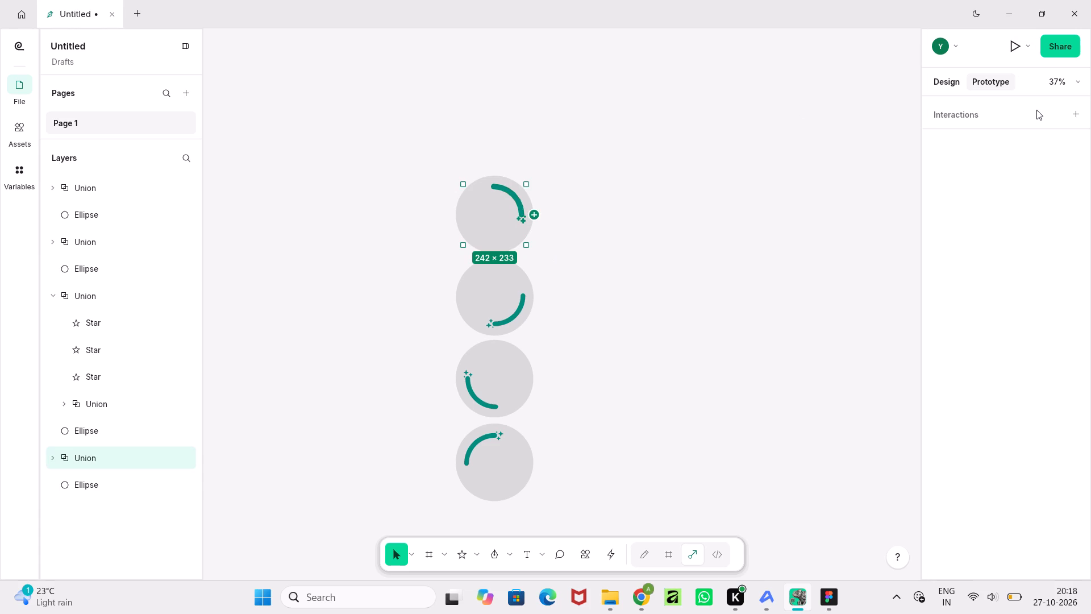
click(870, 211)
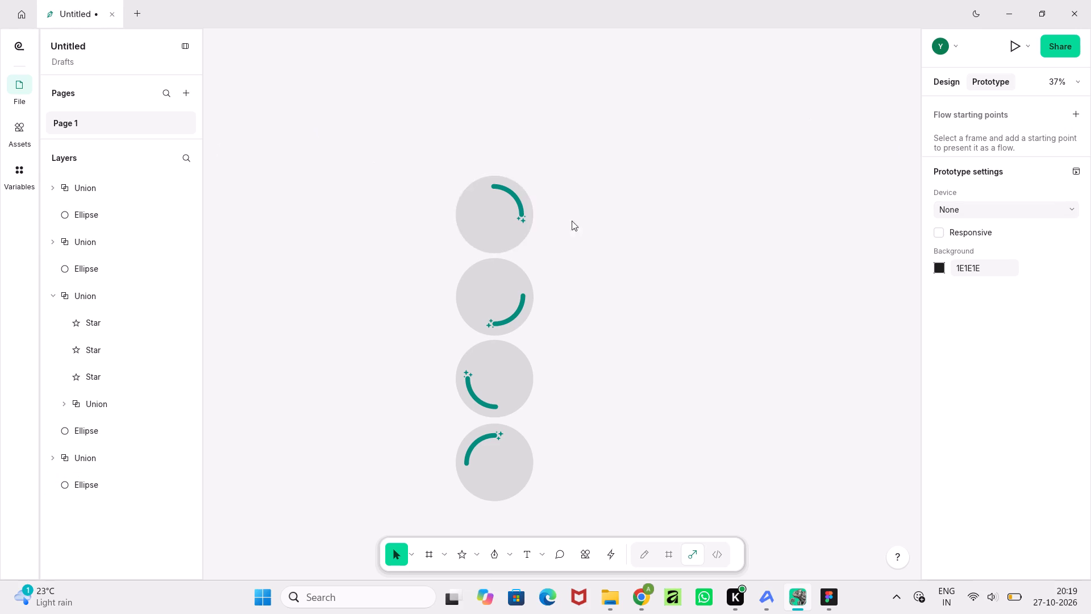
click(521, 204)
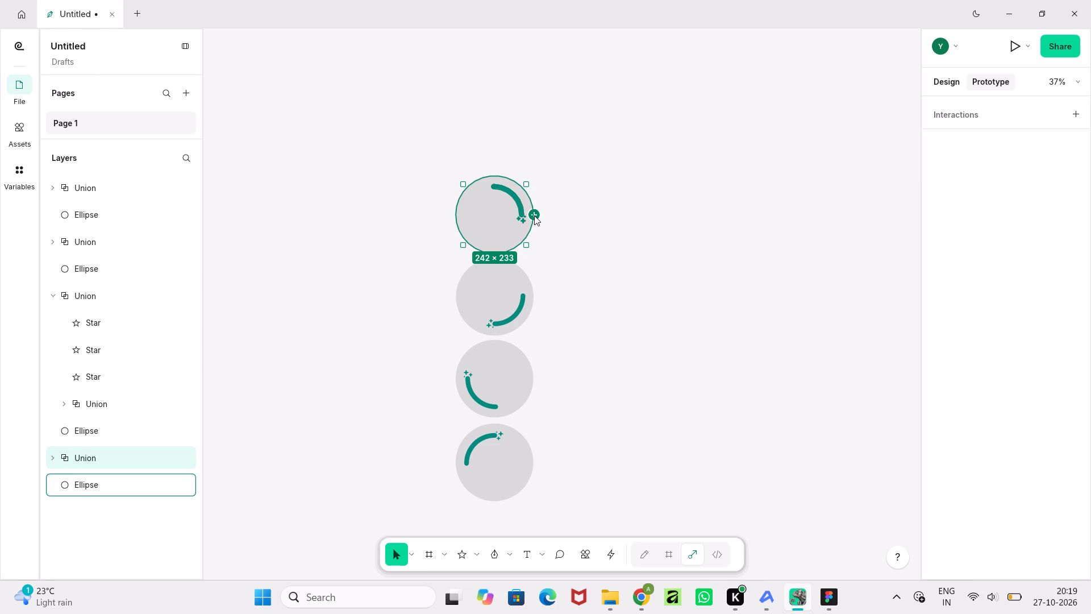
click(519, 205)
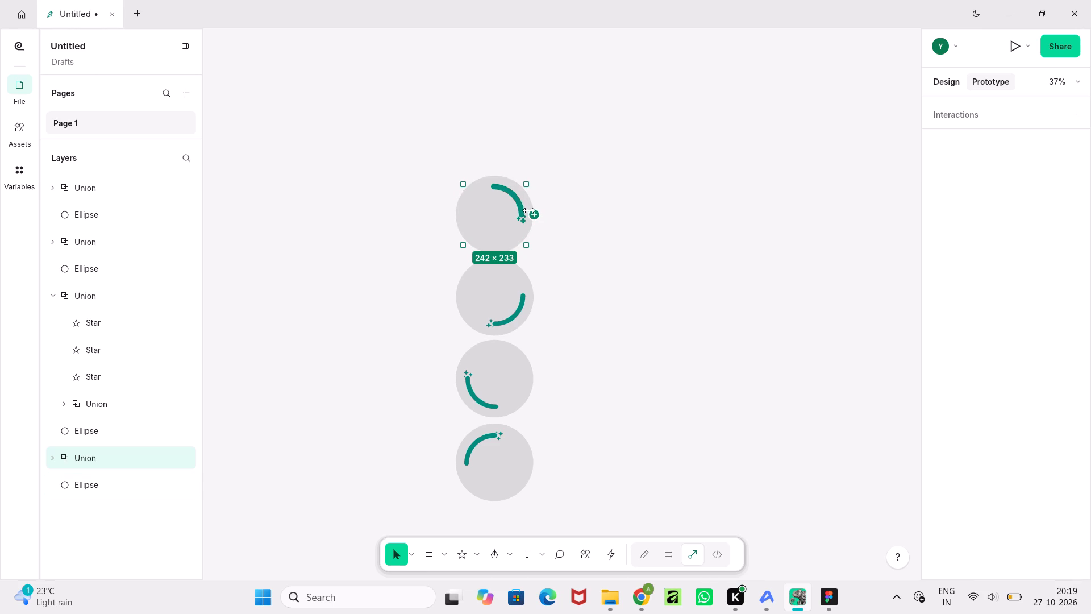
click(532, 213)
click(535, 214)
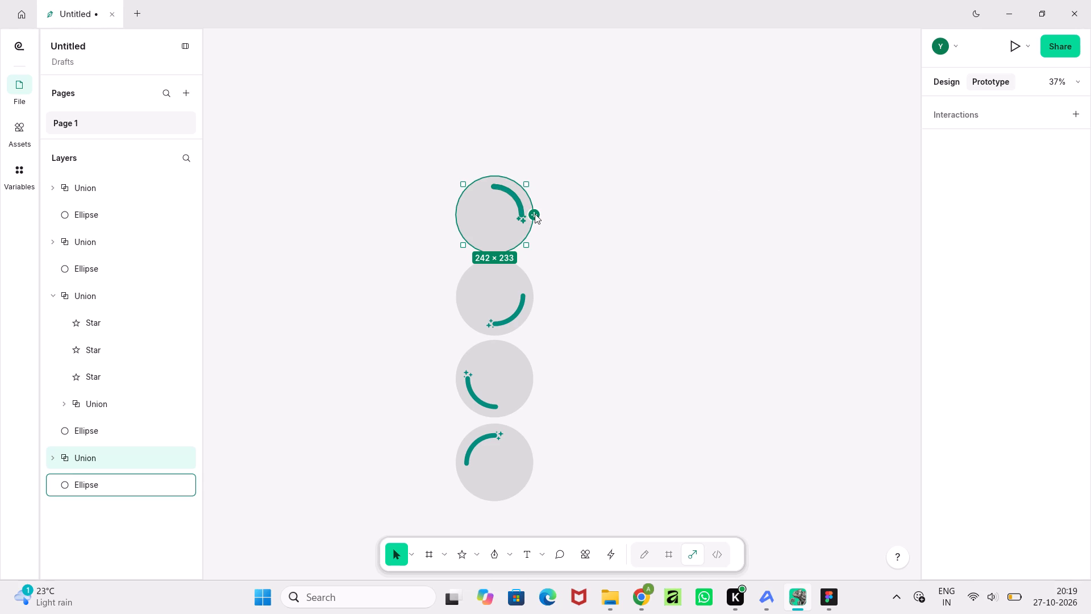
click(1076, 115)
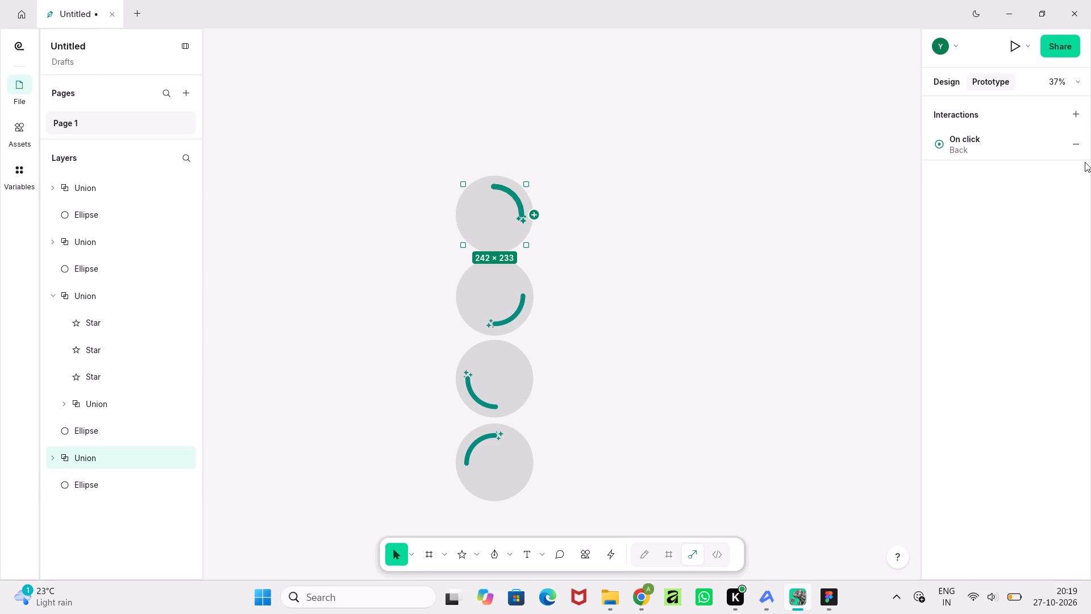
click(961, 139)
click(880, 182)
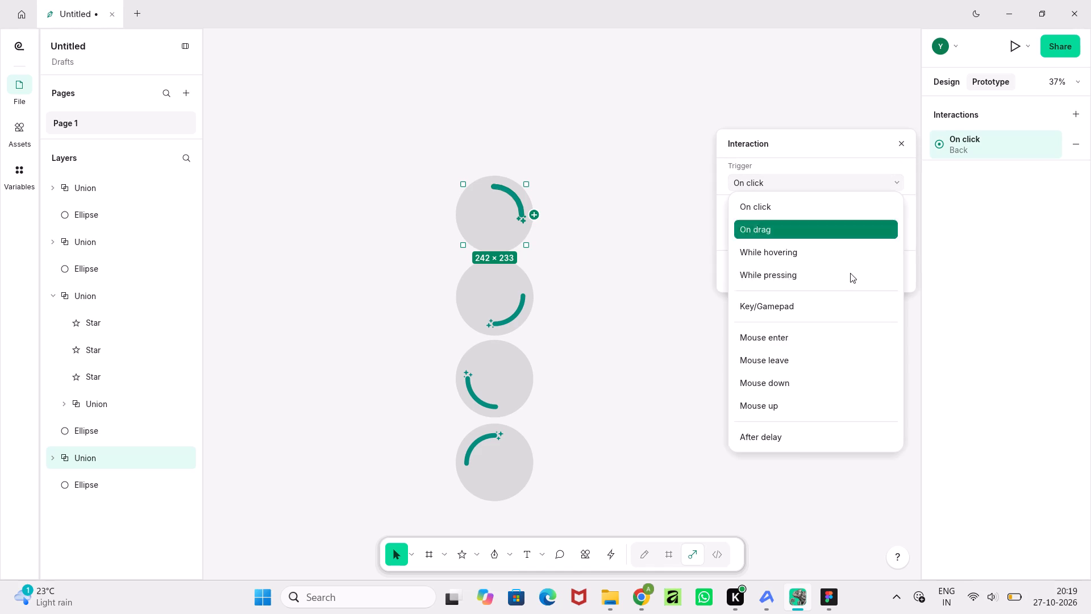
click(790, 441)
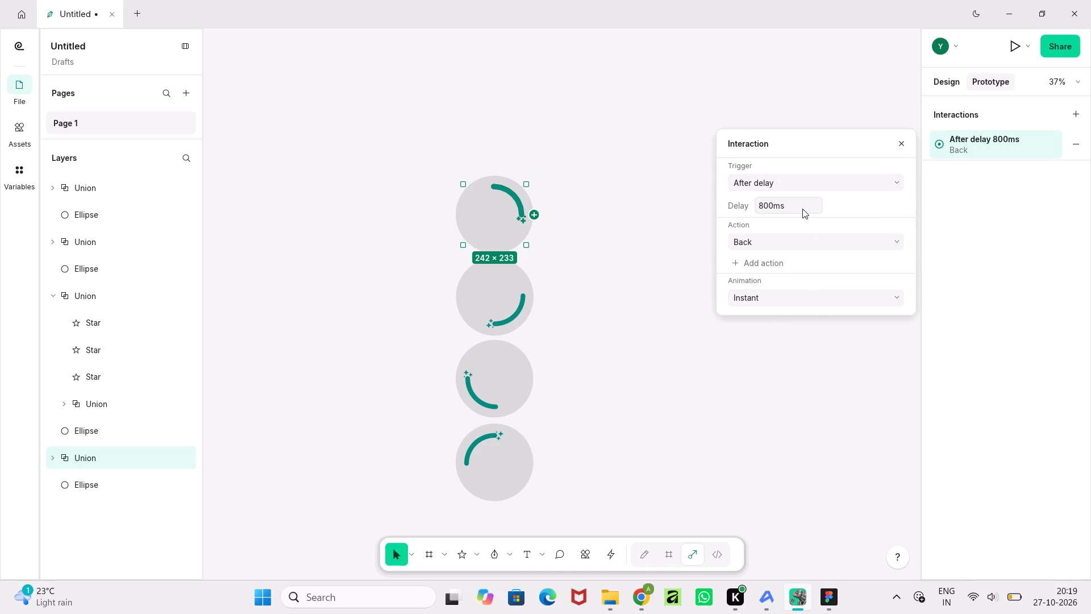
click(802, 209)
key(1)
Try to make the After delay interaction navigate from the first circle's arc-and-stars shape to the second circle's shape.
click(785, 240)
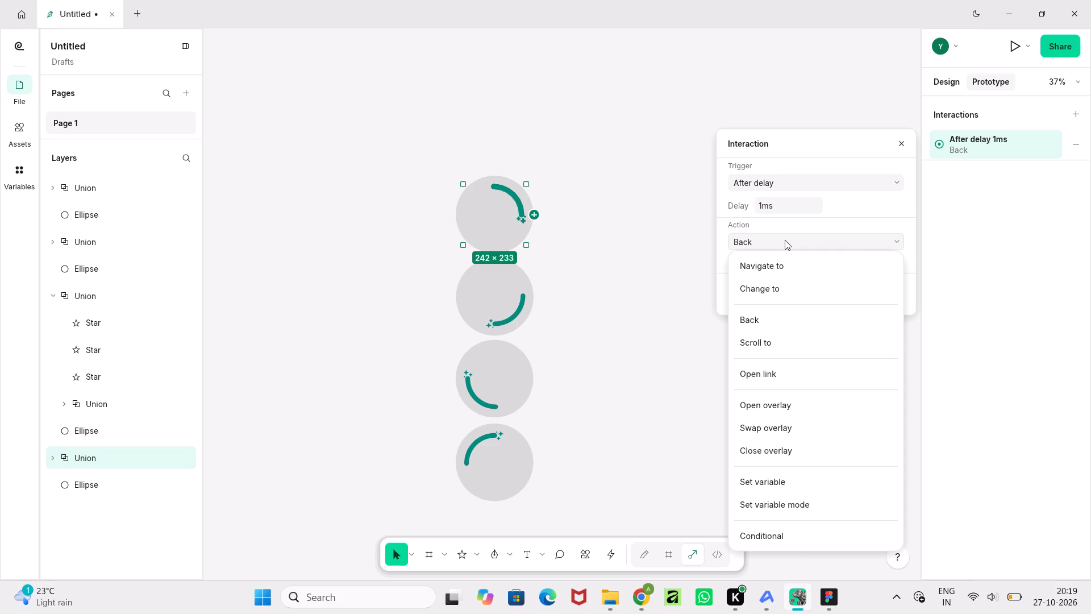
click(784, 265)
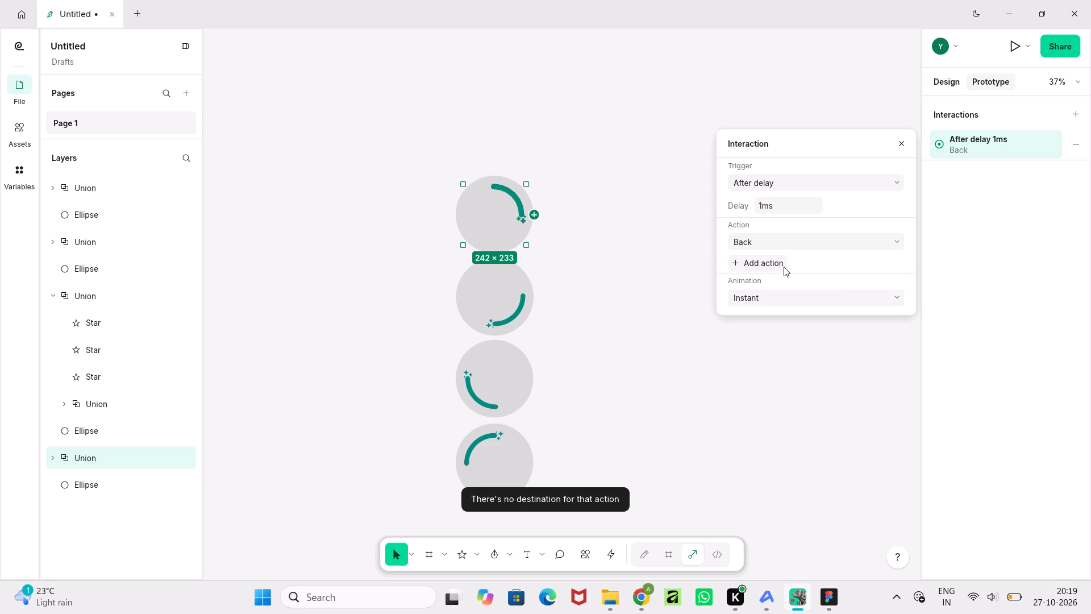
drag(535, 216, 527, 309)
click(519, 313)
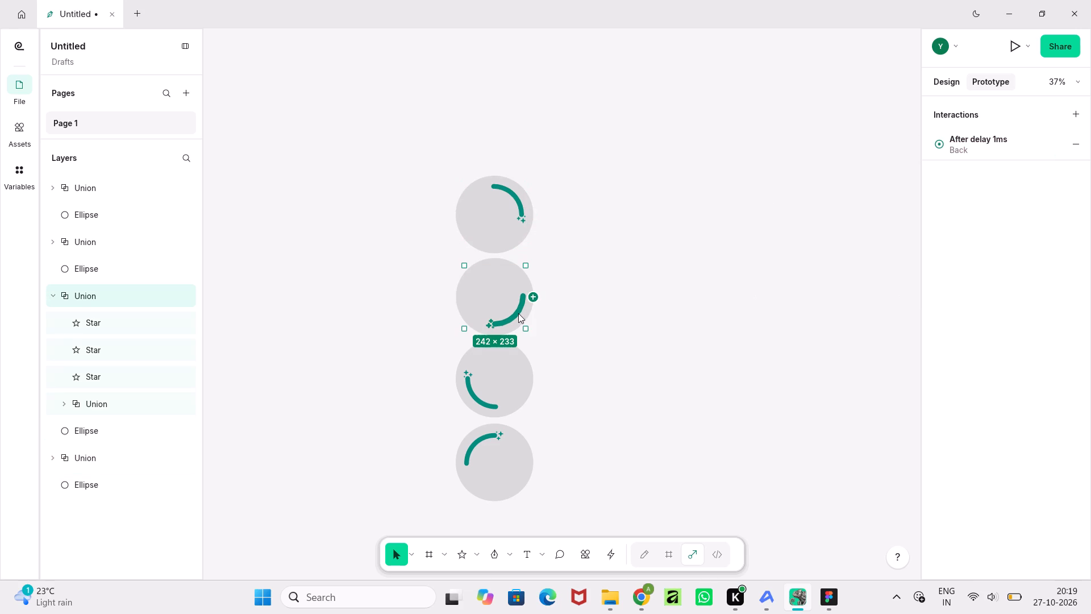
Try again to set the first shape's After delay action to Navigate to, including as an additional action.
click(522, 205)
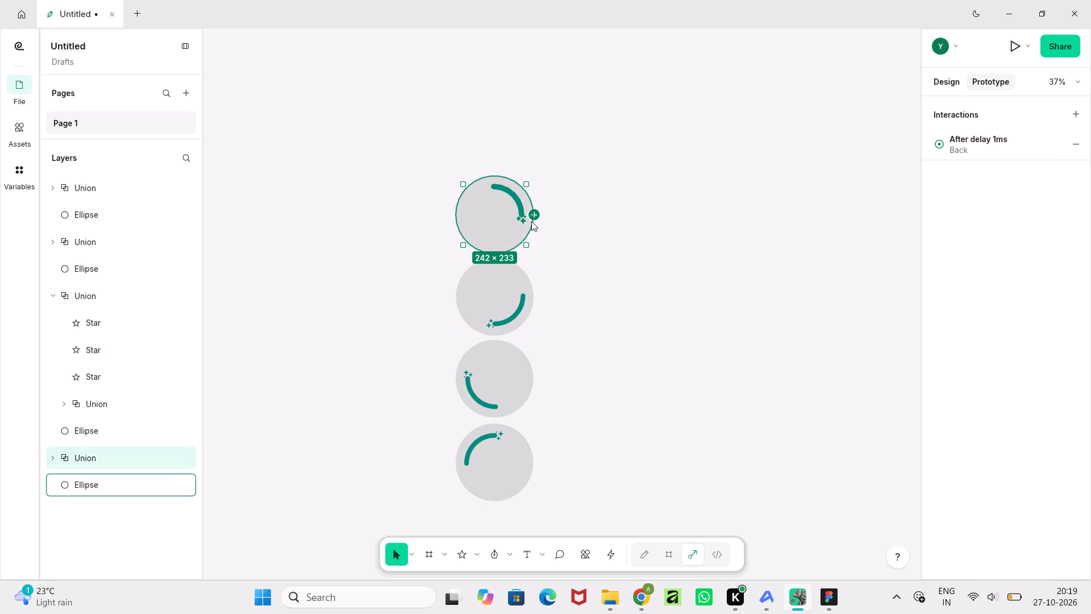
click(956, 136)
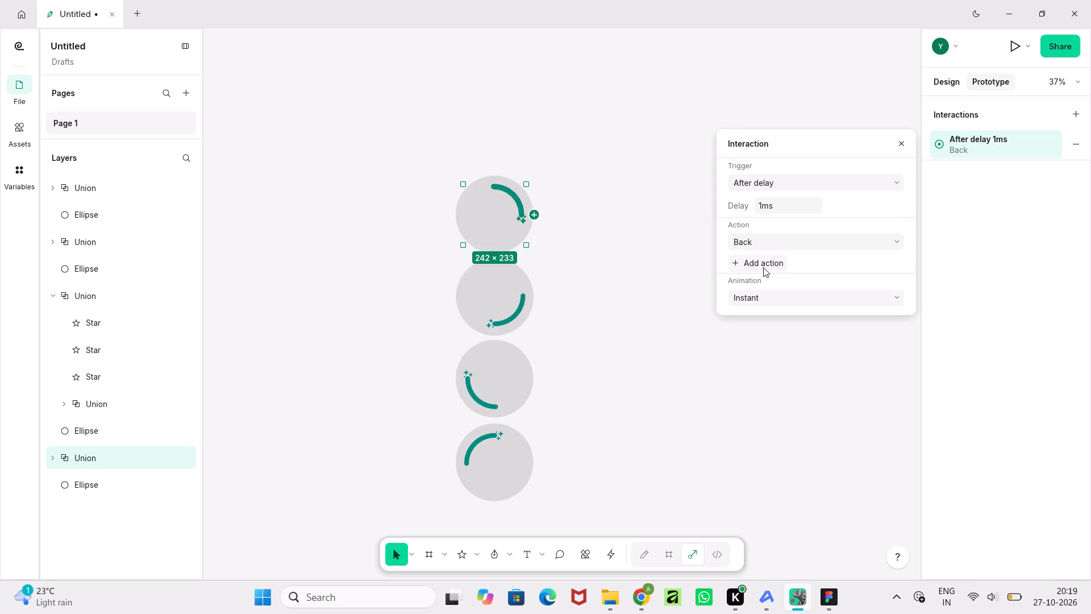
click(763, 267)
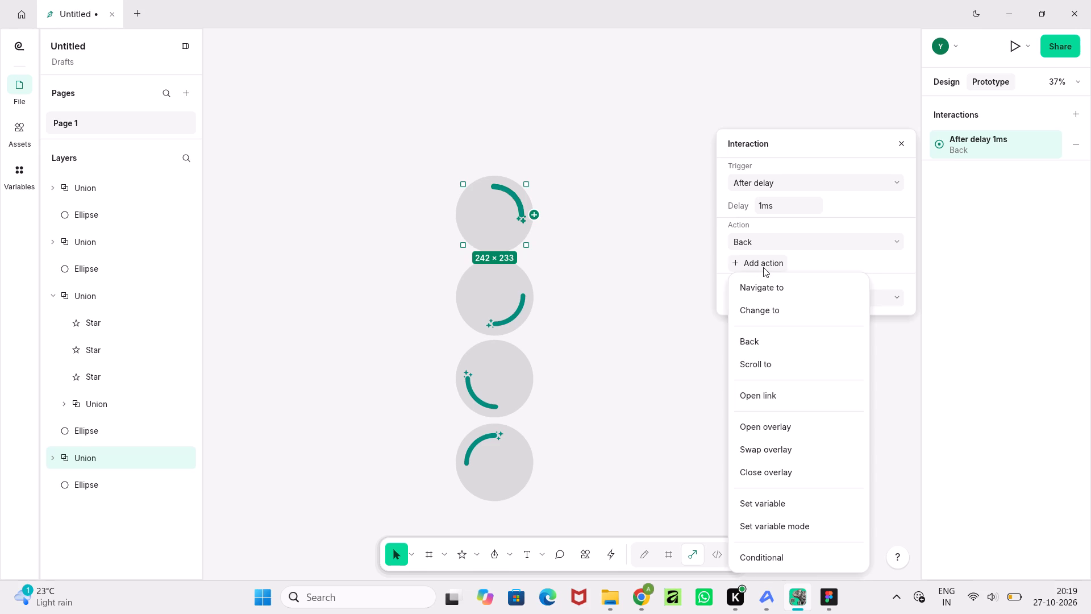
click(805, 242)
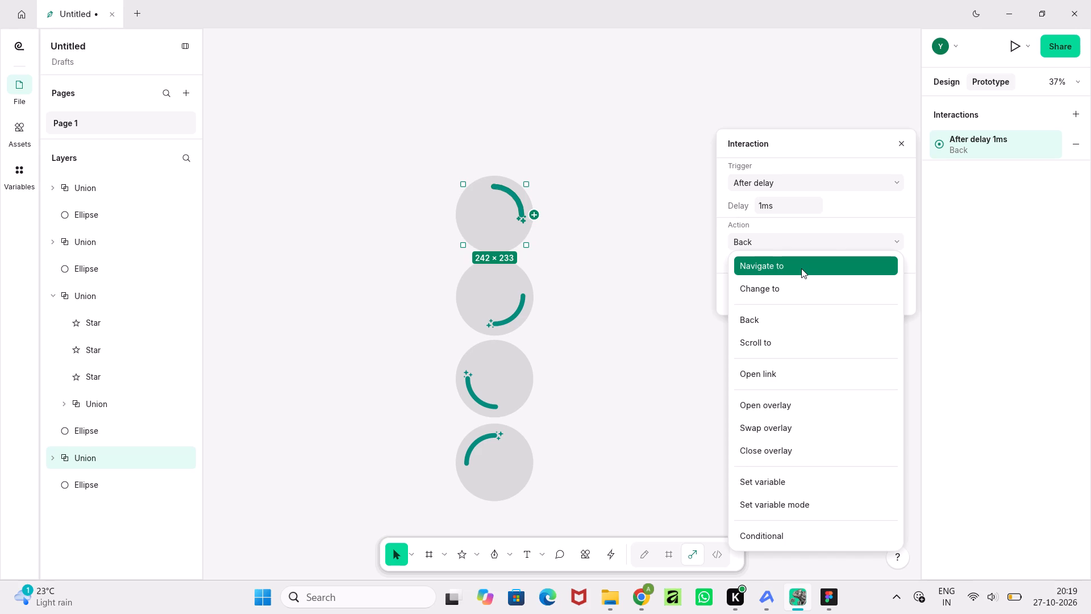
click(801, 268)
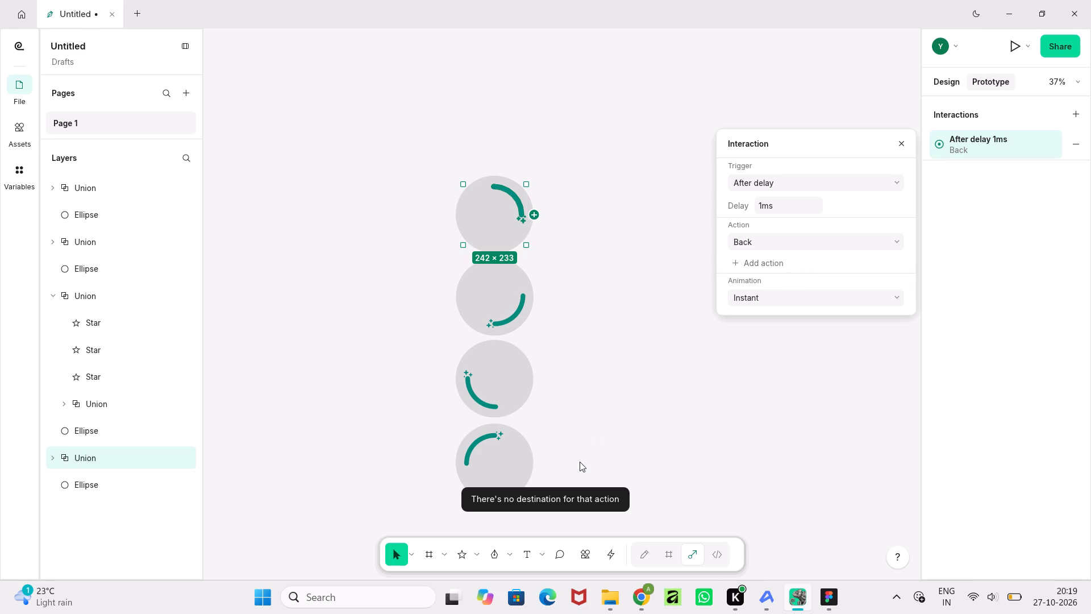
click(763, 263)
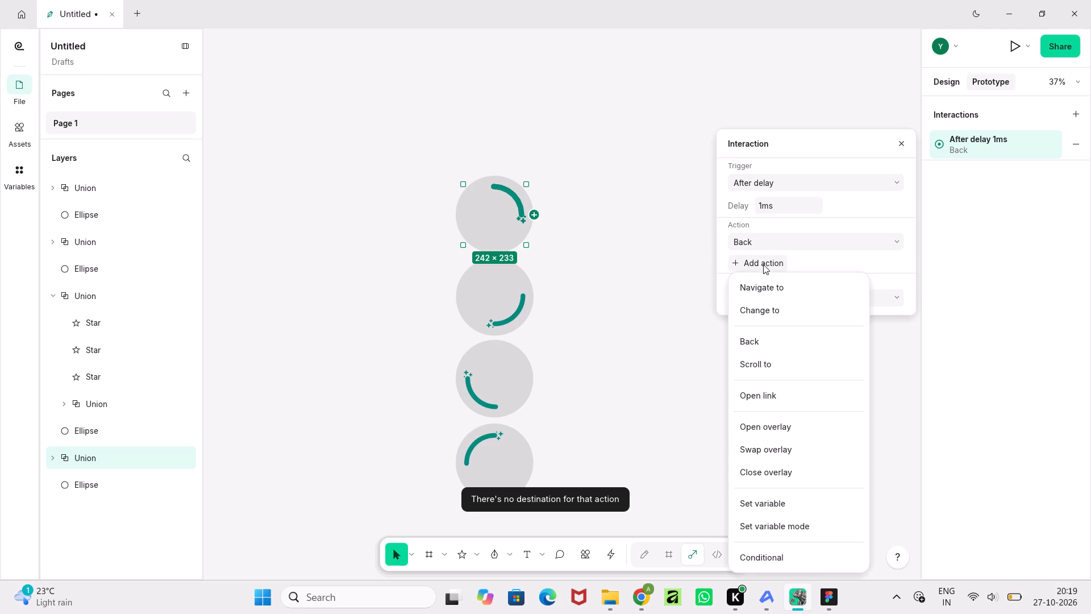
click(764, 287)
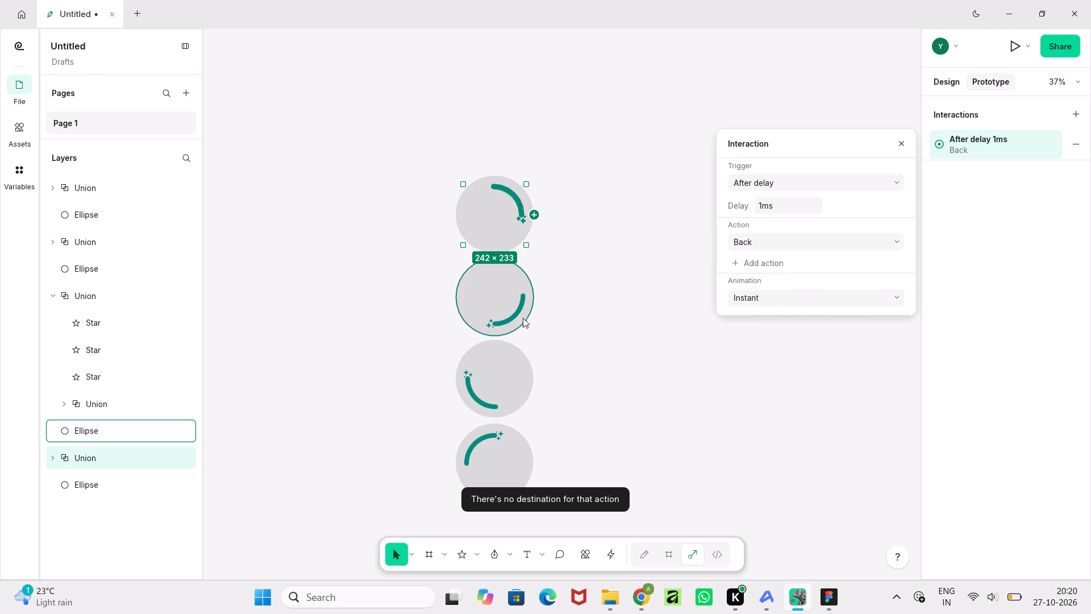
Open the animation options of the first shape's After delay interaction.
click(746, 298)
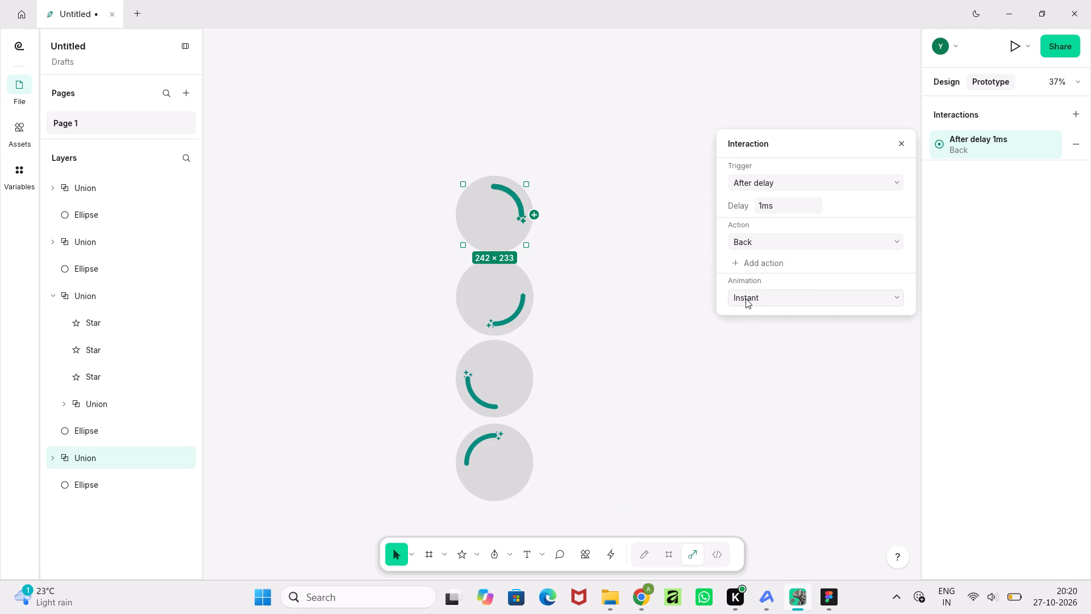
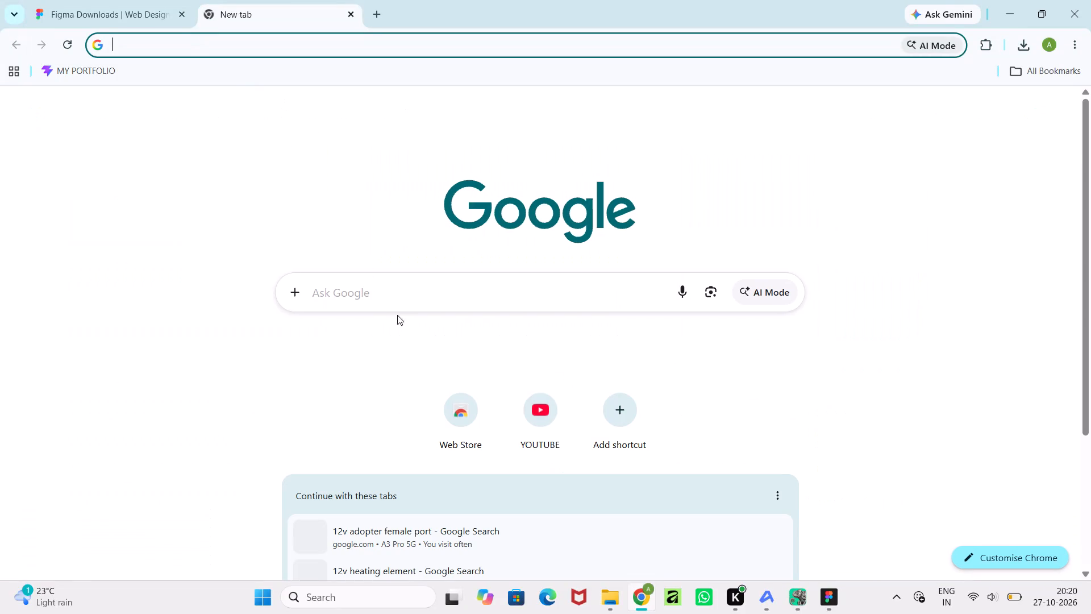
Open YouTube from the new browser tab.
click(520, 393)
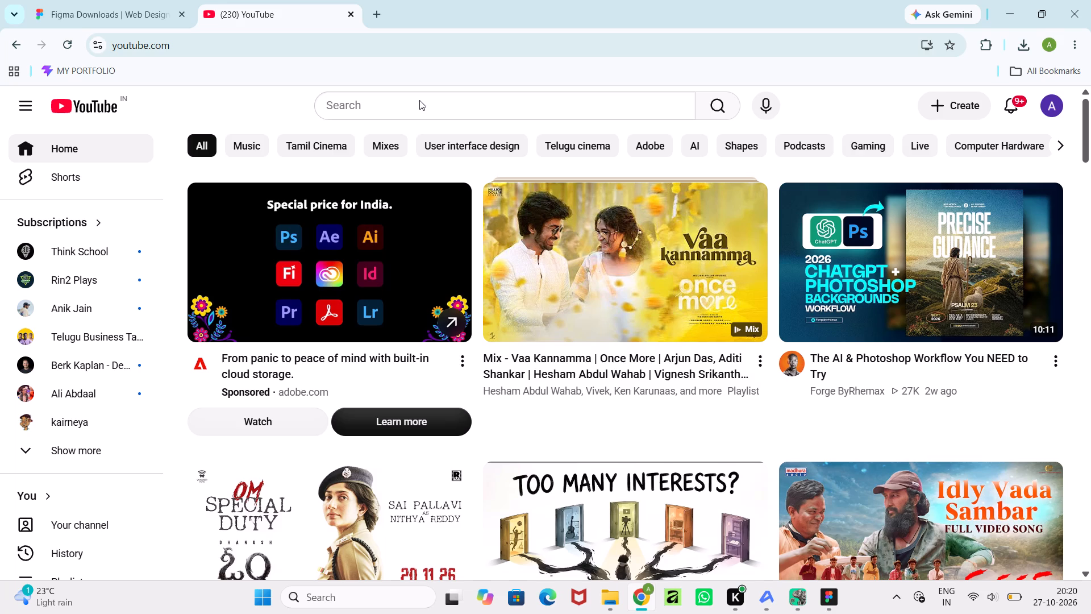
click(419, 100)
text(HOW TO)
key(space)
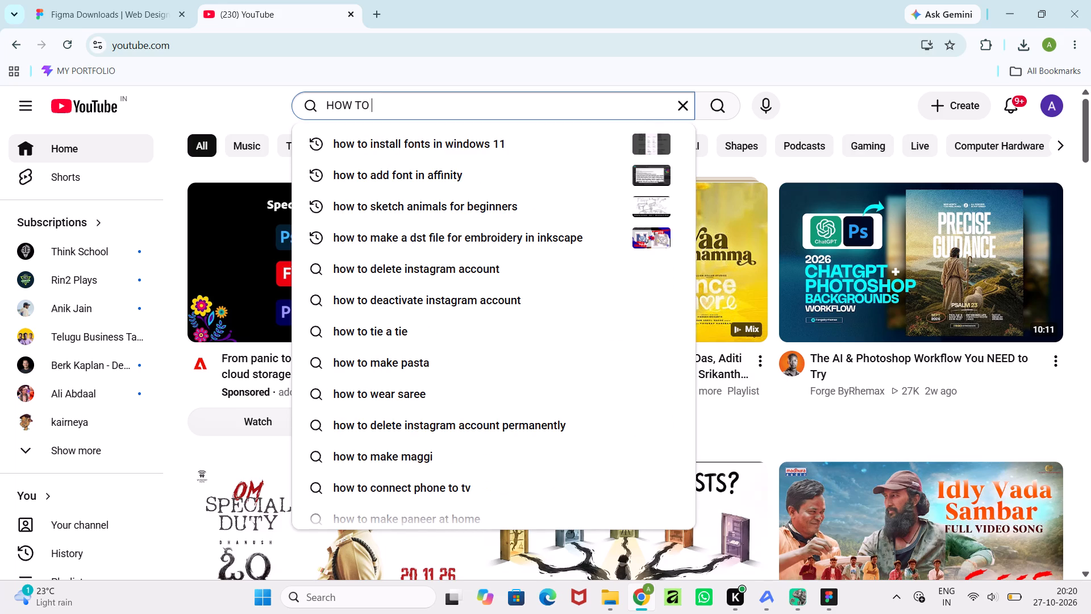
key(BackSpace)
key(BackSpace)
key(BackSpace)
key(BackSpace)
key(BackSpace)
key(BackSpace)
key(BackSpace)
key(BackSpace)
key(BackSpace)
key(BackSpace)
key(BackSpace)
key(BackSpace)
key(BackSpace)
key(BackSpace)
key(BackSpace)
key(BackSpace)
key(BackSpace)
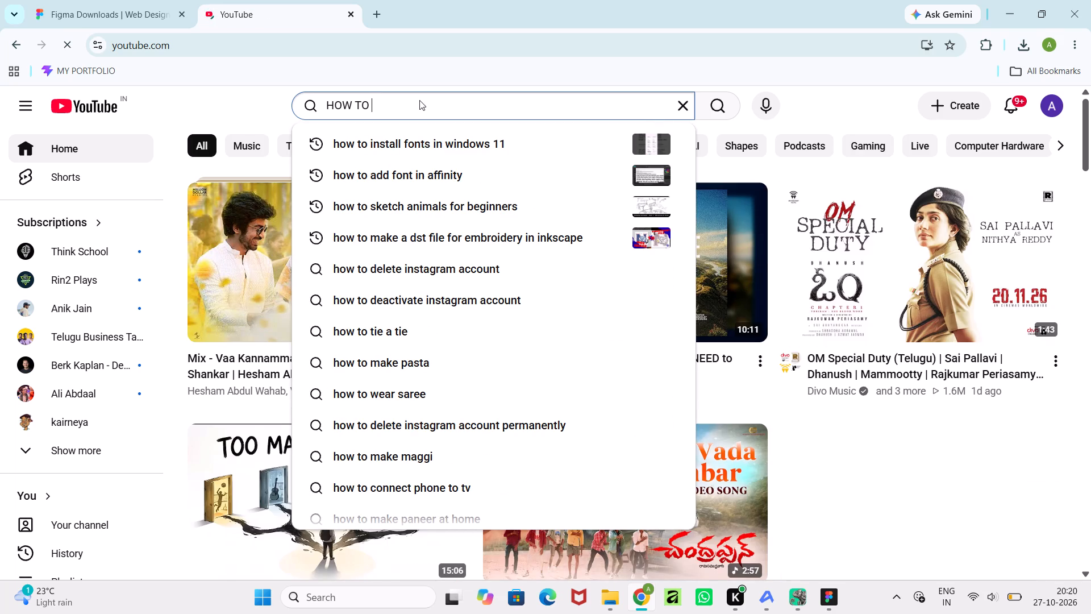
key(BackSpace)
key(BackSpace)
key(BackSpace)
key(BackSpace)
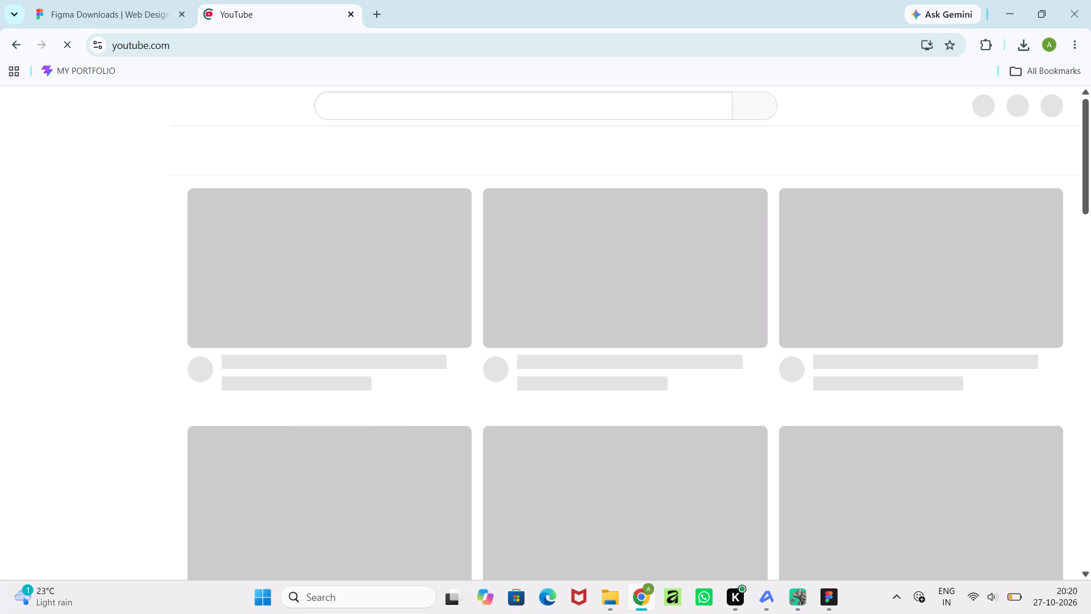
Search YouTube for "How to animate on figcraft".
click(382, 105)
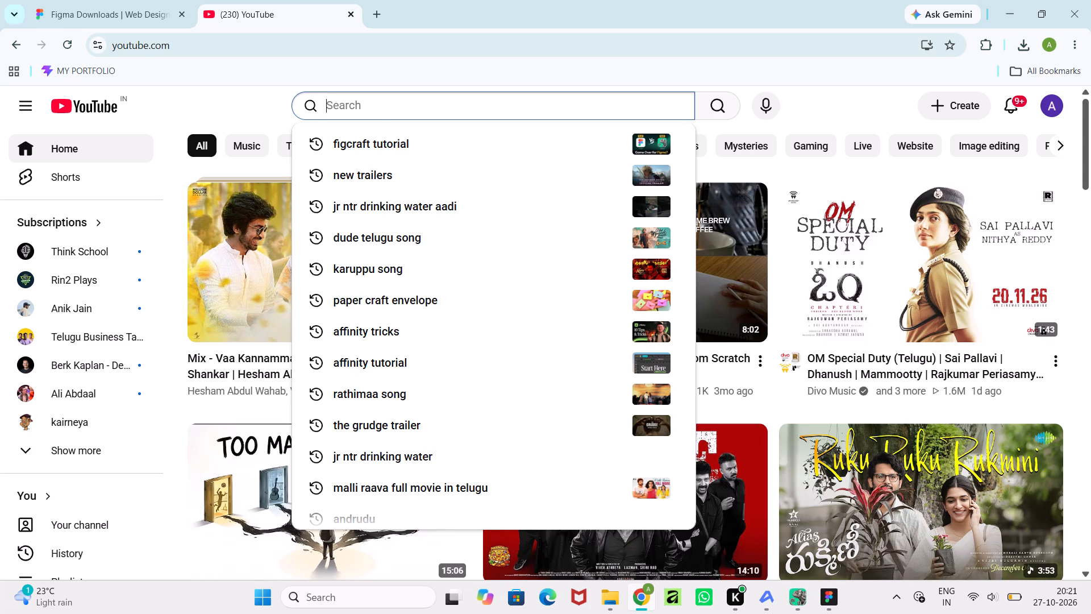
text(How)
key(space)
text(to)
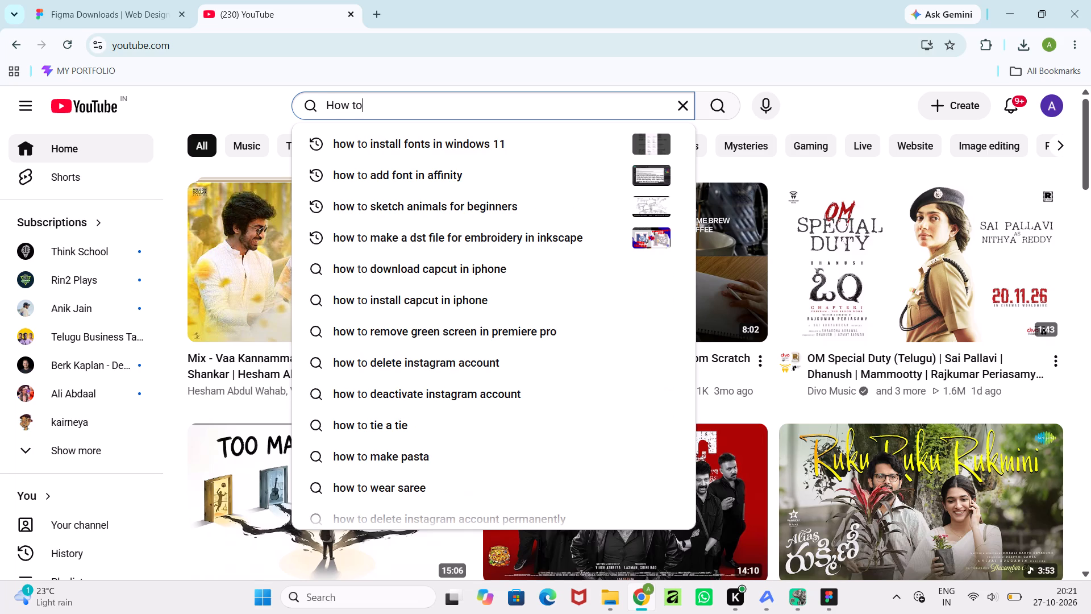
key(space)
text(animaet)
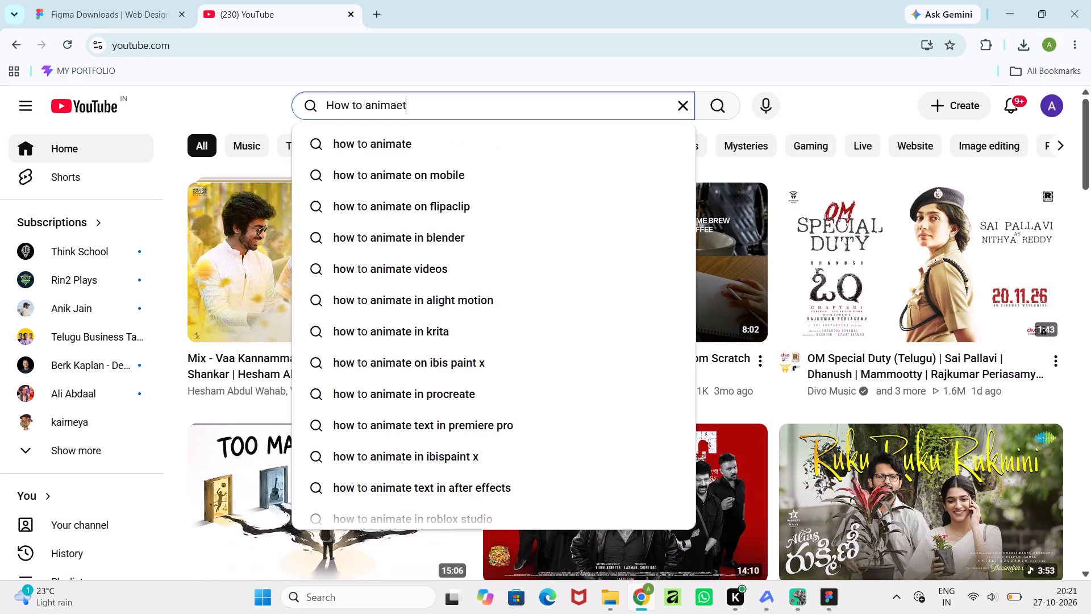
key(BackSpace)
key(BackSpace)
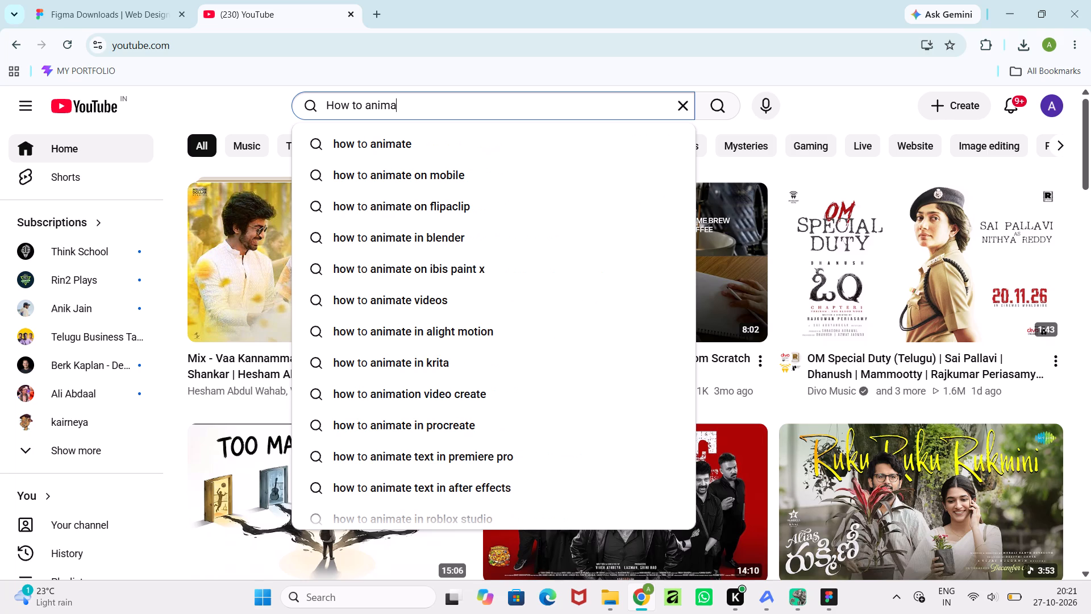
text(te)
key(space)
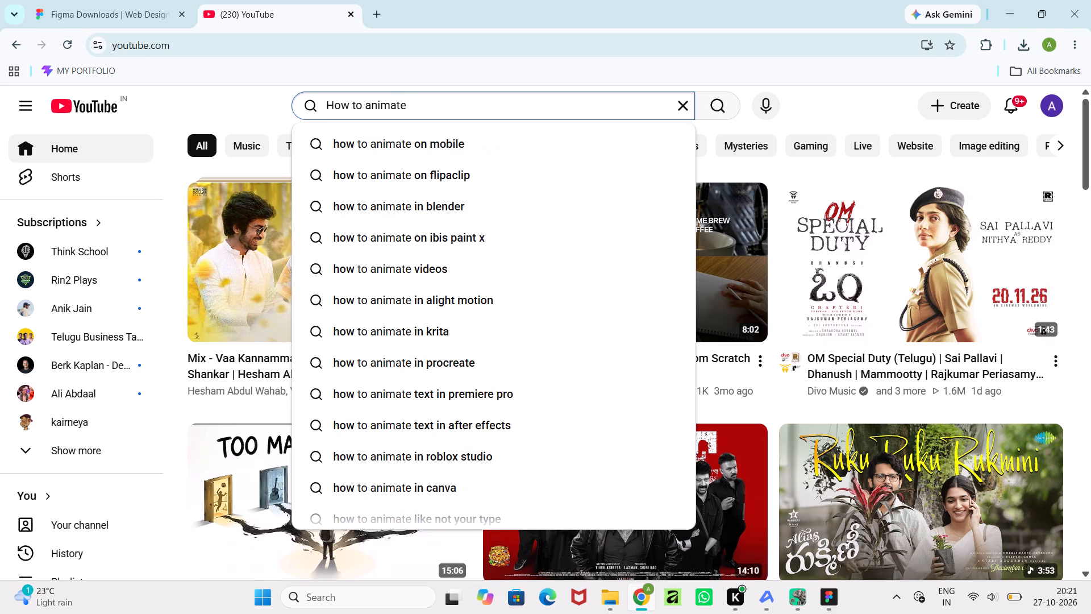
text(on)
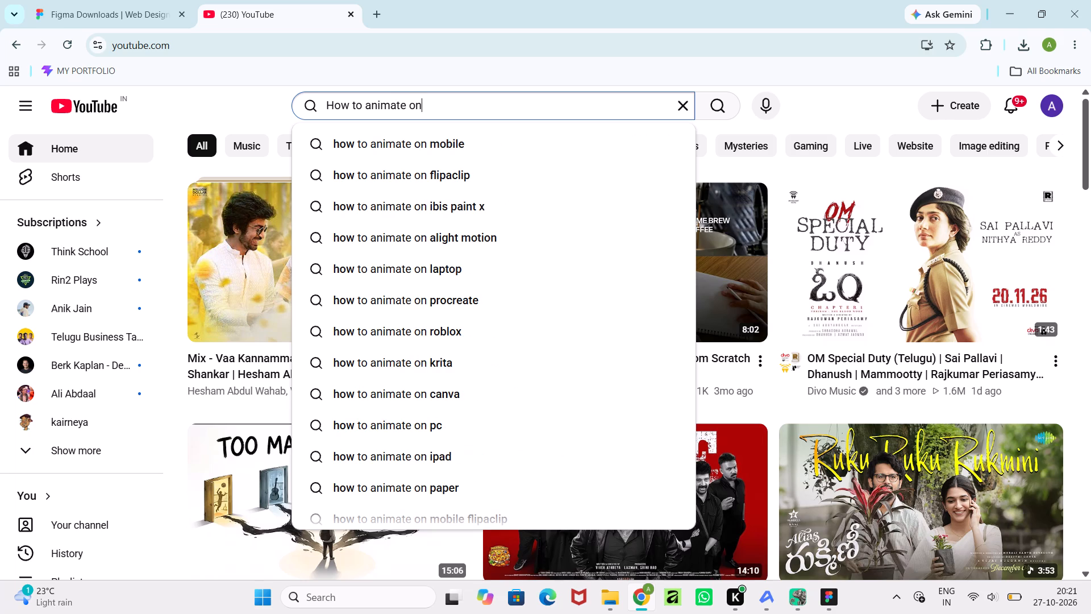
key(space)
text(figc)
key(r)
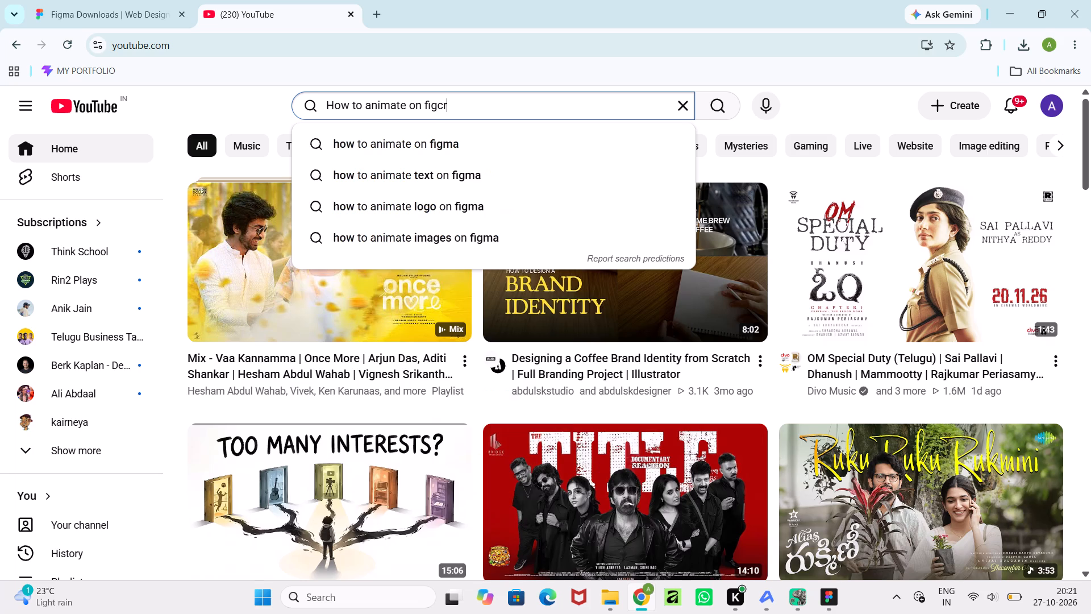
text(aft)
key(Return)
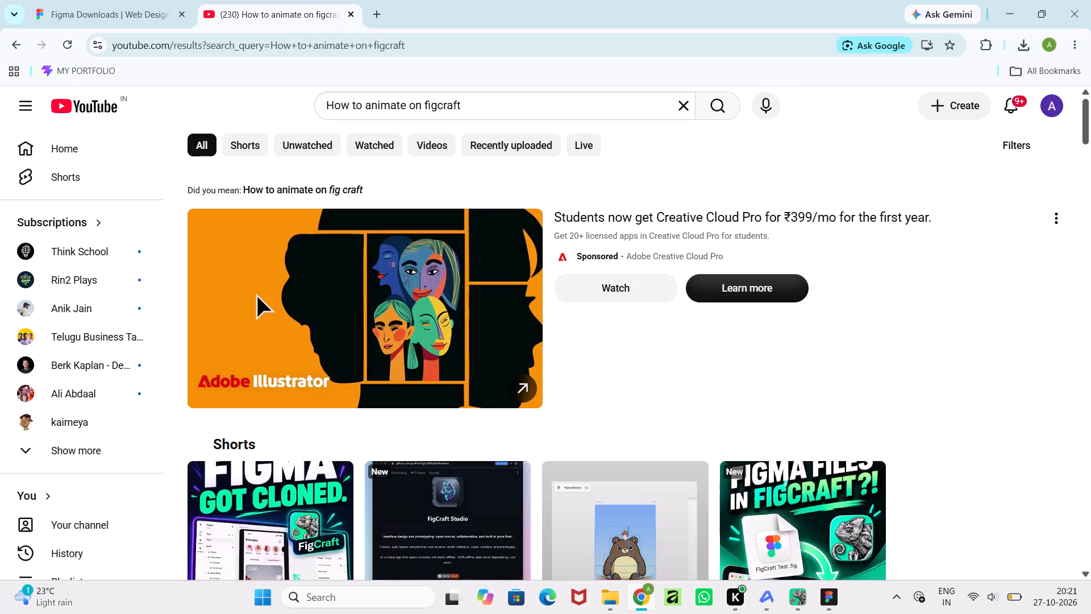
Look through the search results and watch part of the short "Animate Anything FREE (No After Effects Needed)", pausing it partway.
scroll(382, 105, down, 2)
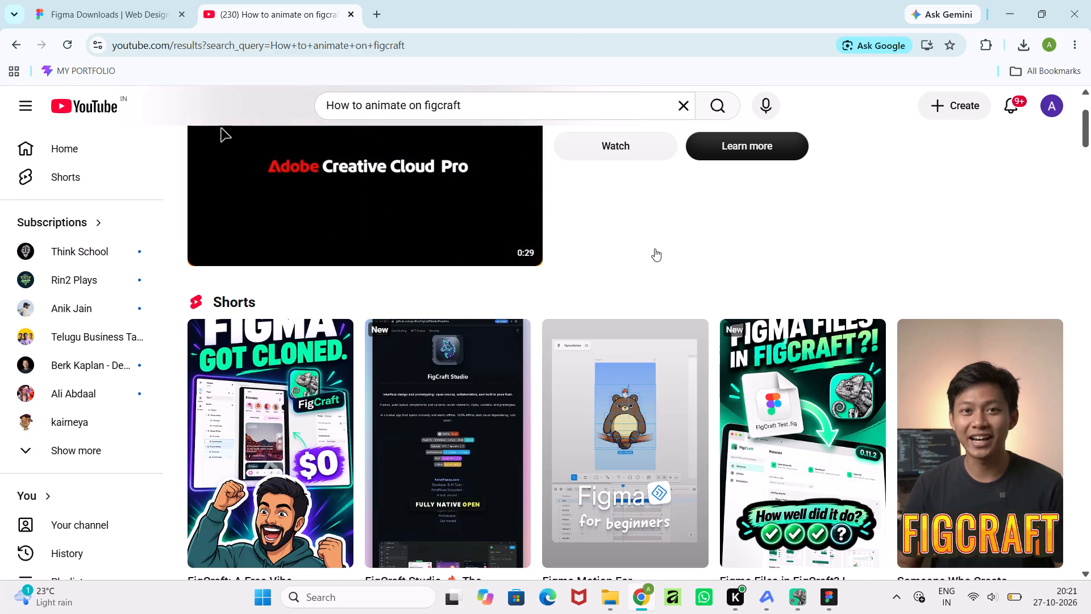
scroll(655, 248, down, 3)
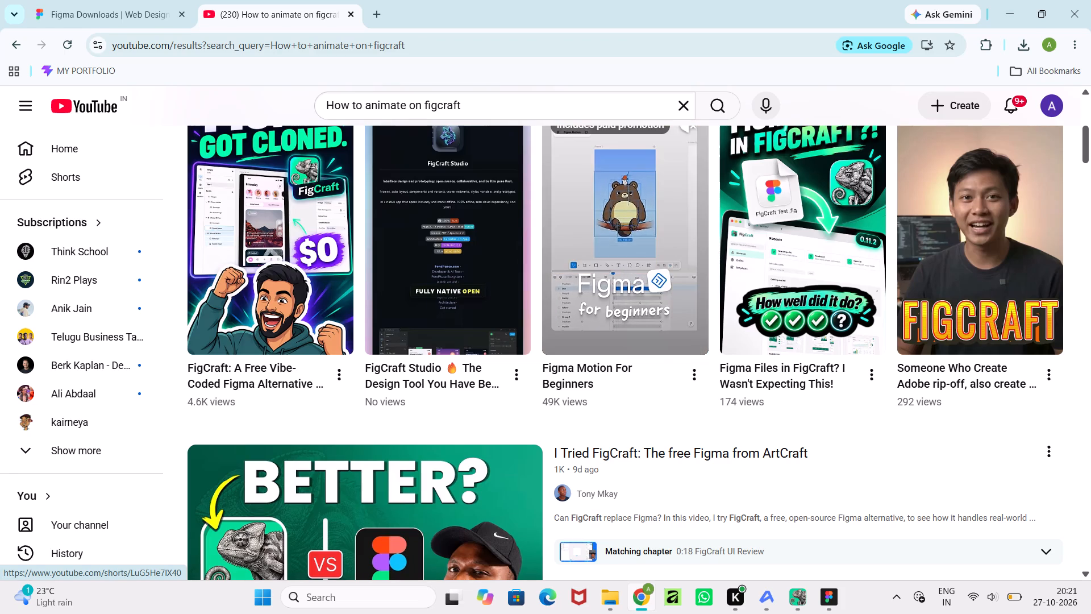
scroll(655, 248, down, 2)
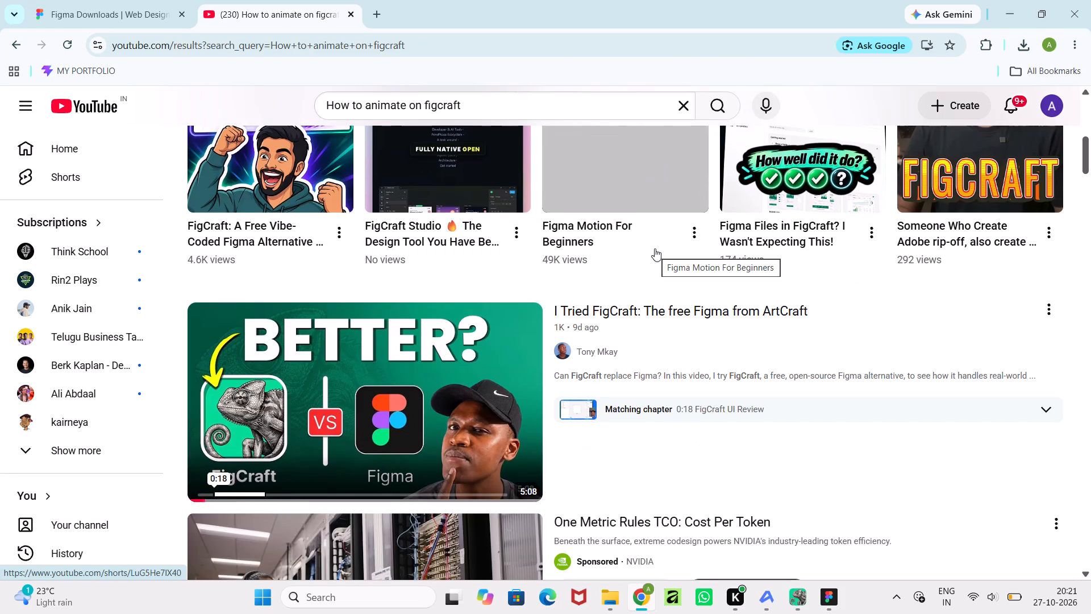
scroll(655, 248, down, 6)
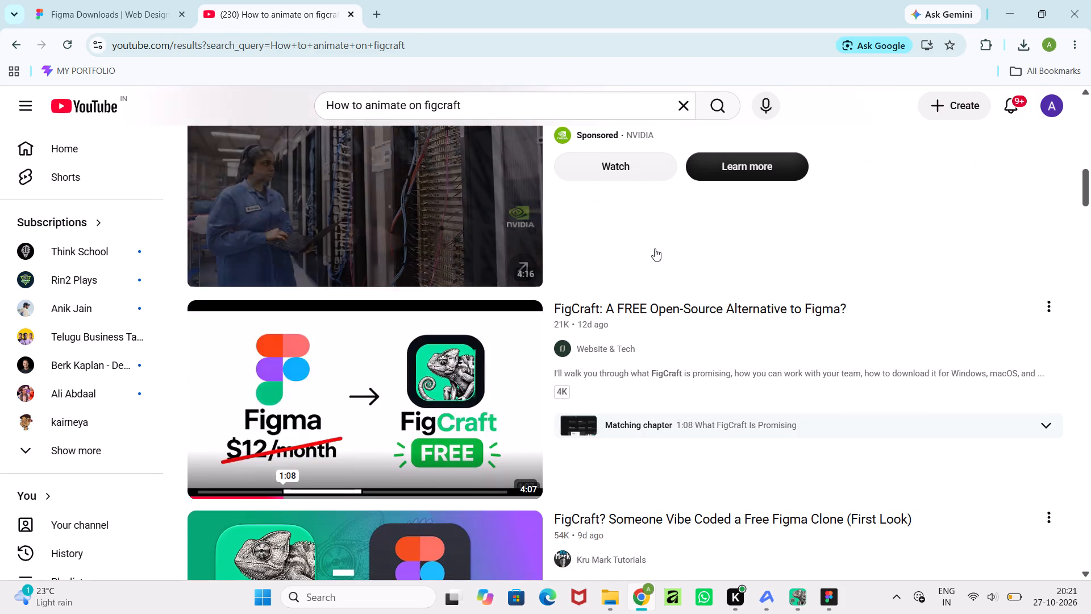
scroll(655, 248, down, 12)
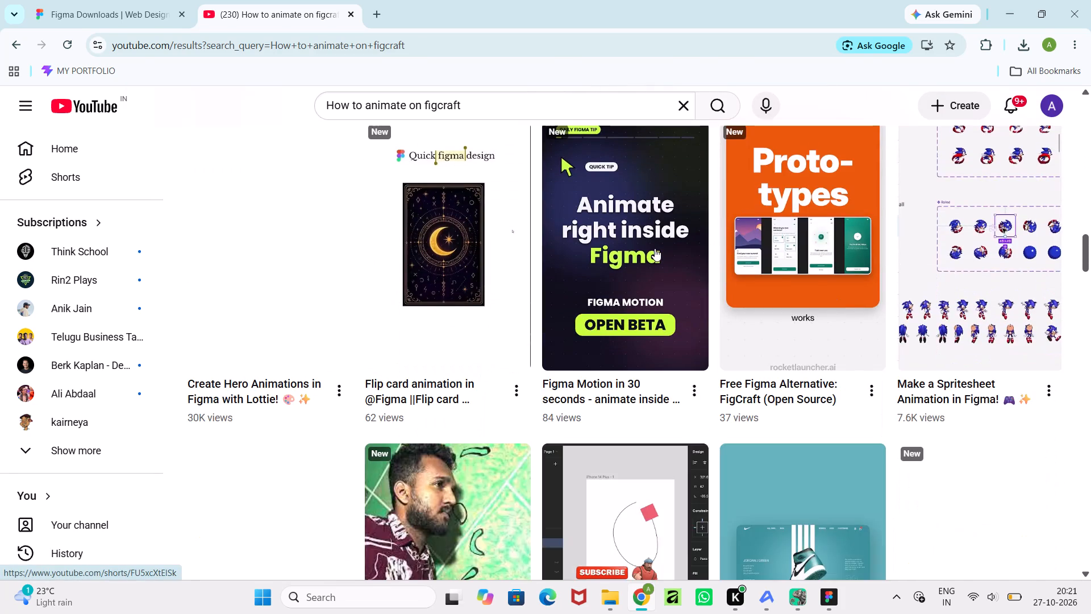
scroll(655, 248, down, 4)
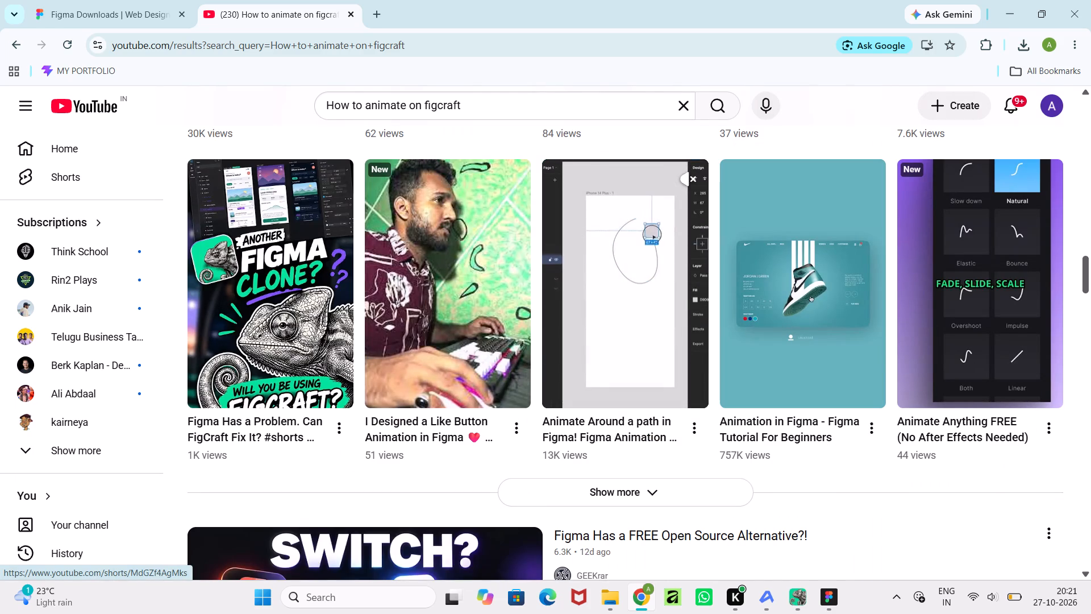
click(1001, 248)
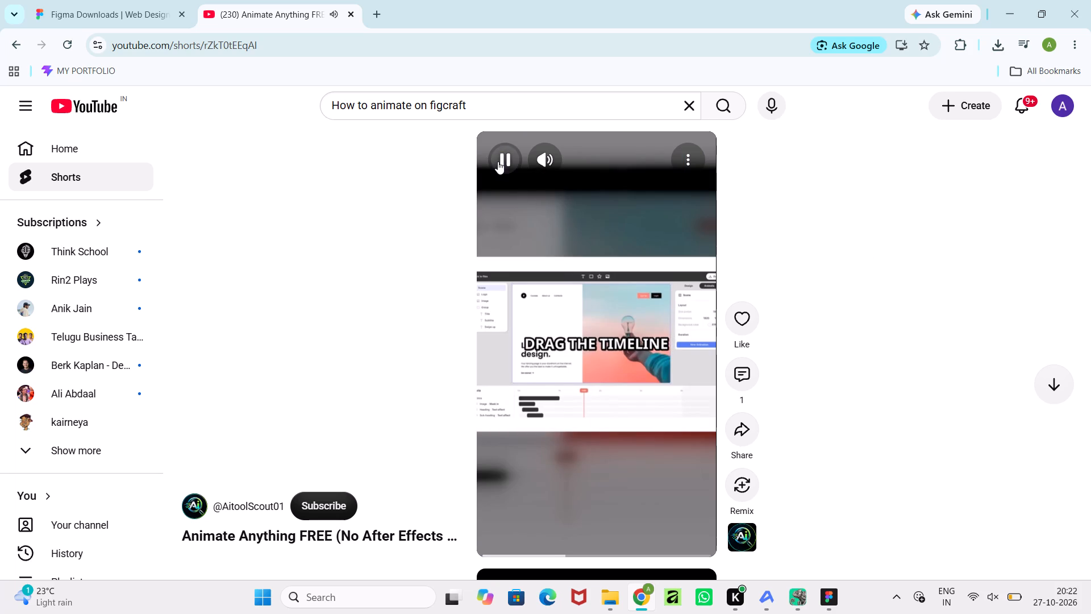
click(498, 161)
Return to the search results and open the video "I Tried FigCraft, the Free Figma Clone from ArtCraft".
click(7, 53)
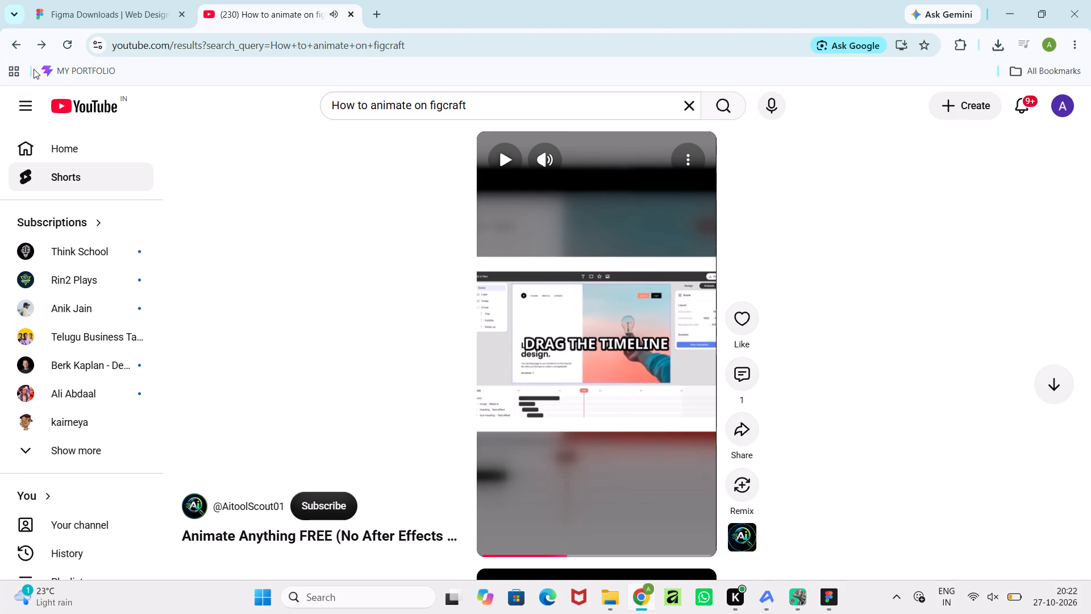
scroll(486, 367, down, 5)
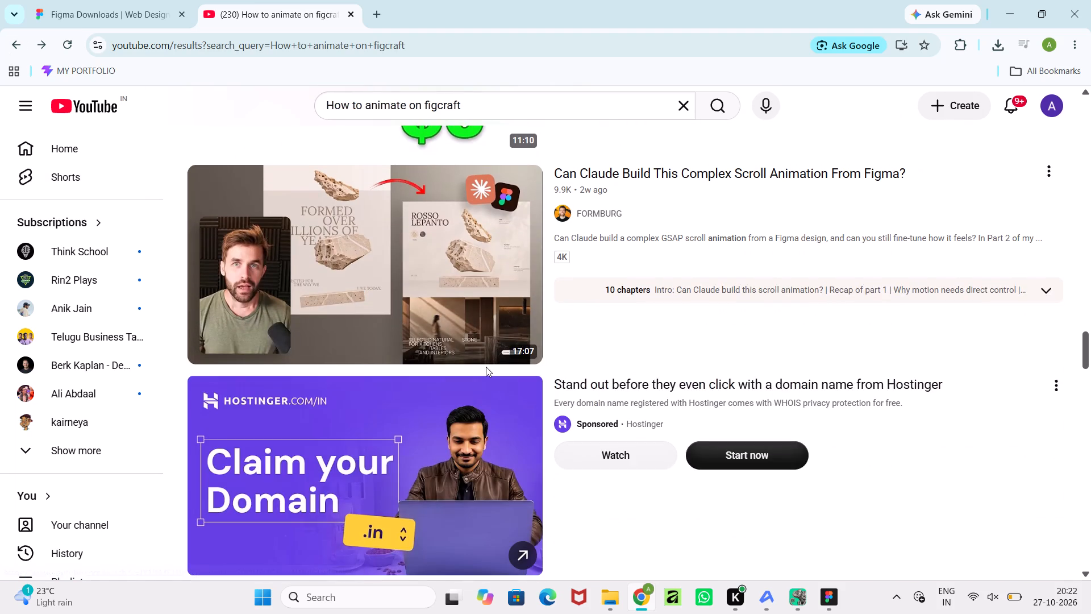
scroll(486, 367, down, 5)
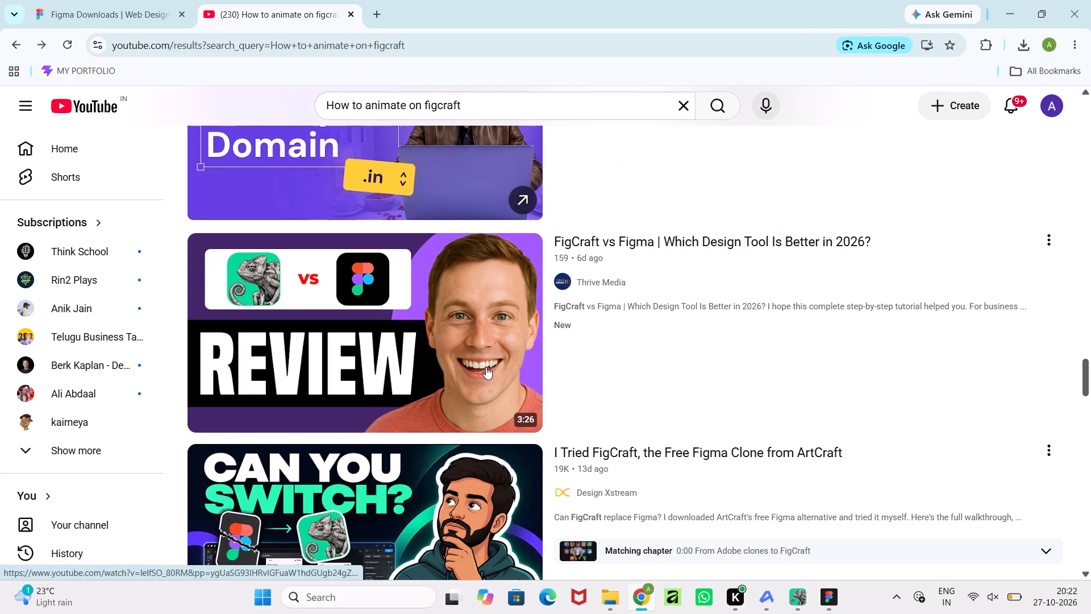
scroll(486, 367, down, 3)
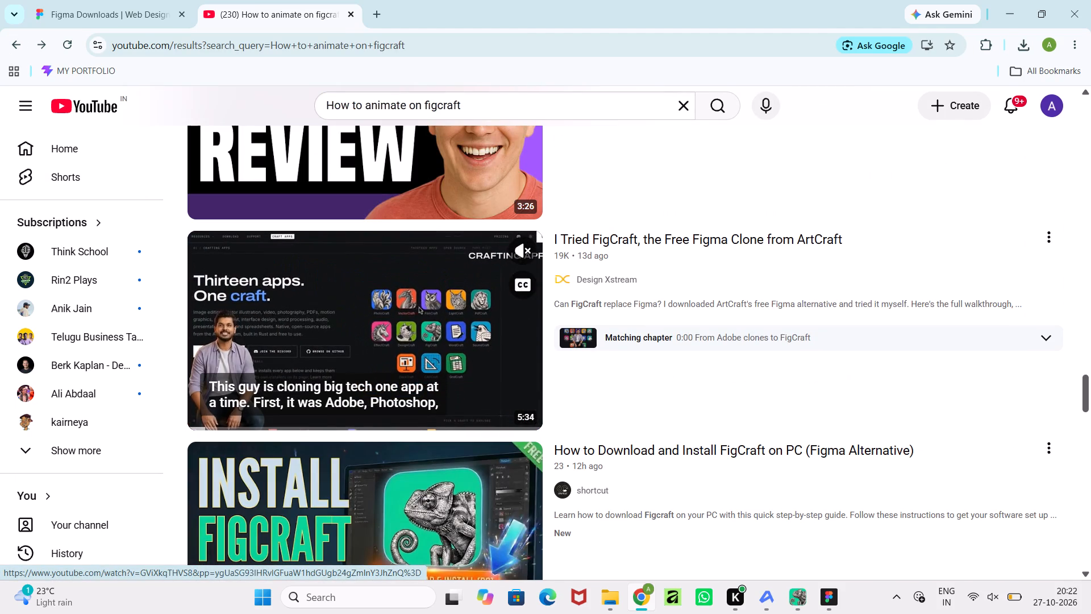
click(337, 382)
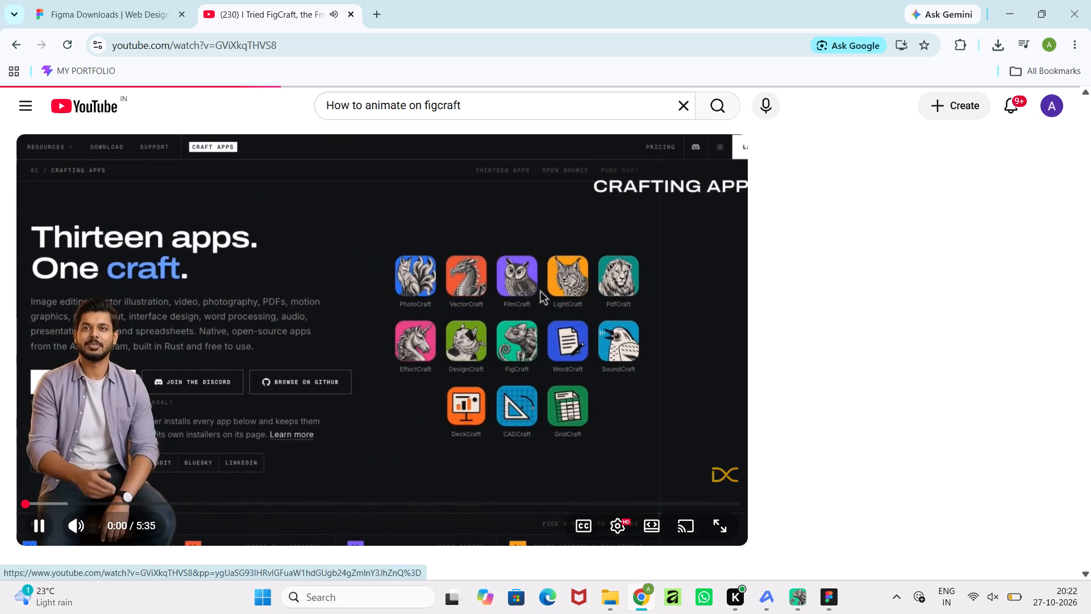
click(337, 382)
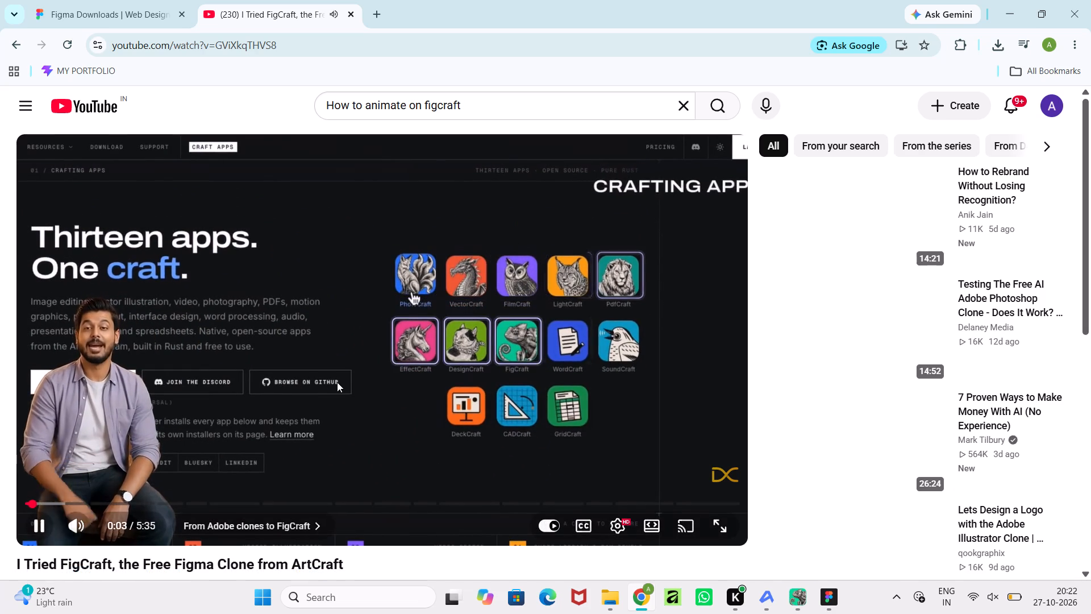
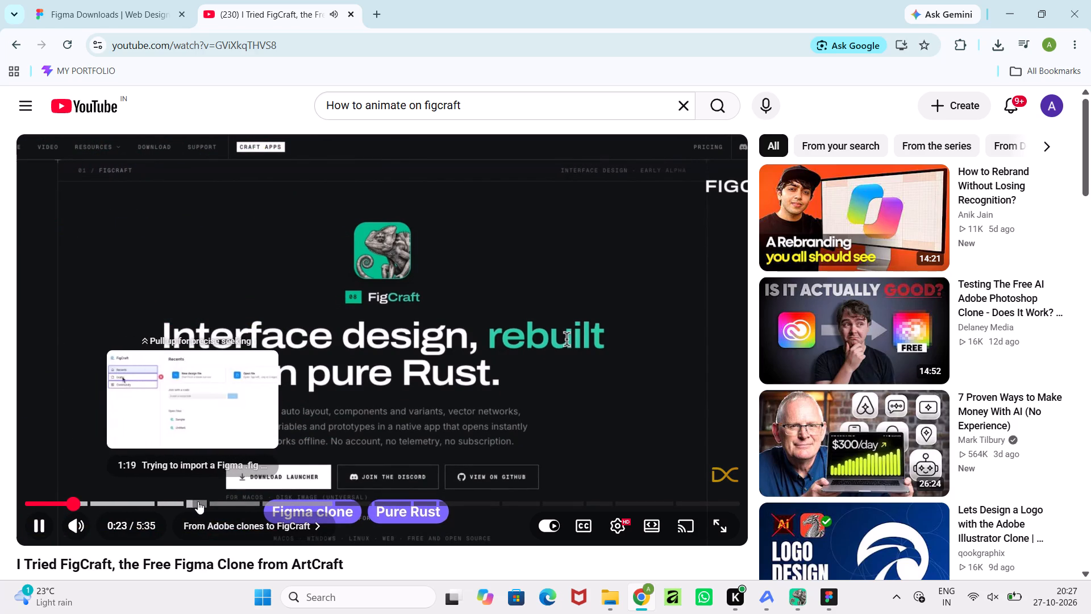
Skip ahead in the FigCraft video to the clickable prototype section, watch it full screen, and pause at the transition animation options.
click(231, 506)
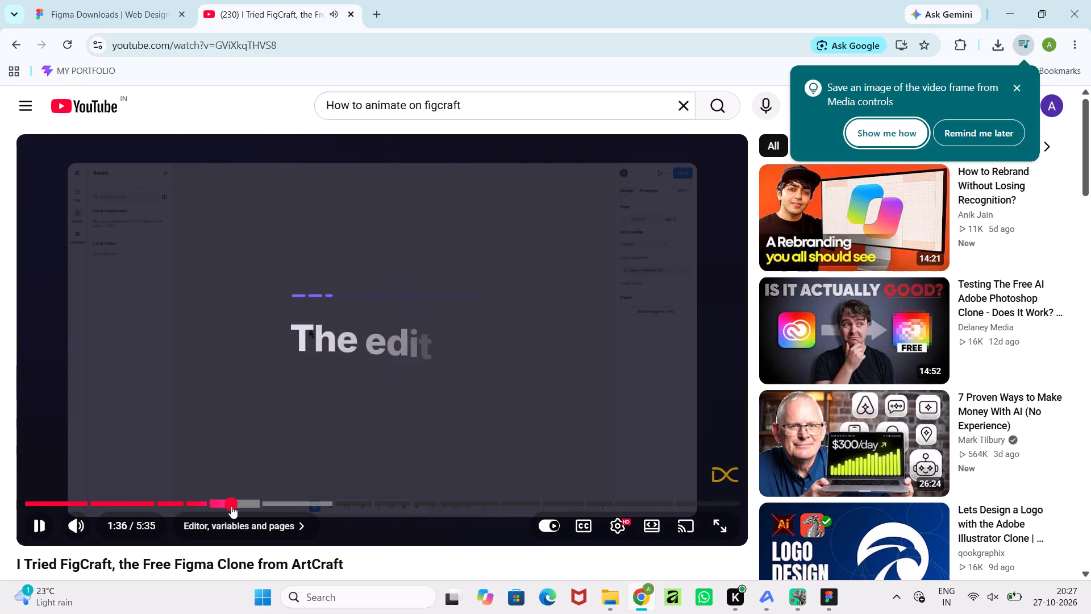
click(723, 537)
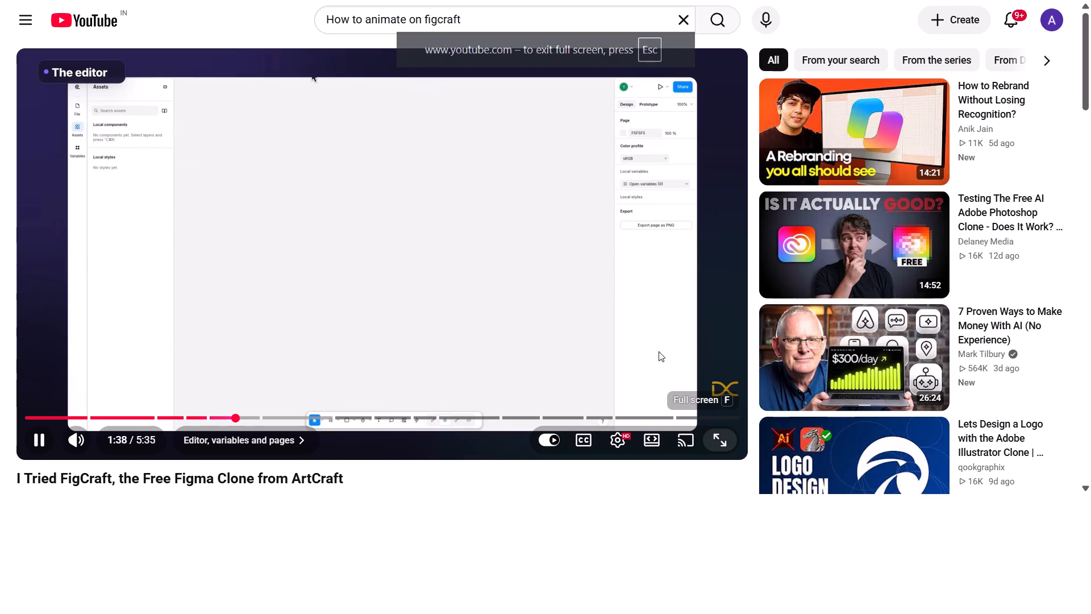
click(722, 439)
scroll(640, 396, down, 4)
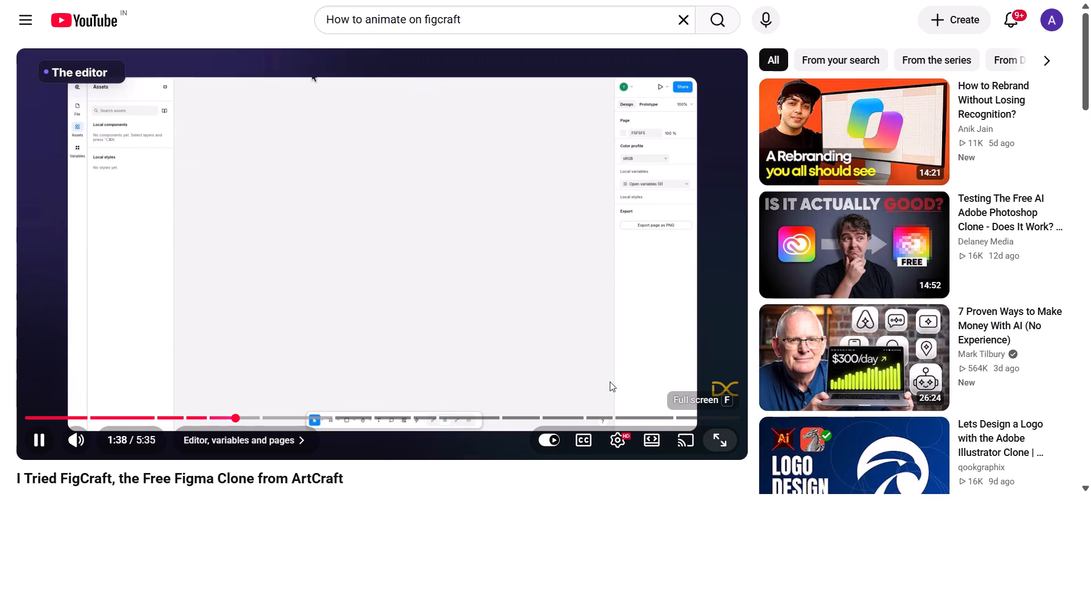
scroll(610, 381, up, 3)
scroll(610, 381, down, 2)
scroll(610, 381, up, 2)
scroll(610, 381, down, 1)
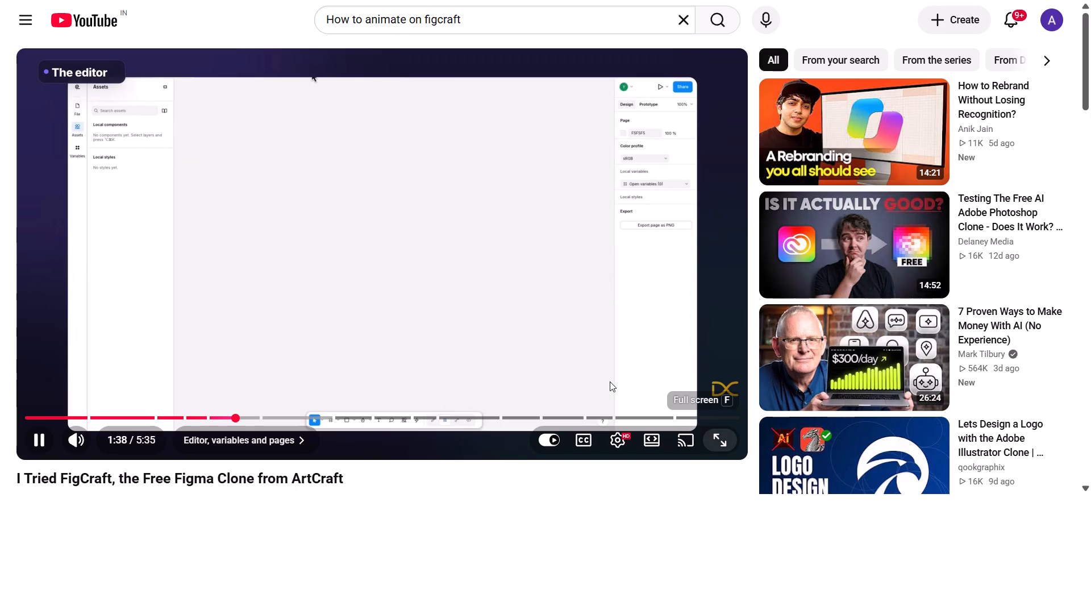
right_click(610, 381)
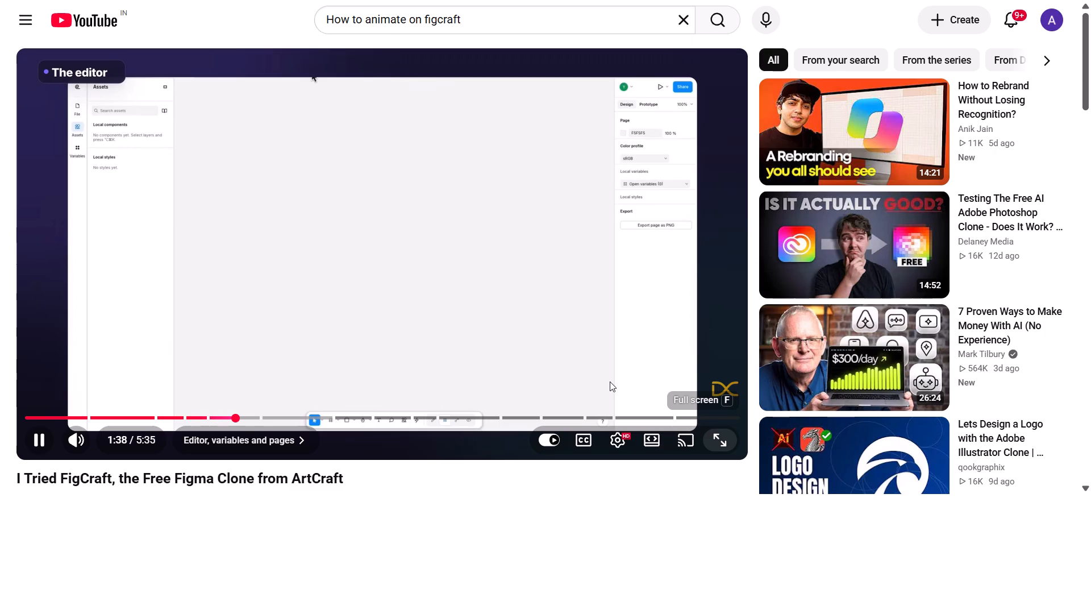
double_click(610, 381)
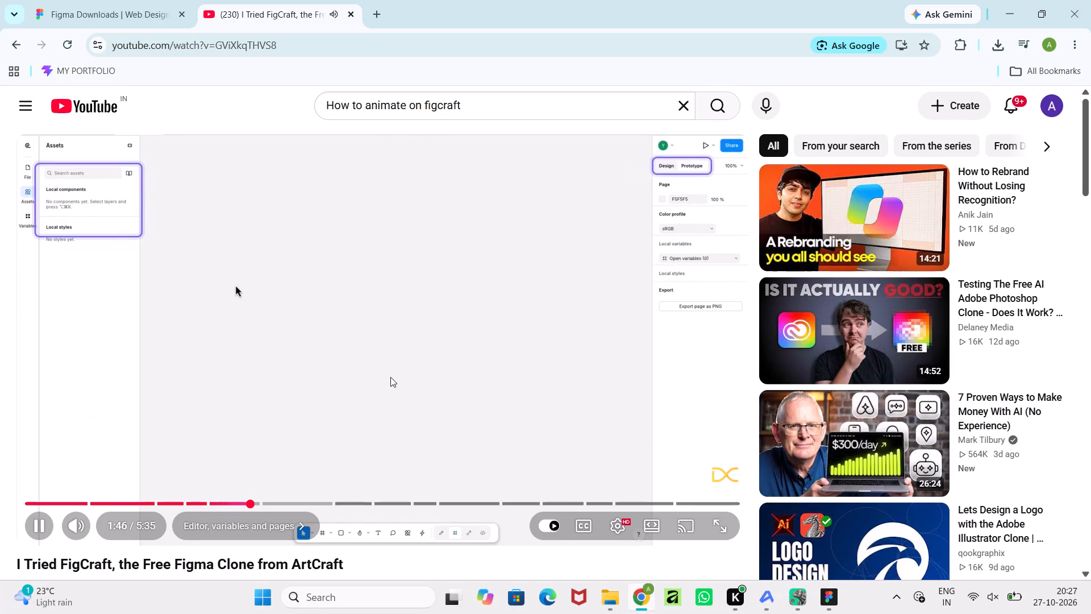
click(709, 526)
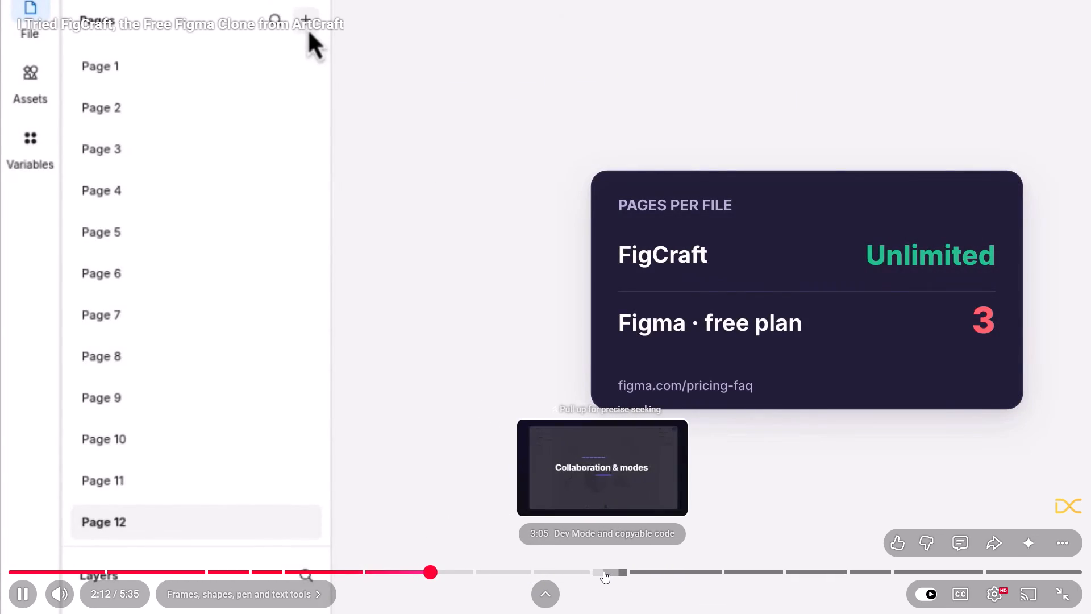
click(640, 569)
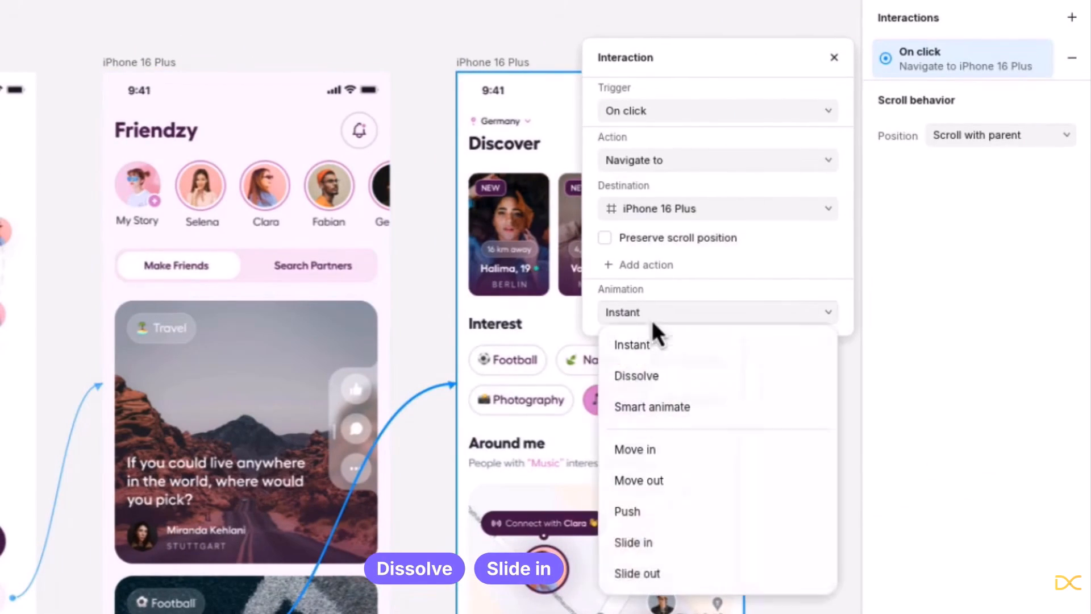
key(space)
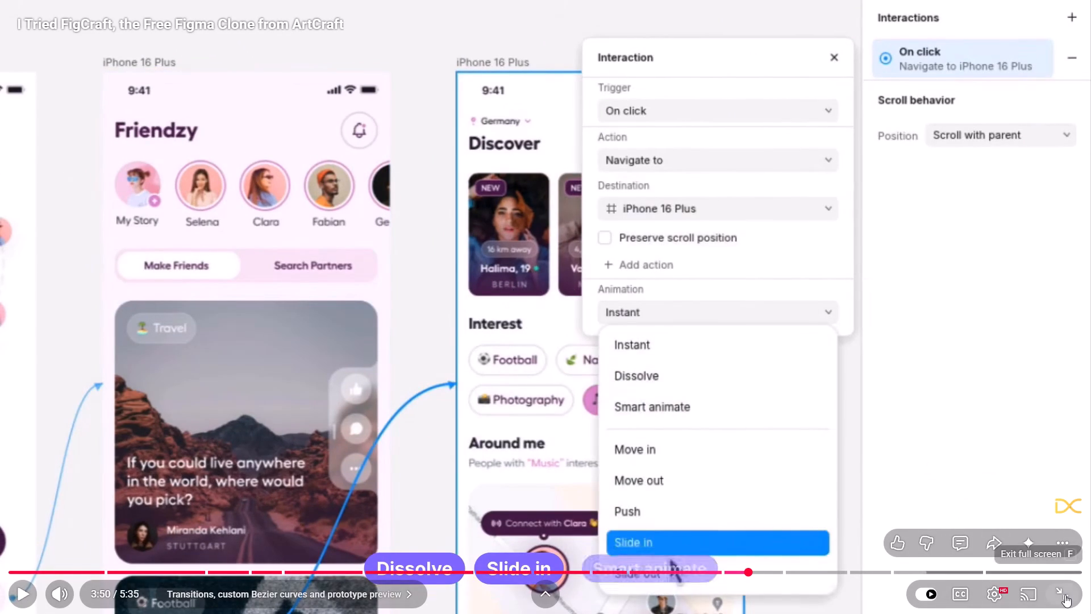
click(1065, 595)
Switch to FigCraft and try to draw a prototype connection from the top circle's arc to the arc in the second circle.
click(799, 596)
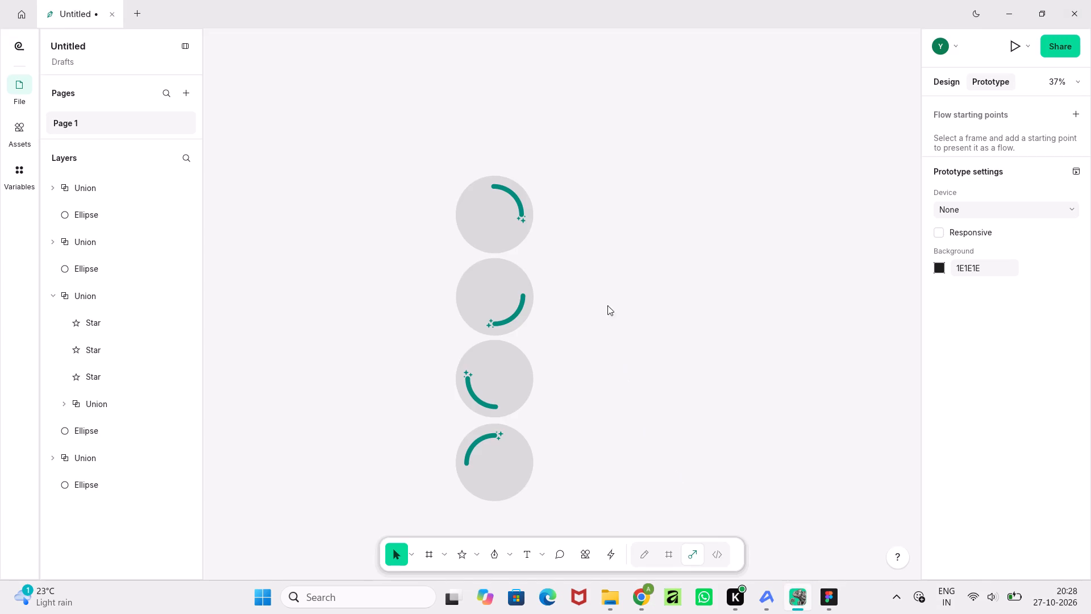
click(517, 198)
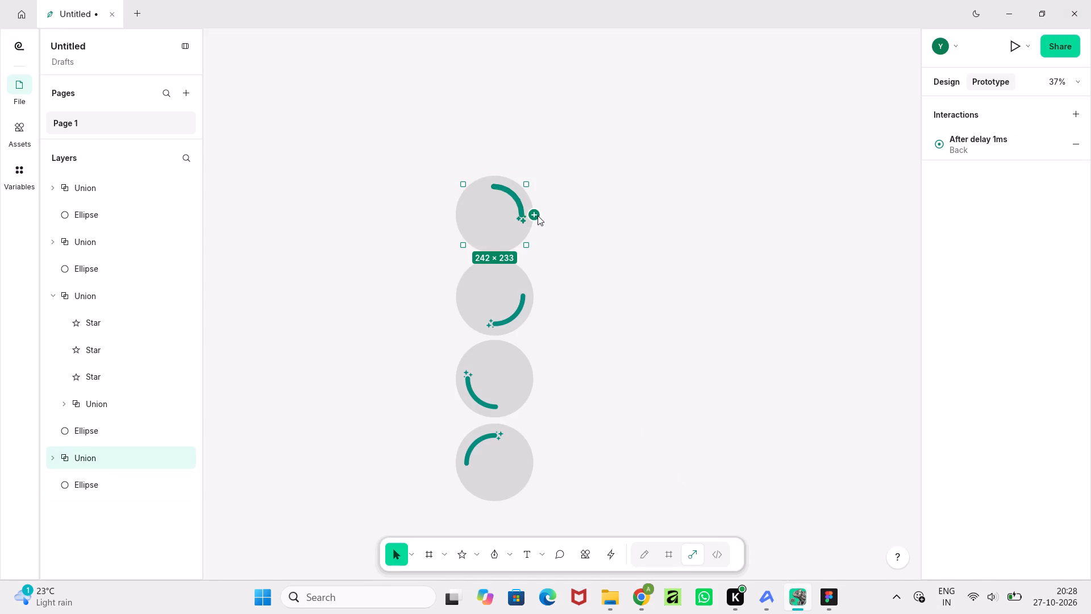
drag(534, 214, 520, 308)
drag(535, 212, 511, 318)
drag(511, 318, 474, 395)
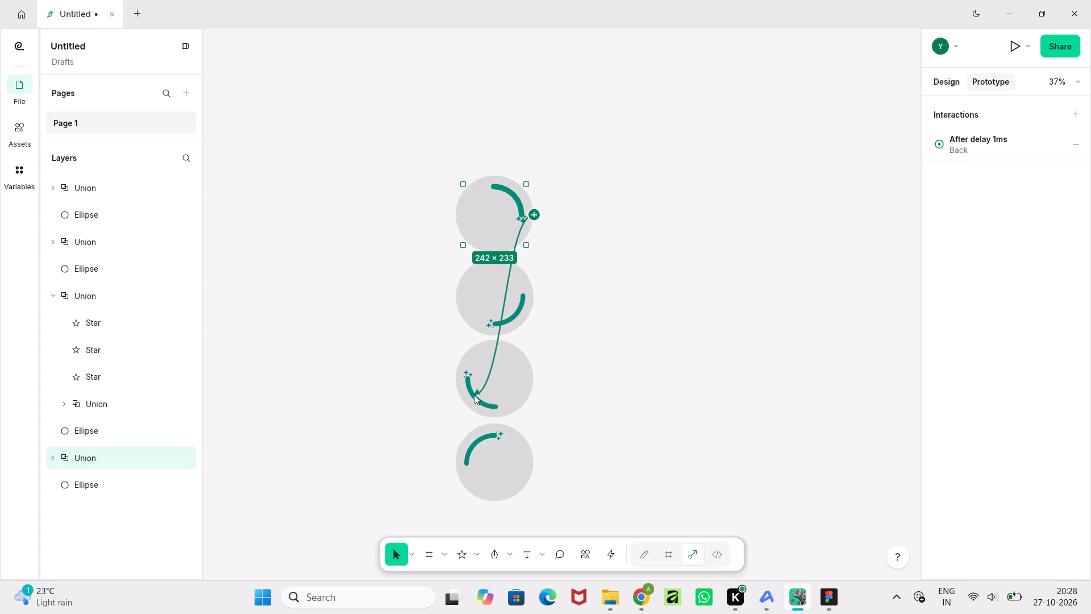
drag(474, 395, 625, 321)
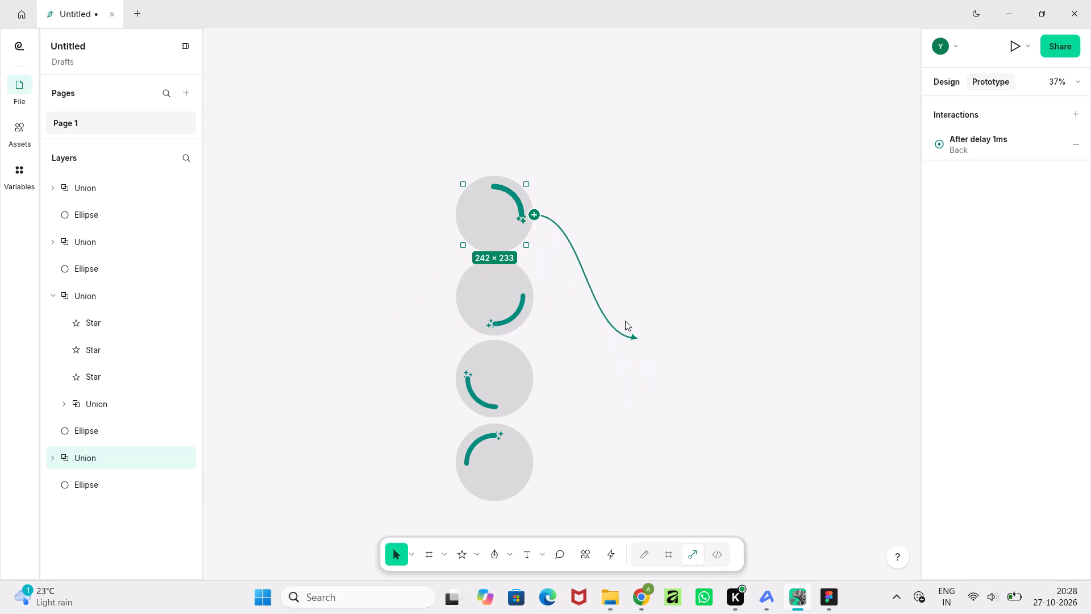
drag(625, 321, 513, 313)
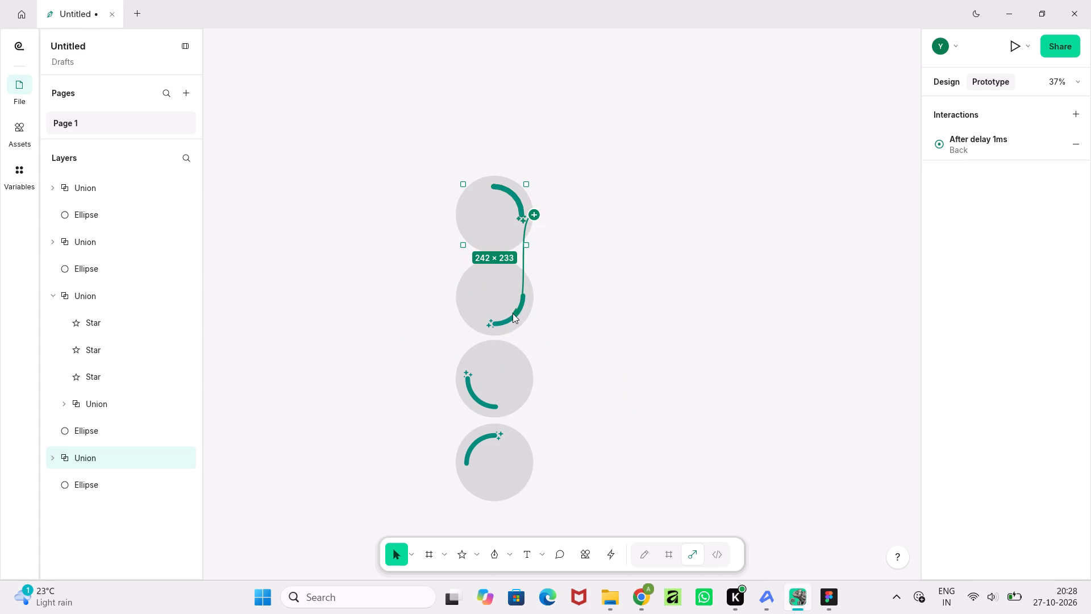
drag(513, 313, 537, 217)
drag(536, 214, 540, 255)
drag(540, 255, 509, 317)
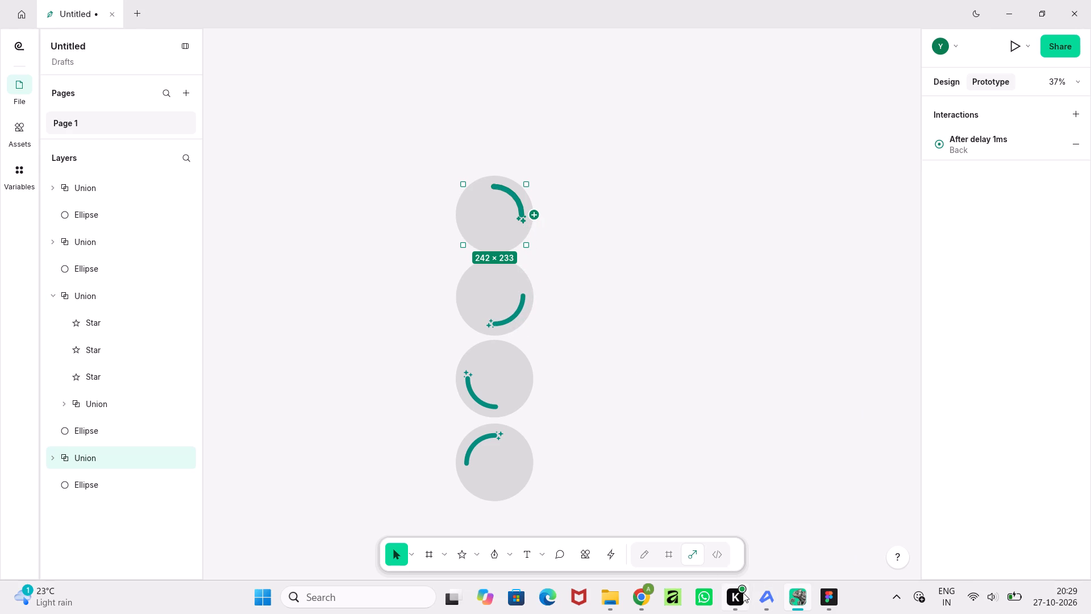
Switch back to the paused FigCraft video in Chrome to recheck how the prototype interaction is set up.
click(646, 598)
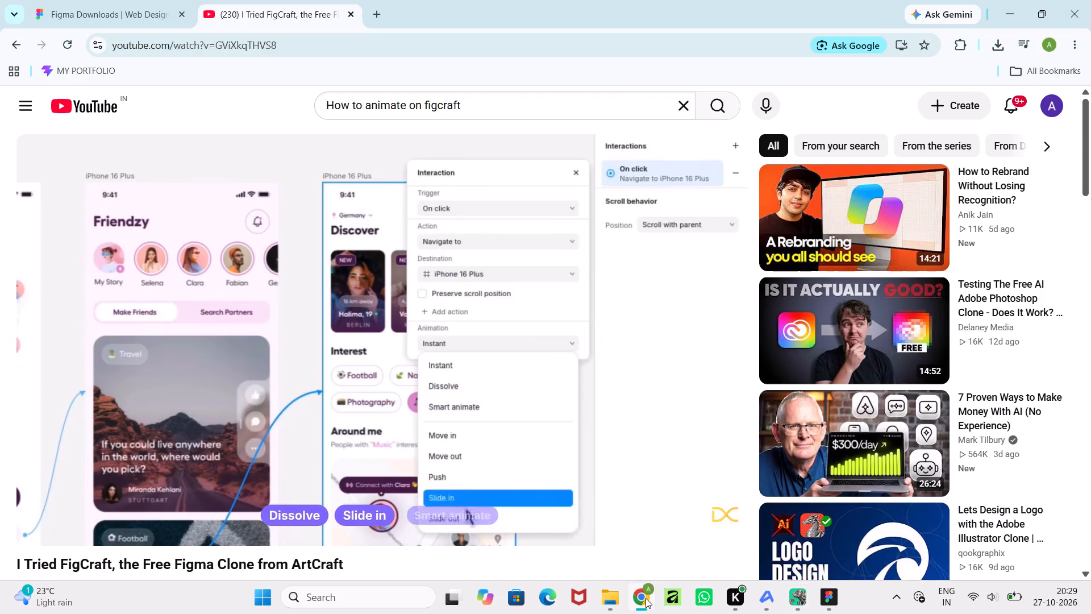
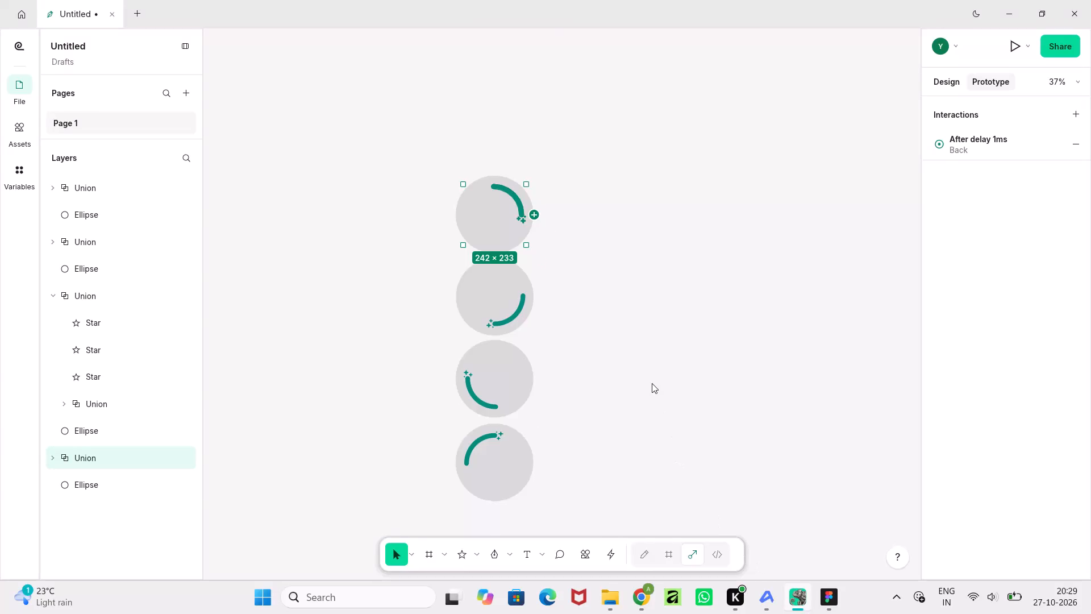
Draw a frame about 704 × 954 on the empty canvas beside the four circles.
ctrl+scroll(652, 383, down, 2)
middle_drag(652, 383, 486, 352)
click(486, 352)
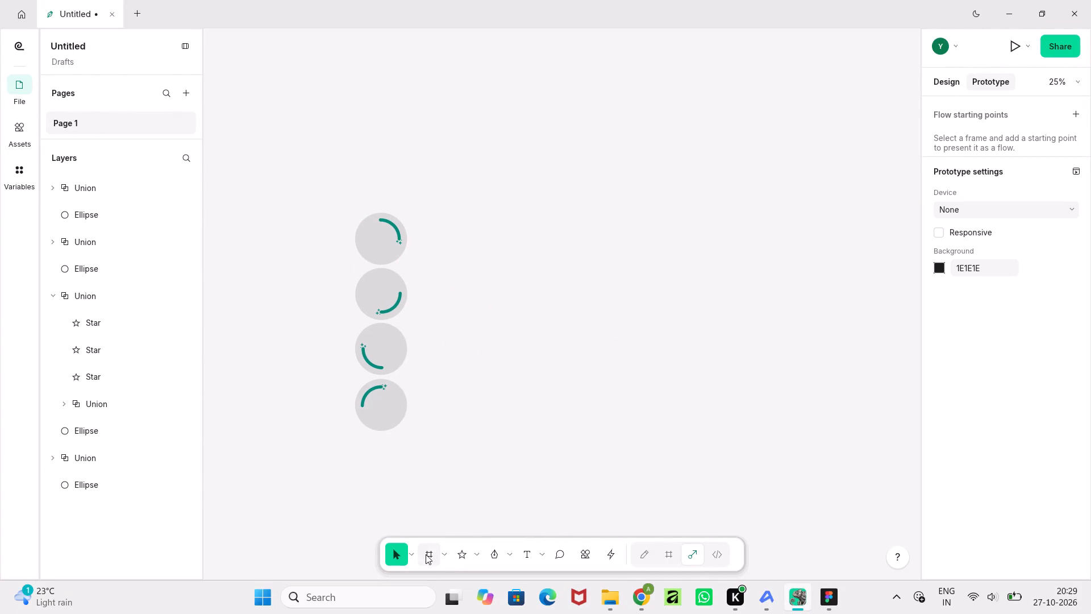
click(429, 553)
drag(480, 228, 603, 395)
click(632, 352)
click(515, 338)
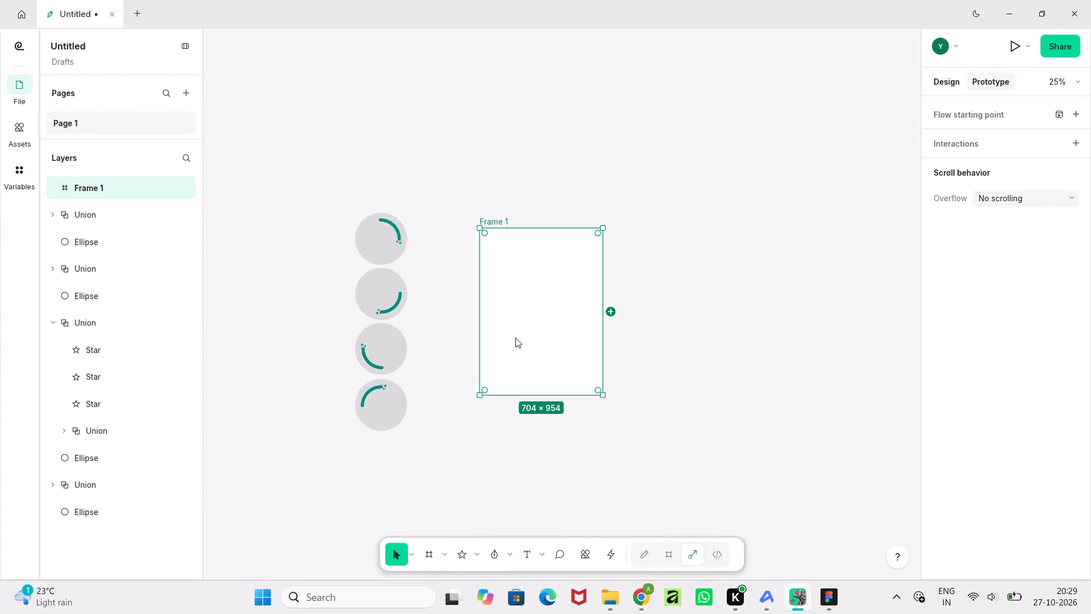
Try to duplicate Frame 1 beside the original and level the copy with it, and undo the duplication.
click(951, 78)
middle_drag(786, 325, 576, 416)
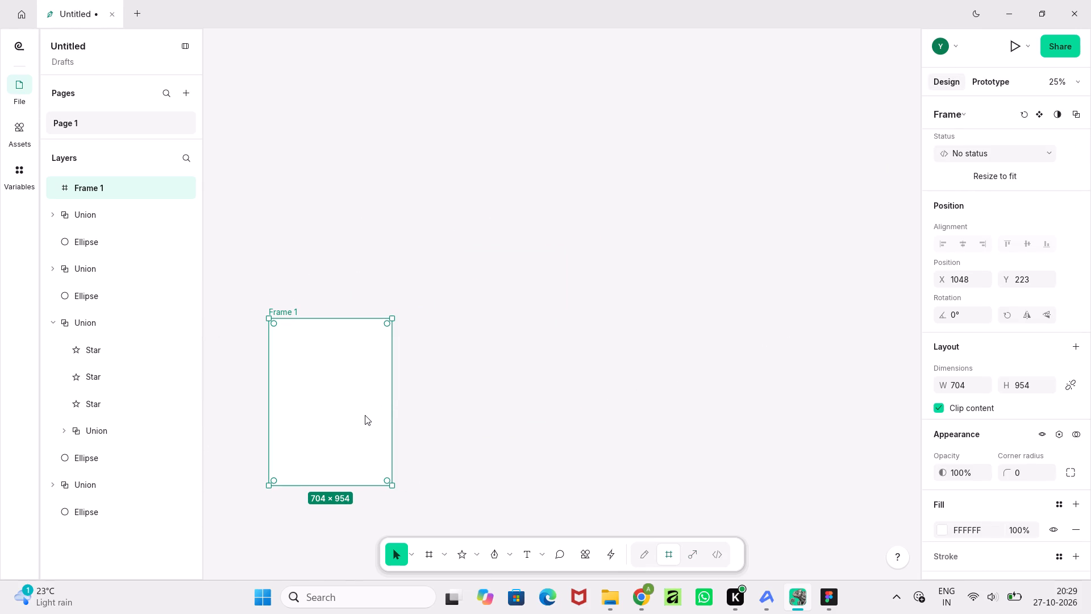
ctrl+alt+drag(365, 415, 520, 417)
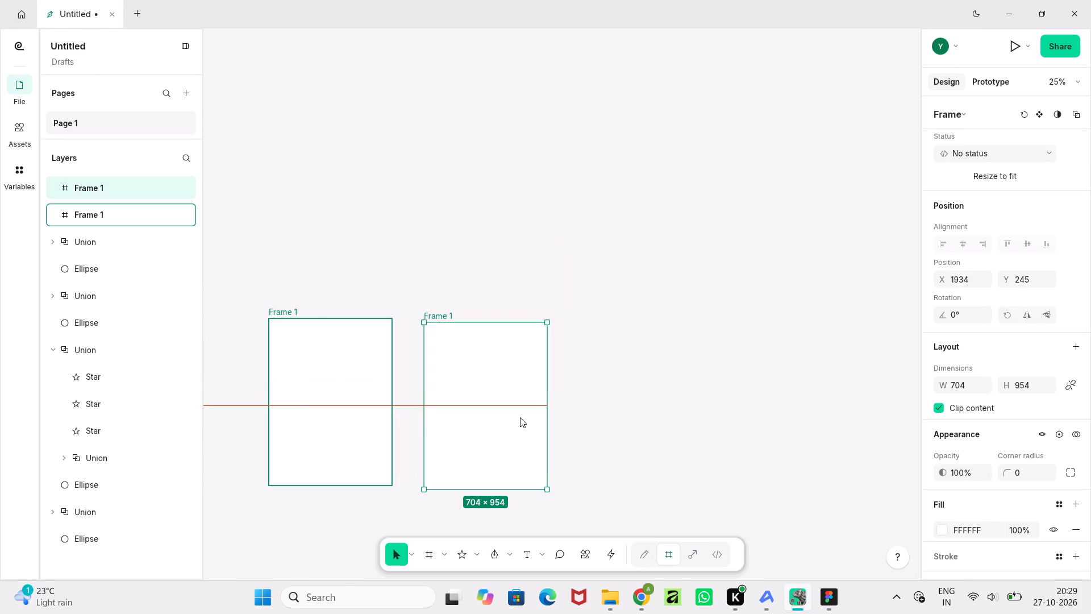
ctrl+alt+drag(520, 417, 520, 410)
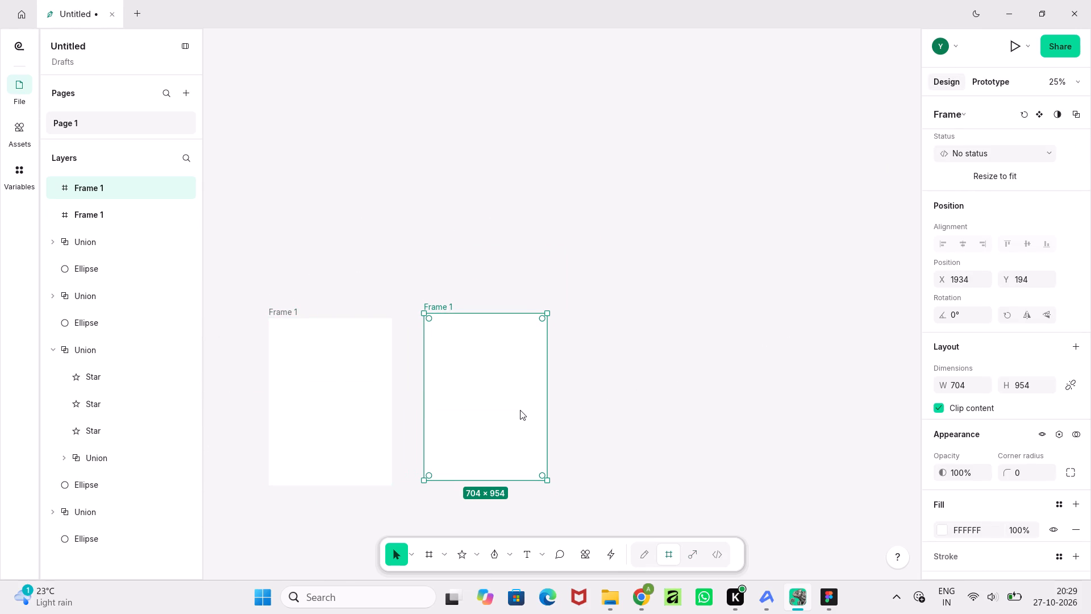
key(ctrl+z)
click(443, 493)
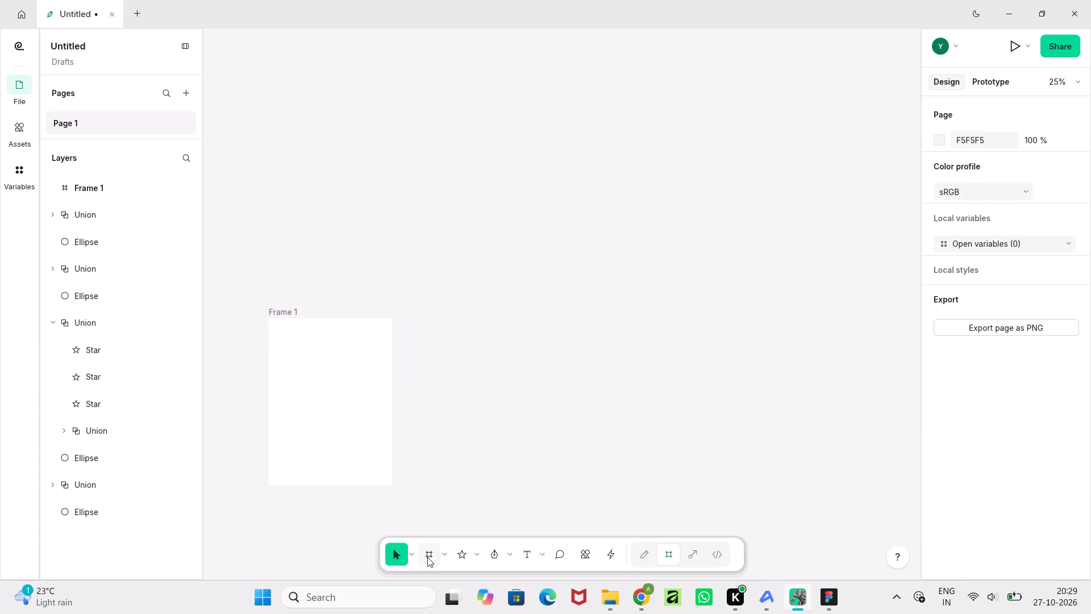
Draw a second frame beside Frame 1 and resize it to about 711 × 954, with its top and bottom edges level with Frame 1.
click(427, 557)
drag(420, 320, 507, 454)
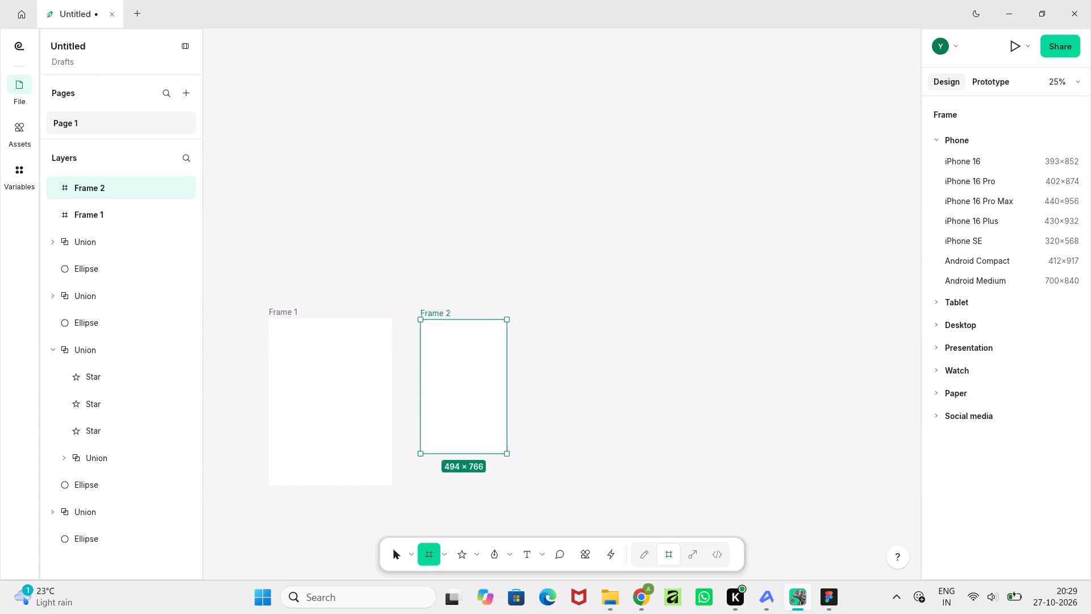
drag(507, 454, 536, 487)
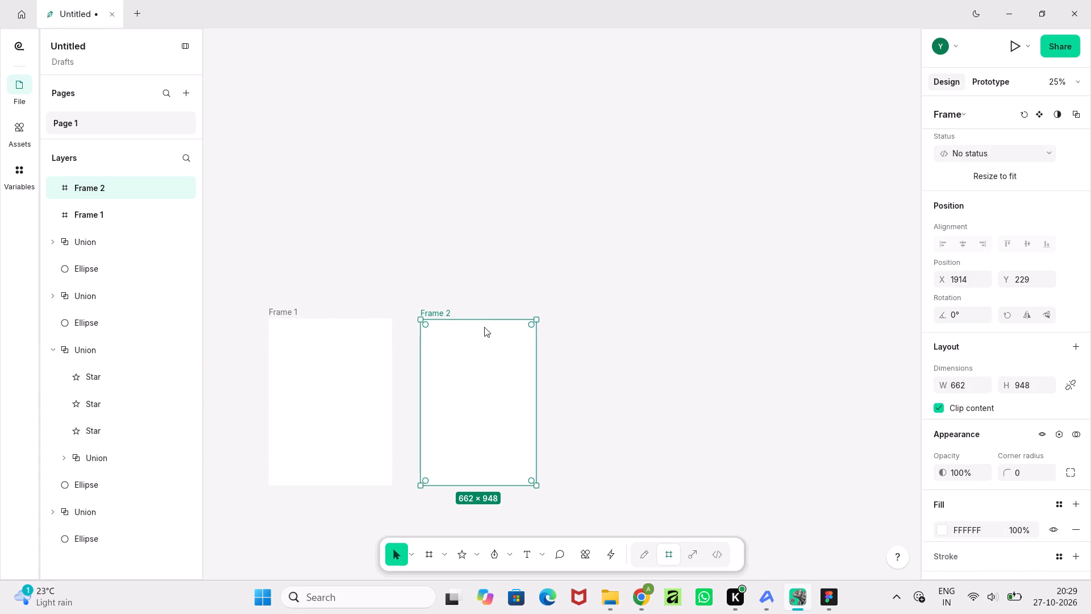
click(484, 321)
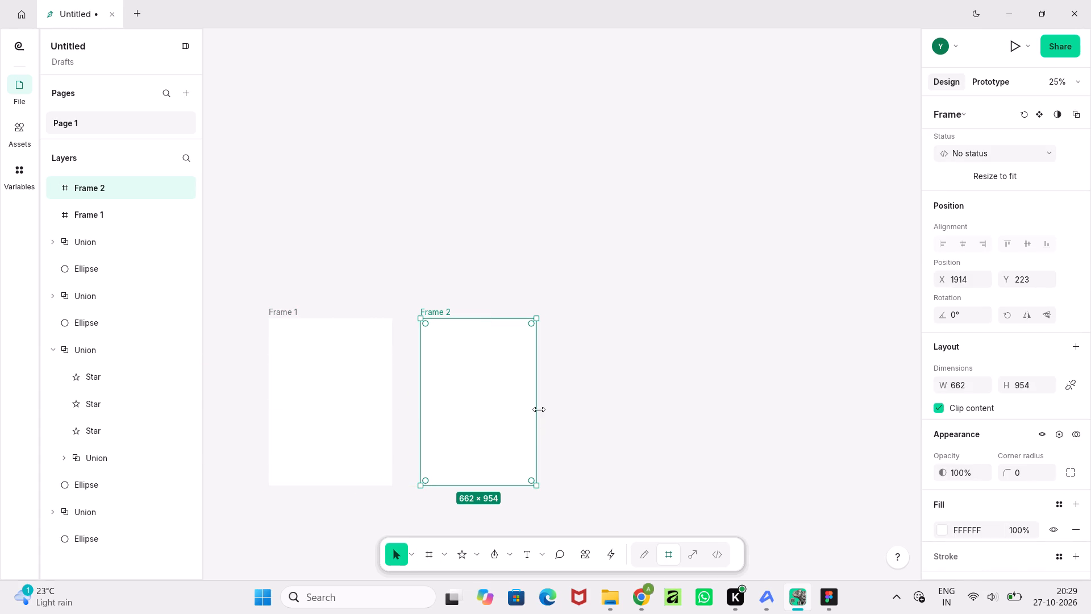
drag(539, 409, 541, 411)
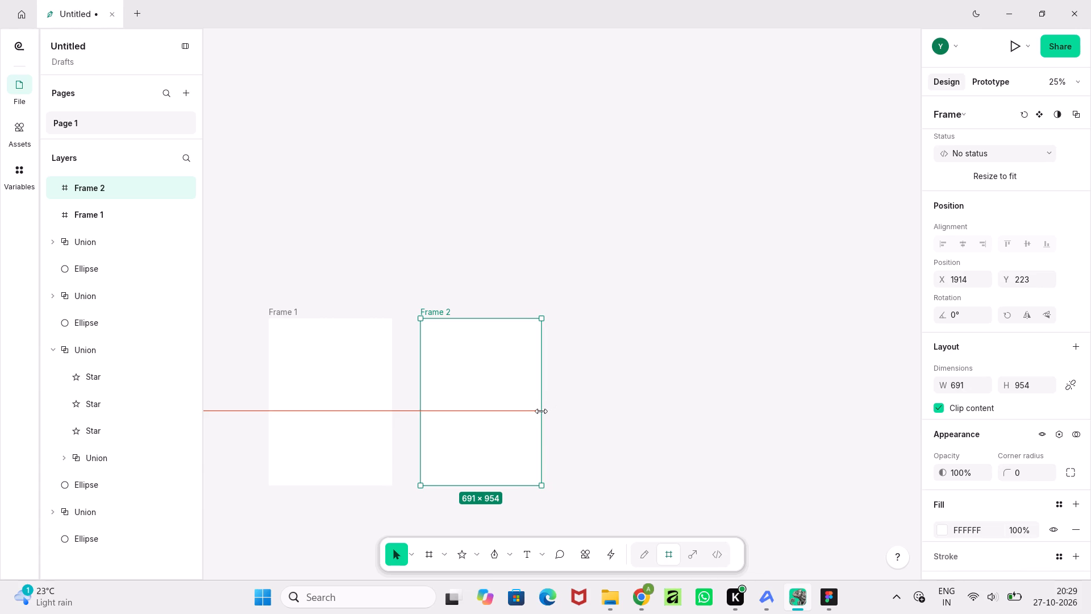
drag(541, 411, 545, 410)
click(585, 420)
Move the top circle together with its arc into the middle of Frame 1.
middle_drag(585, 420, 753, 370)
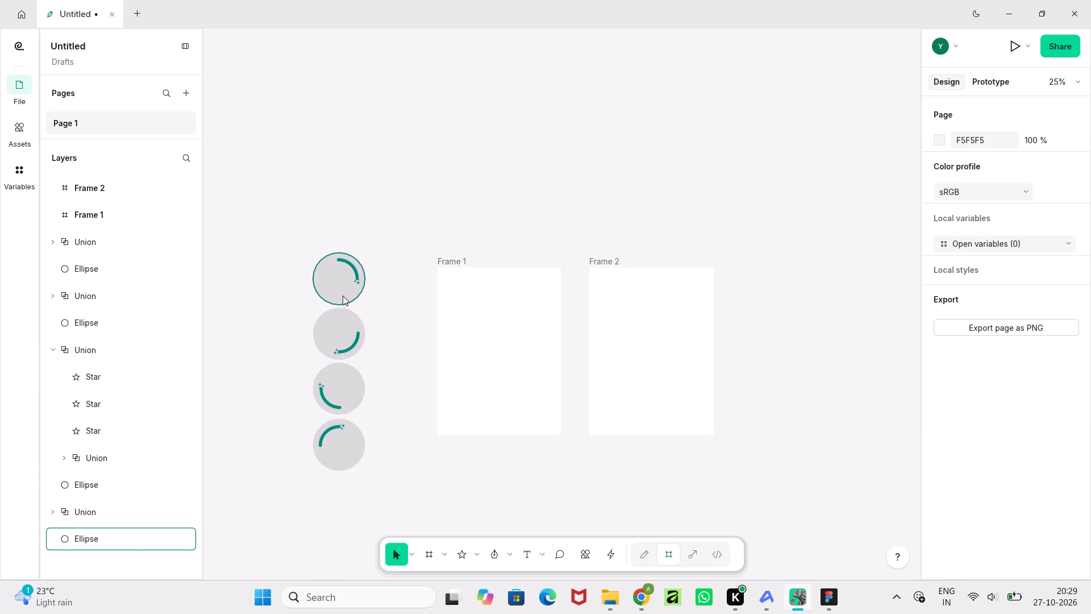
click(343, 296)
shift+click(355, 271)
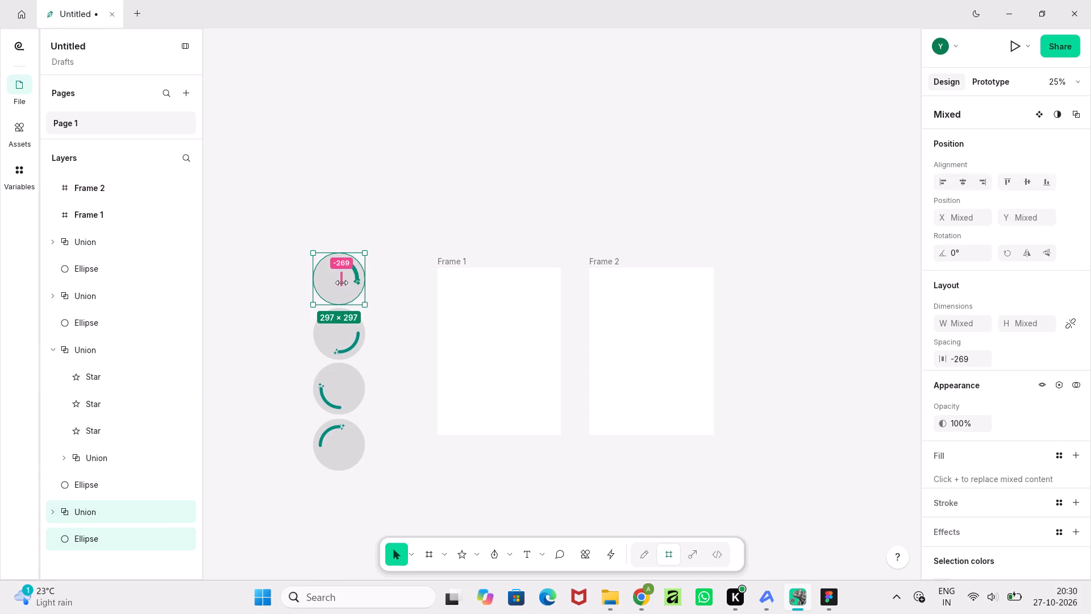
drag(336, 288, 494, 359)
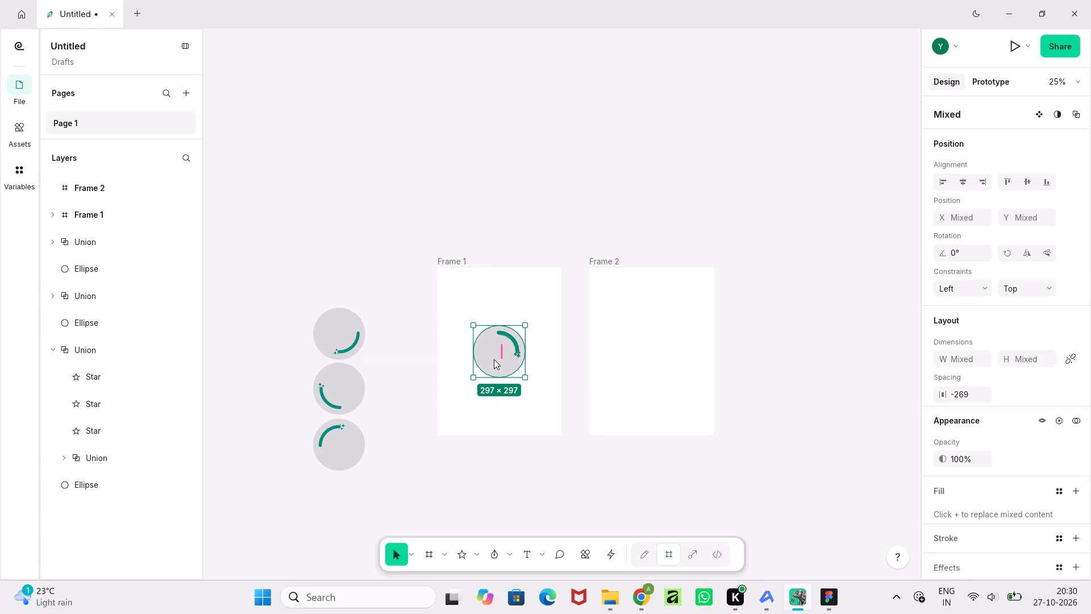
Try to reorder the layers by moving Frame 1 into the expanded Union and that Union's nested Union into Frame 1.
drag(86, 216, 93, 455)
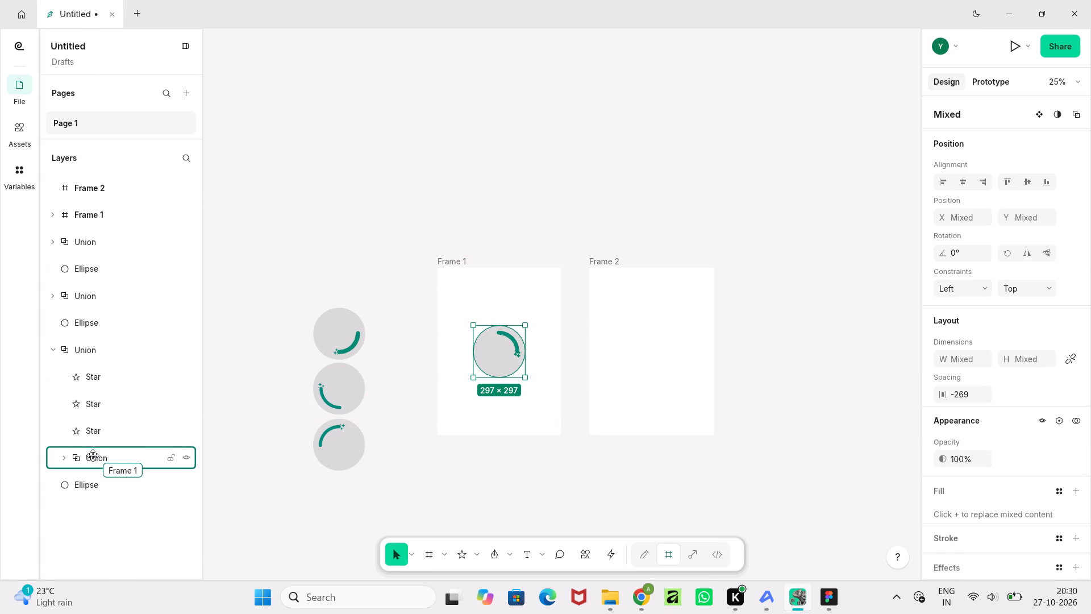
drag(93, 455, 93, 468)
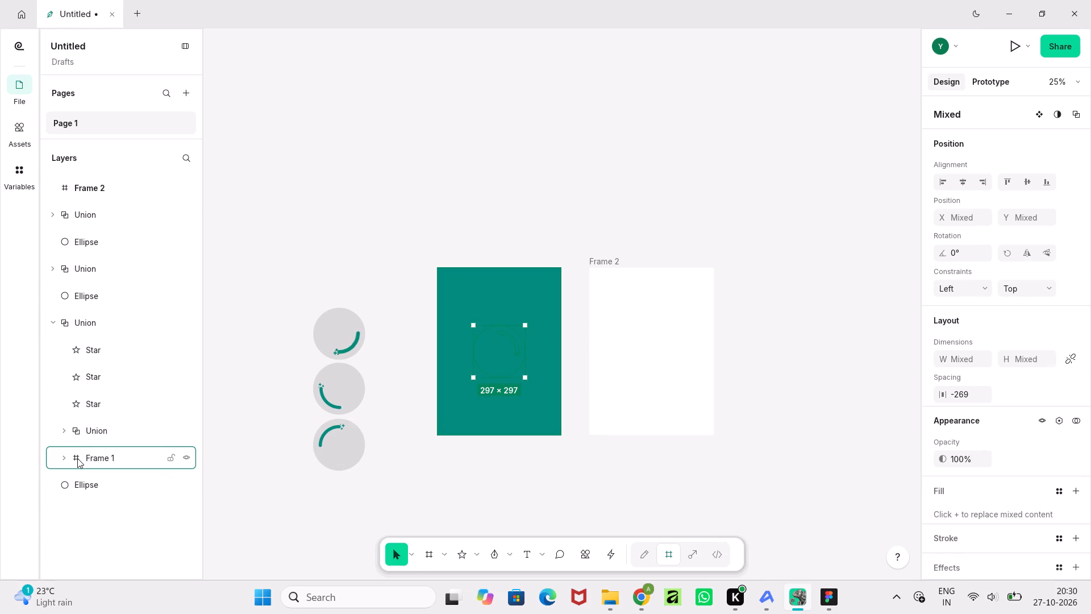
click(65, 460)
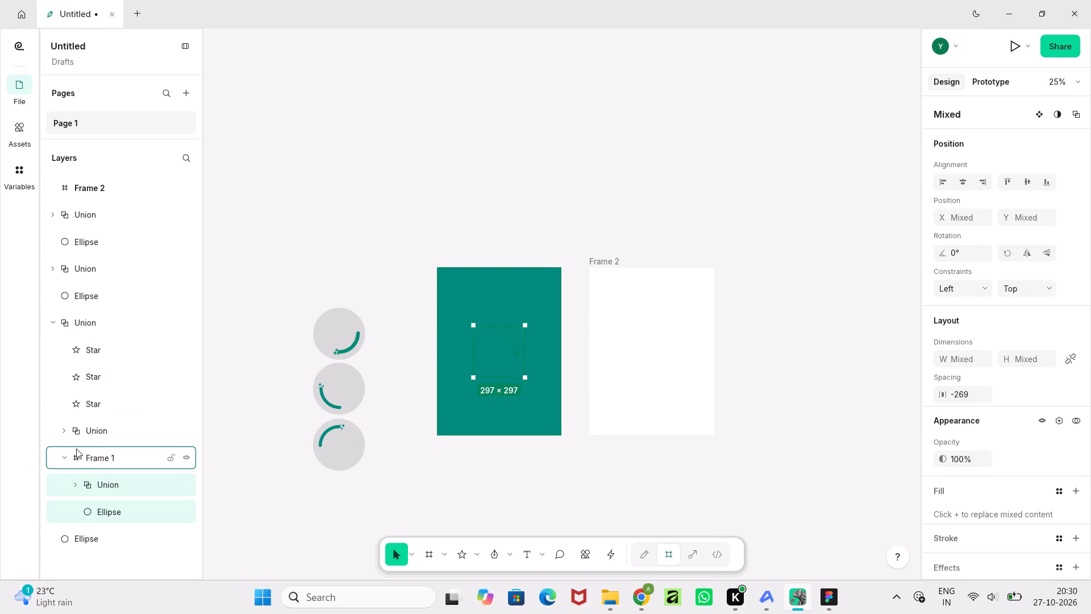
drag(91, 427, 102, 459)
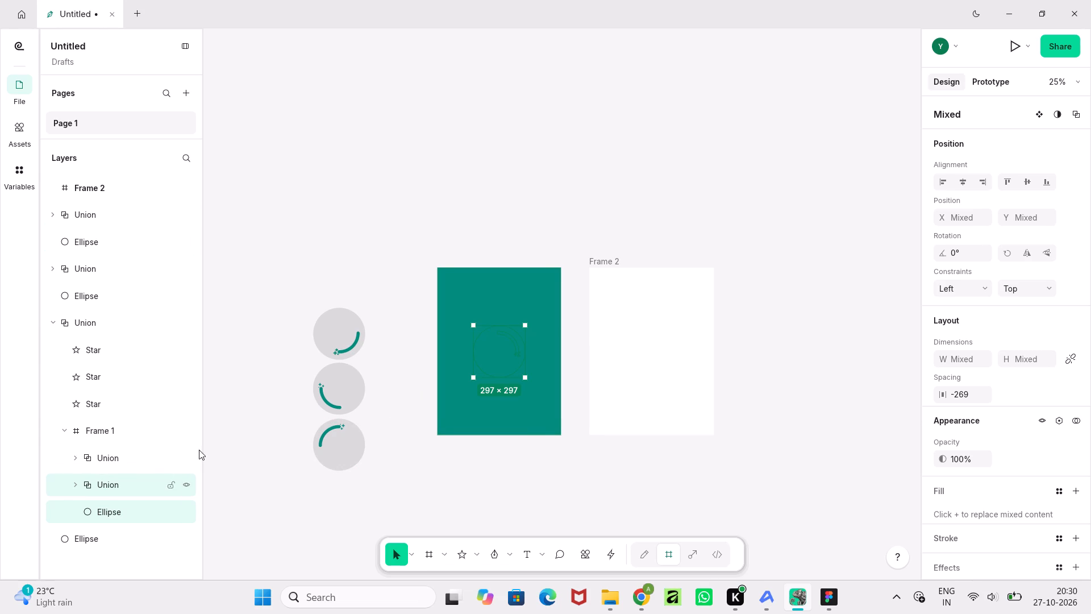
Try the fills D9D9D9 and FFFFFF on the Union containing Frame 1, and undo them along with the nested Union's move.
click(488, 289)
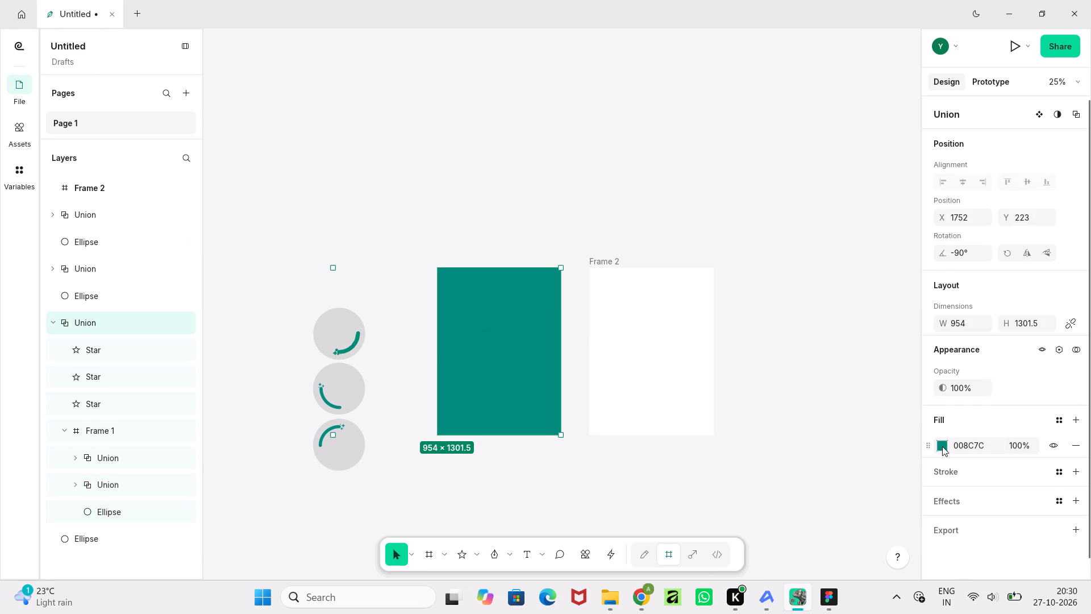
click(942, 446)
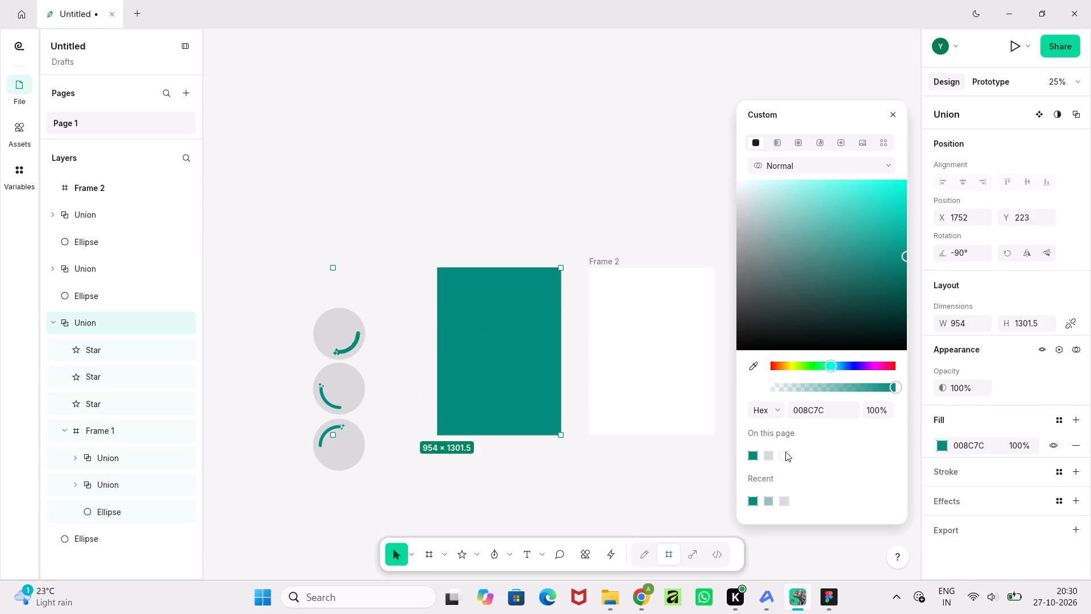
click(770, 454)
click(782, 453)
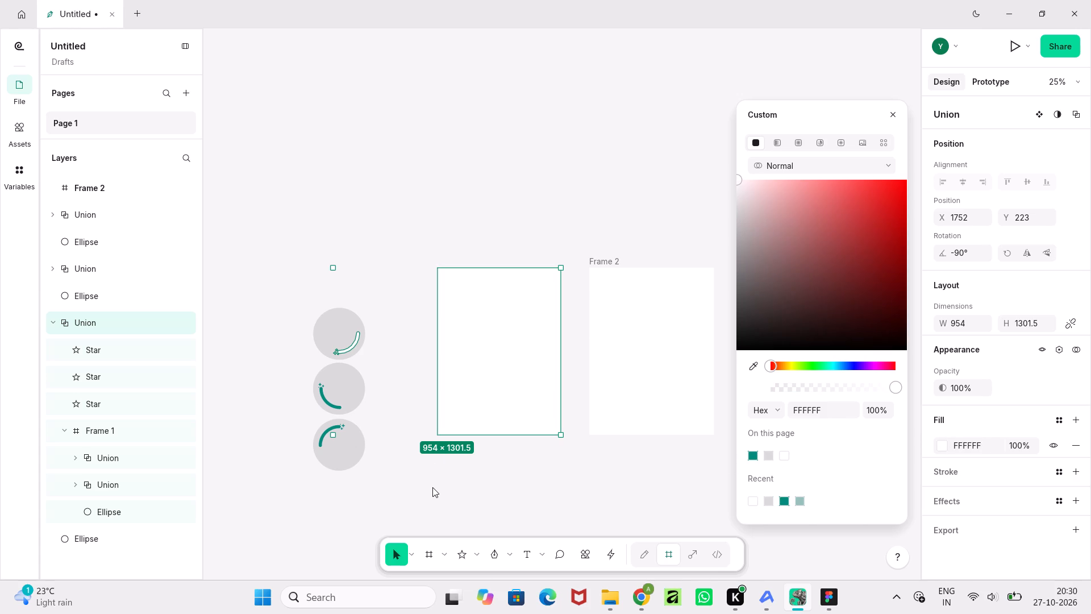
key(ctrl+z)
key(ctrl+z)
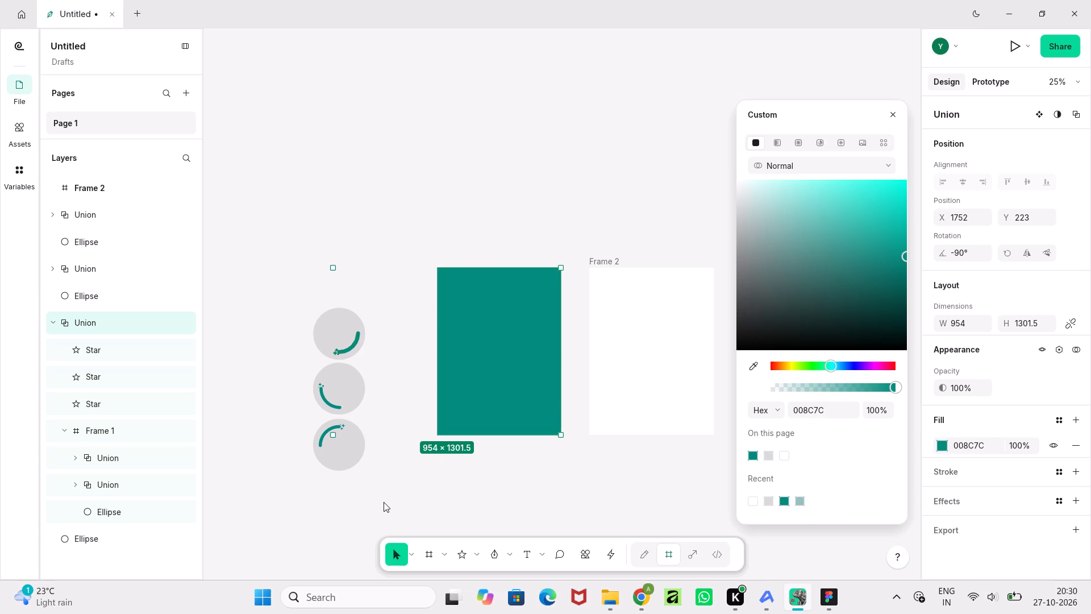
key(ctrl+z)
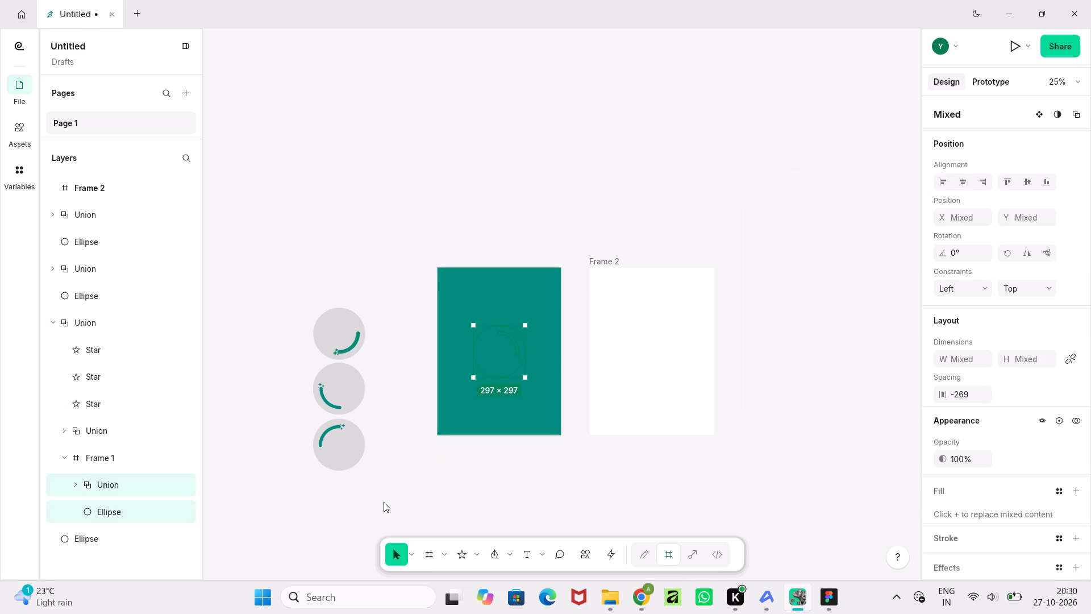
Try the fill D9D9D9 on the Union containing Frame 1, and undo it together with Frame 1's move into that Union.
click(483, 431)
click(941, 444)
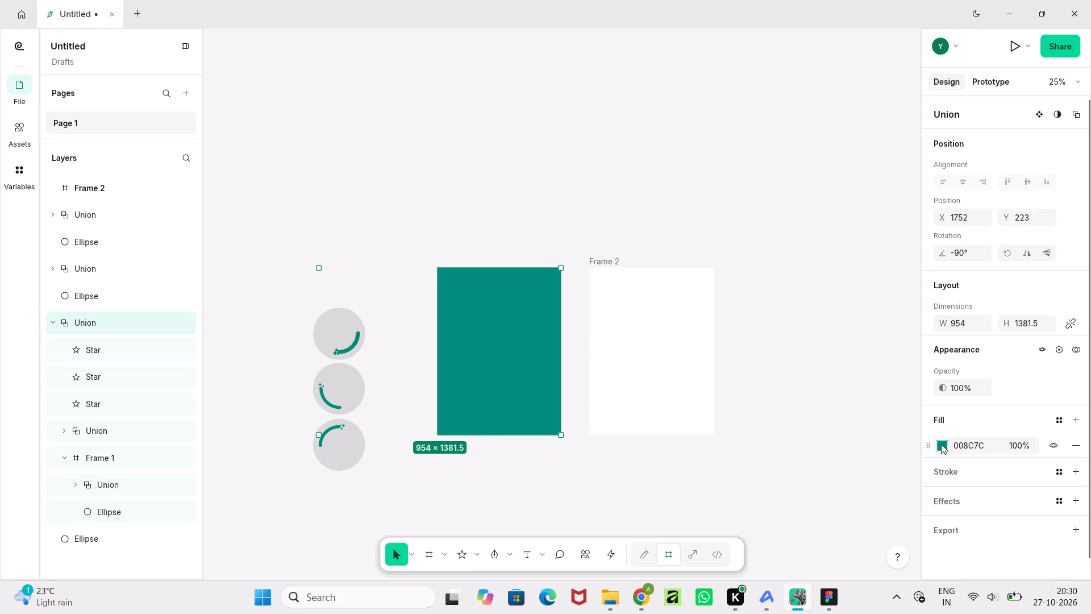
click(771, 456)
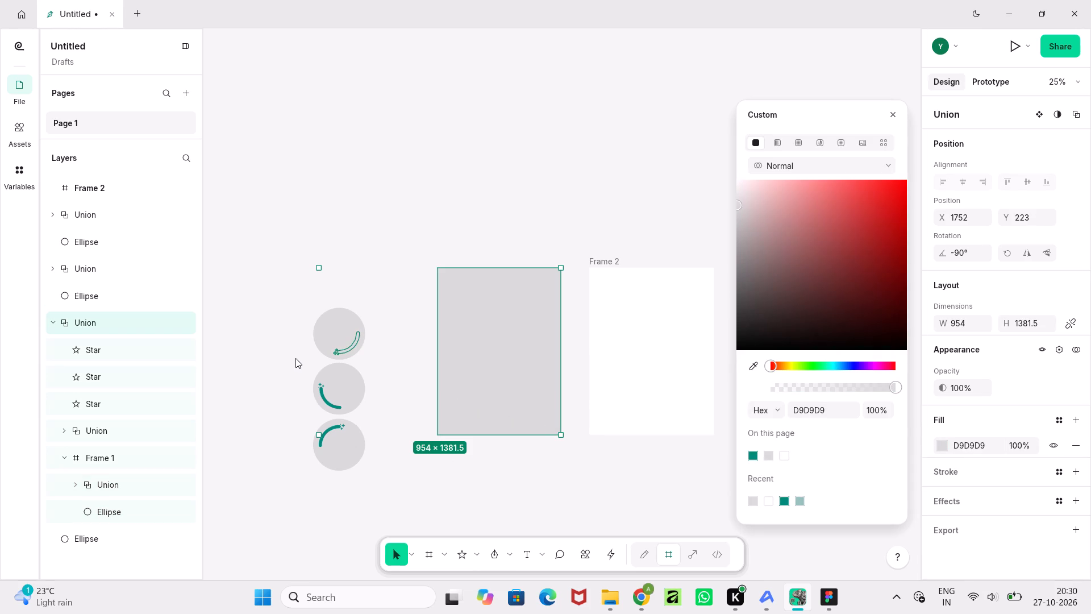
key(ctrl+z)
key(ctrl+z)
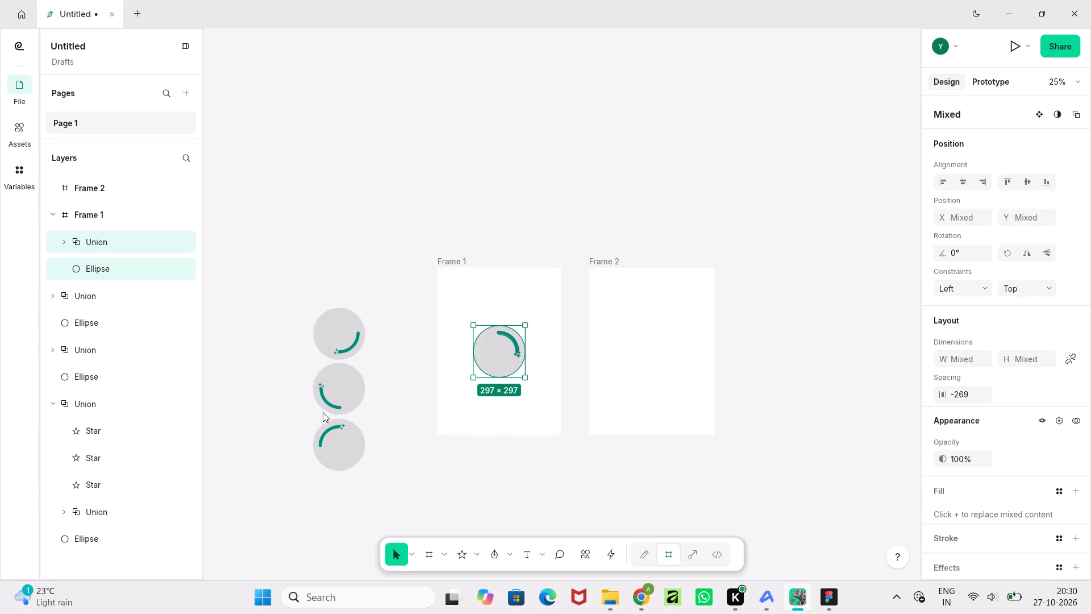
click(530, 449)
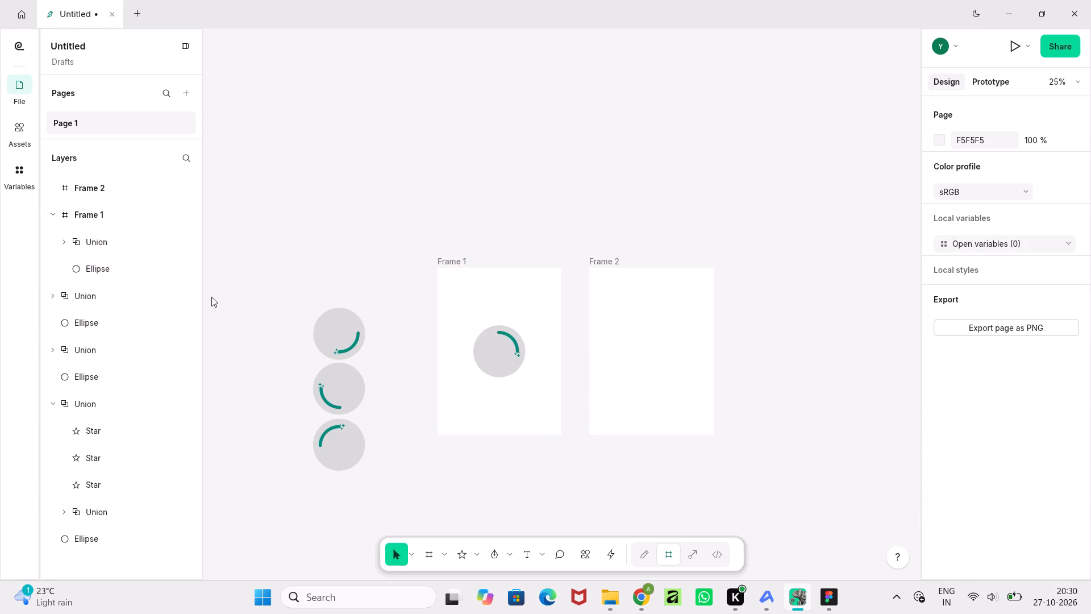
Collapse Frame 1's layers and move the second circle with its arc into Frame 2, level with the circle in Frame 1.
click(113, 219)
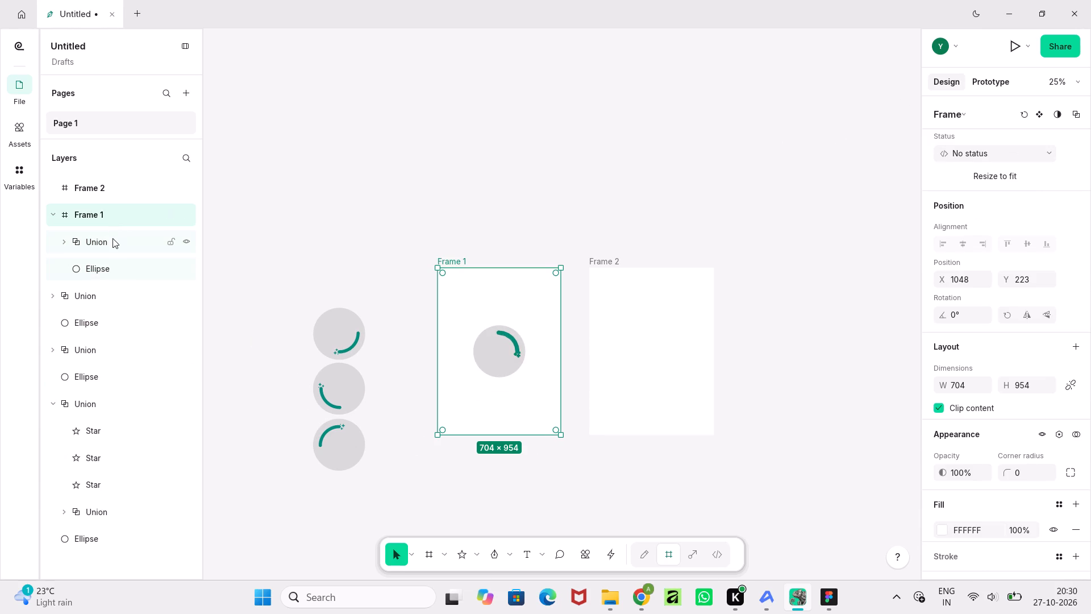
click(49, 215)
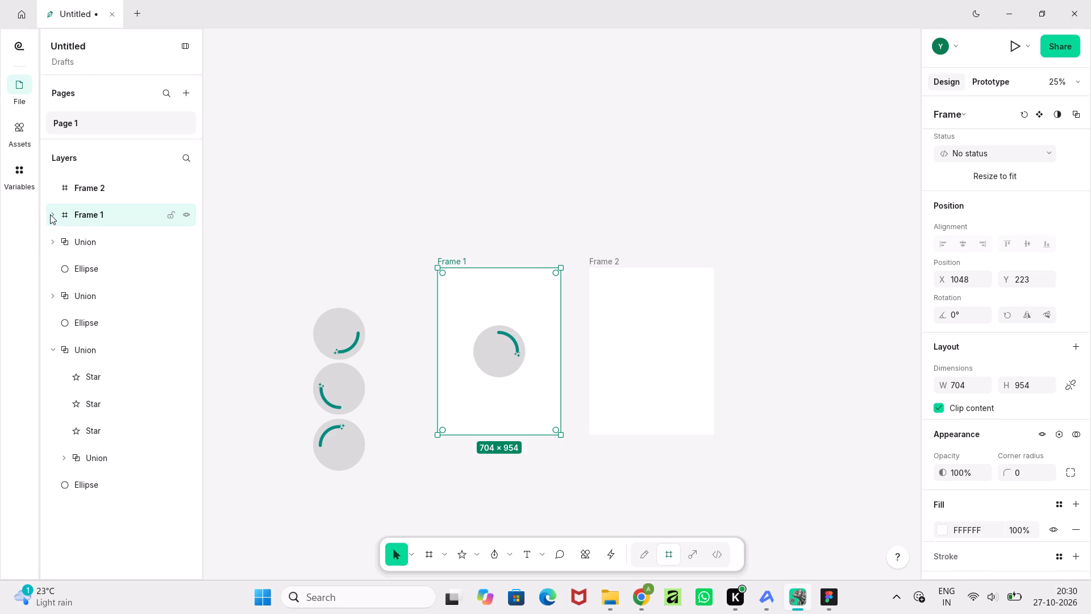
click(98, 190)
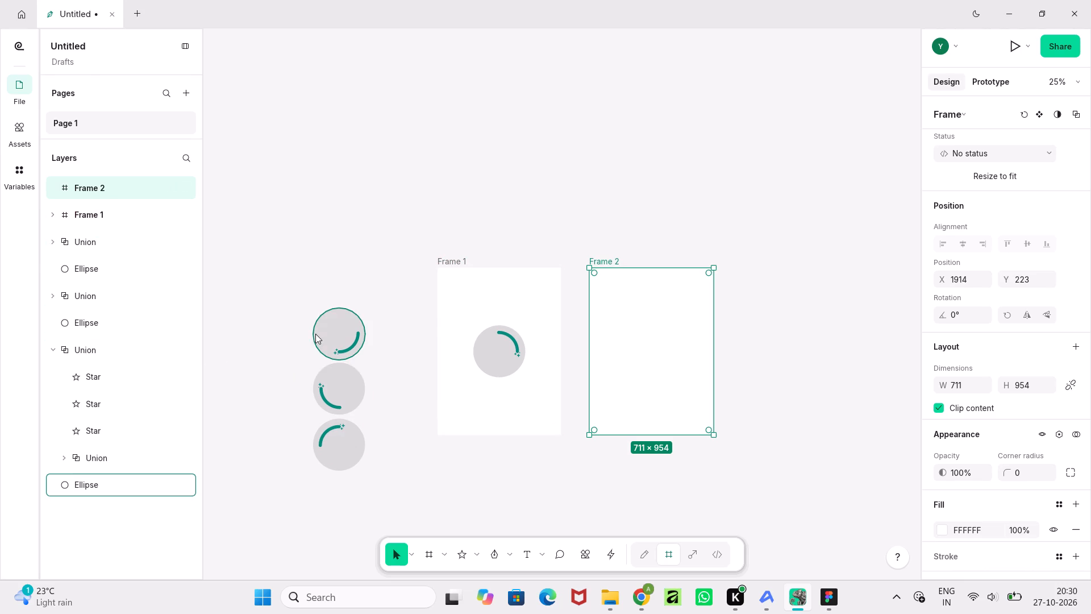
click(324, 333)
shift+click(349, 347)
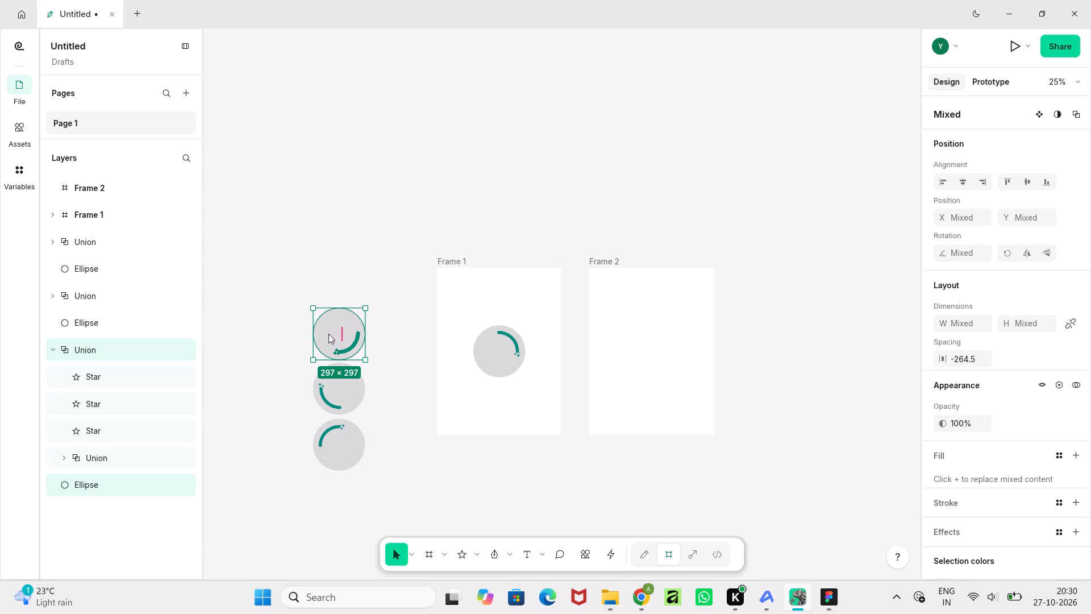
drag(328, 334, 639, 344)
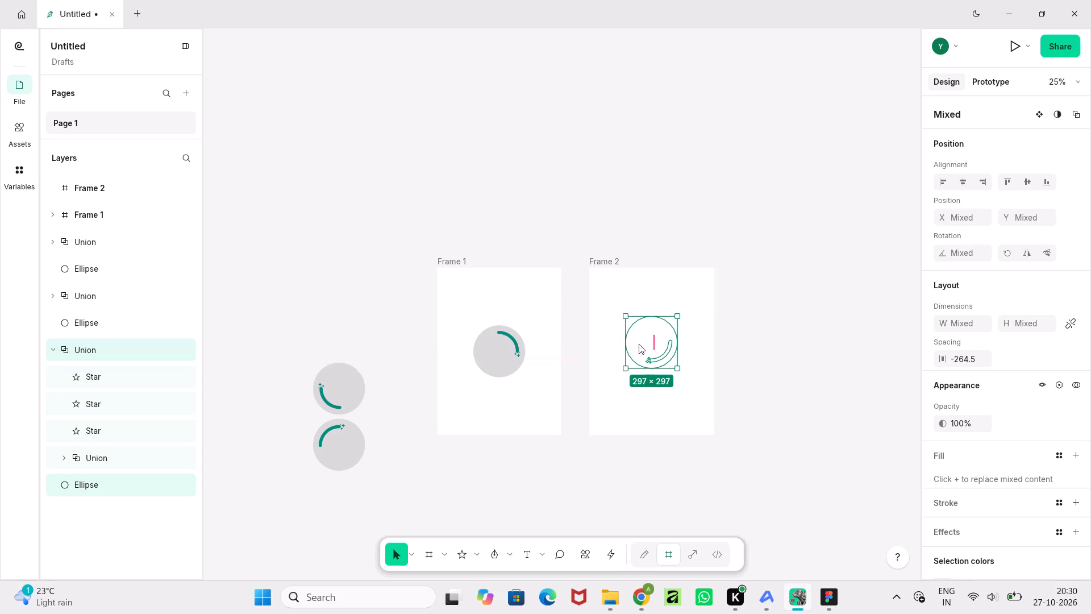
drag(644, 342, 644, 350)
click(759, 358)
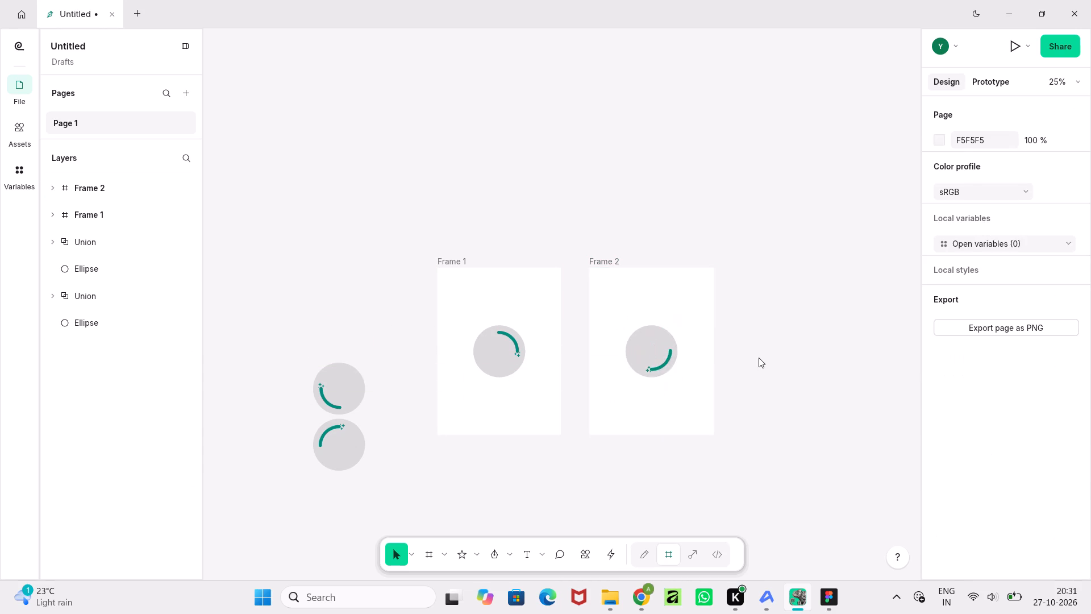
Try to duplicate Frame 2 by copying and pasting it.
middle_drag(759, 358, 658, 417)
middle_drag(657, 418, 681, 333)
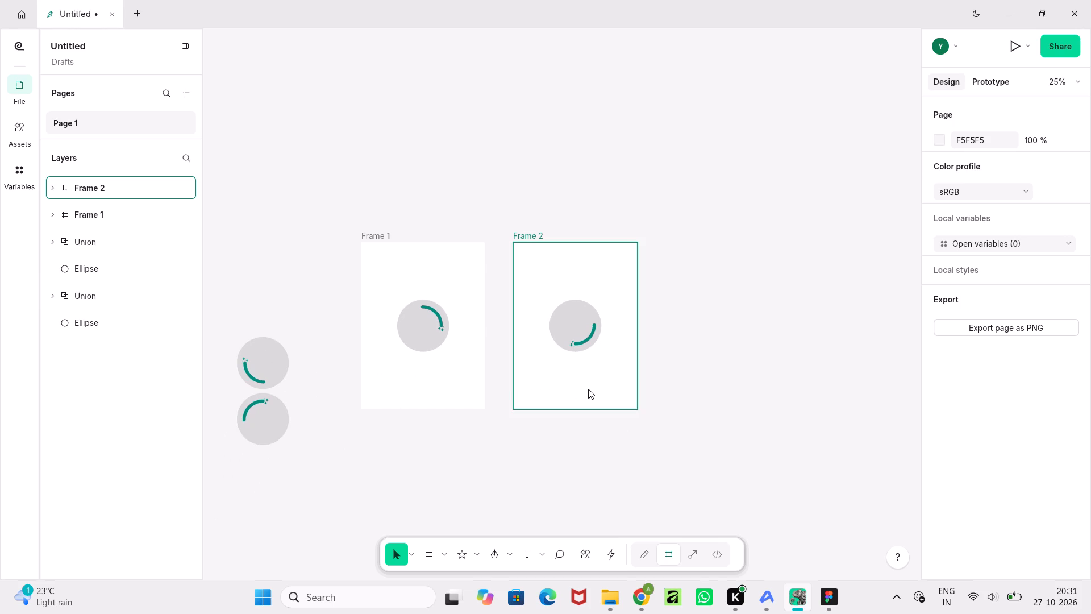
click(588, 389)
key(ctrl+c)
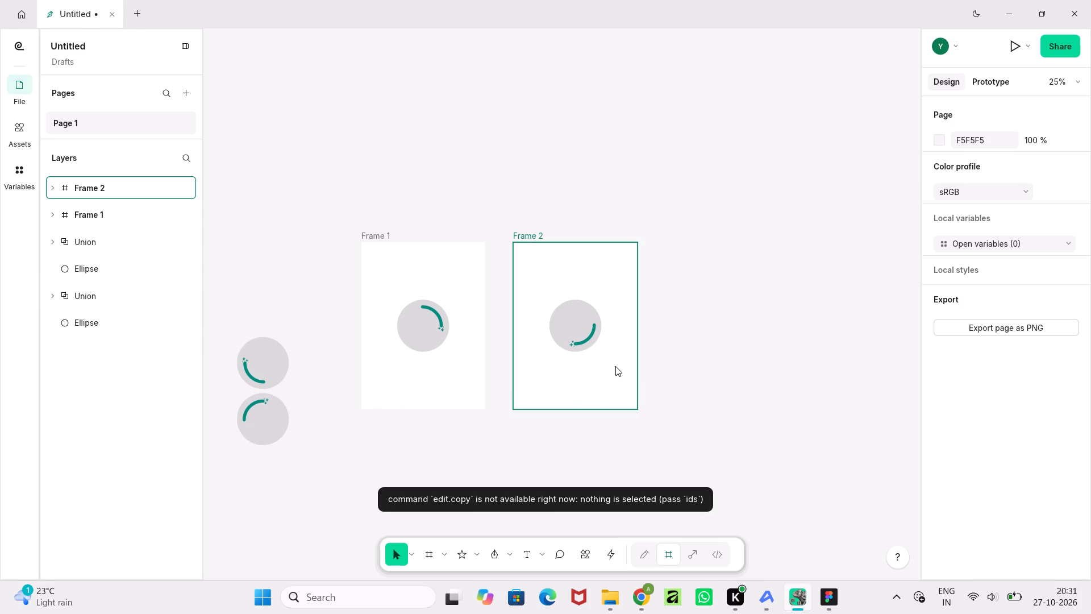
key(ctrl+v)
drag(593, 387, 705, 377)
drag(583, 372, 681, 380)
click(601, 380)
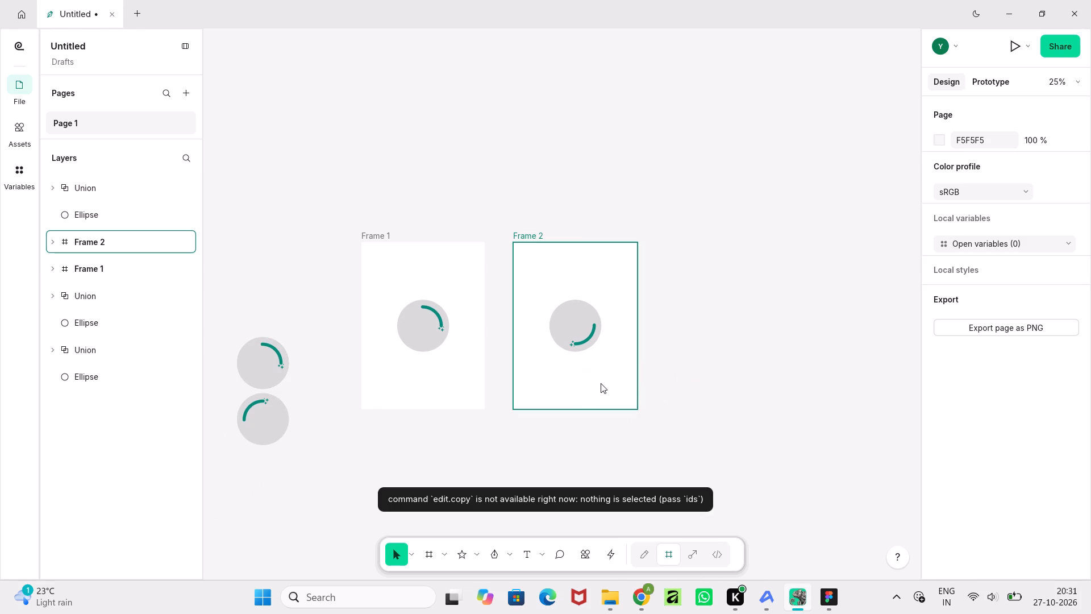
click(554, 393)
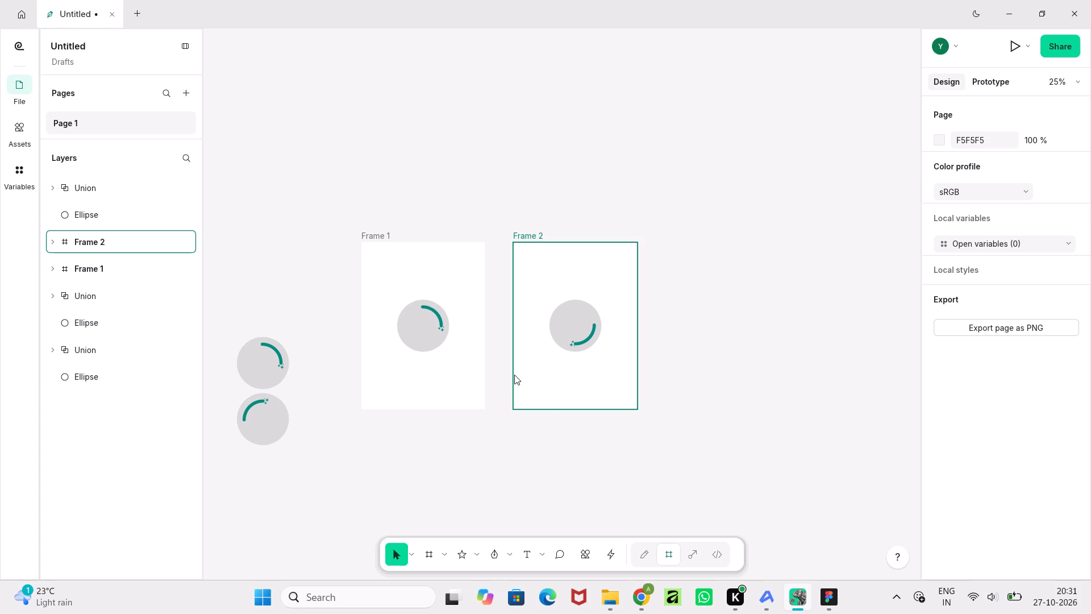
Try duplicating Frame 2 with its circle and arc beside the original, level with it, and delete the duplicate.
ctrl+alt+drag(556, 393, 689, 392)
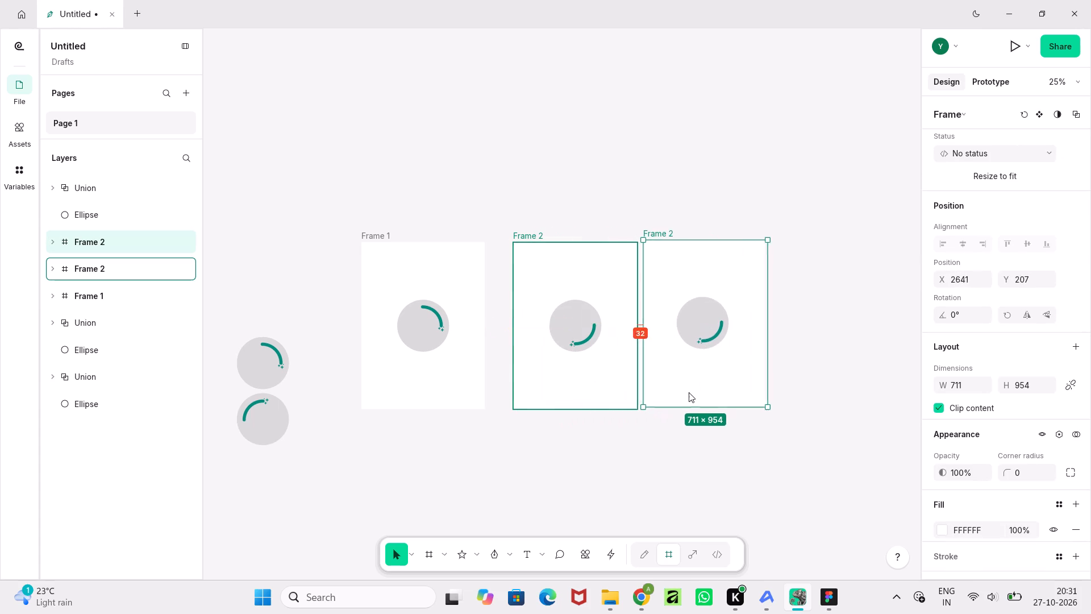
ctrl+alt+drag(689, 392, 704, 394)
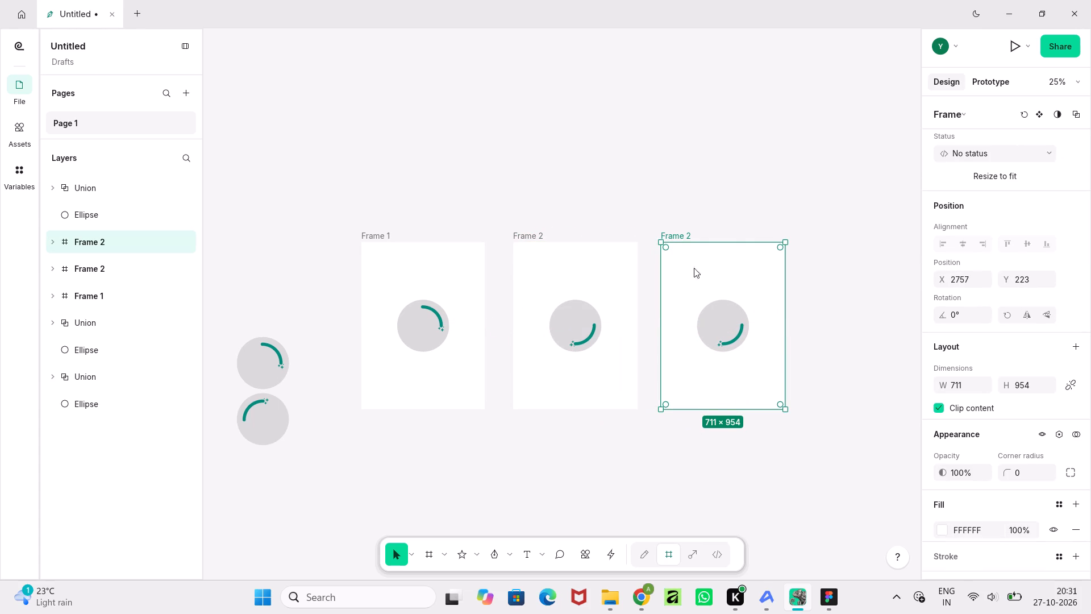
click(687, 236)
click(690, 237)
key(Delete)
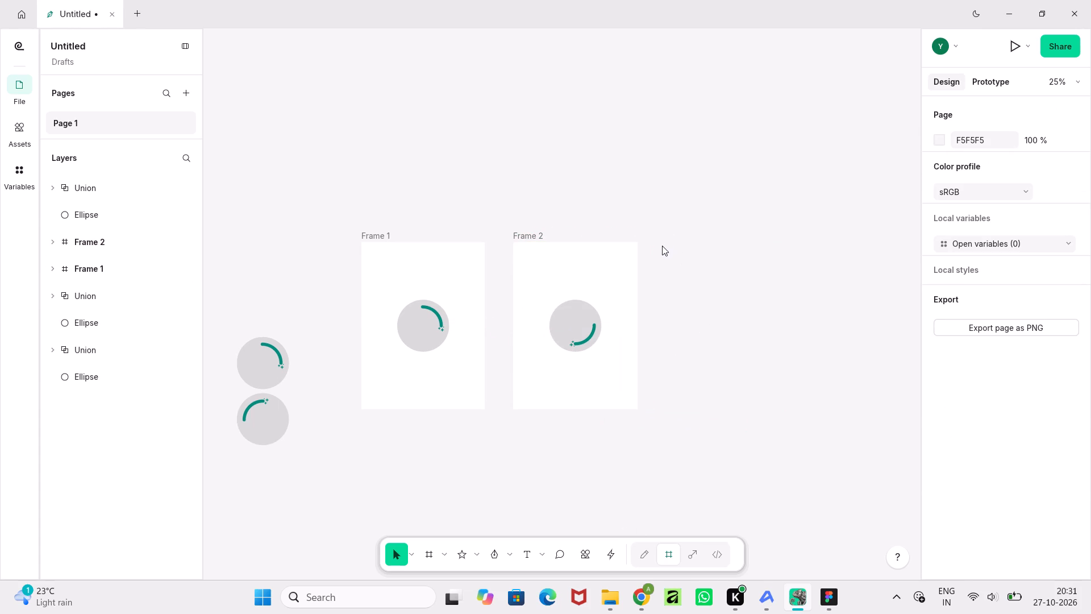
Draw a third frame about 675 wide beside Frame 2, with its top edge and height matching Frame 2.
click(670, 558)
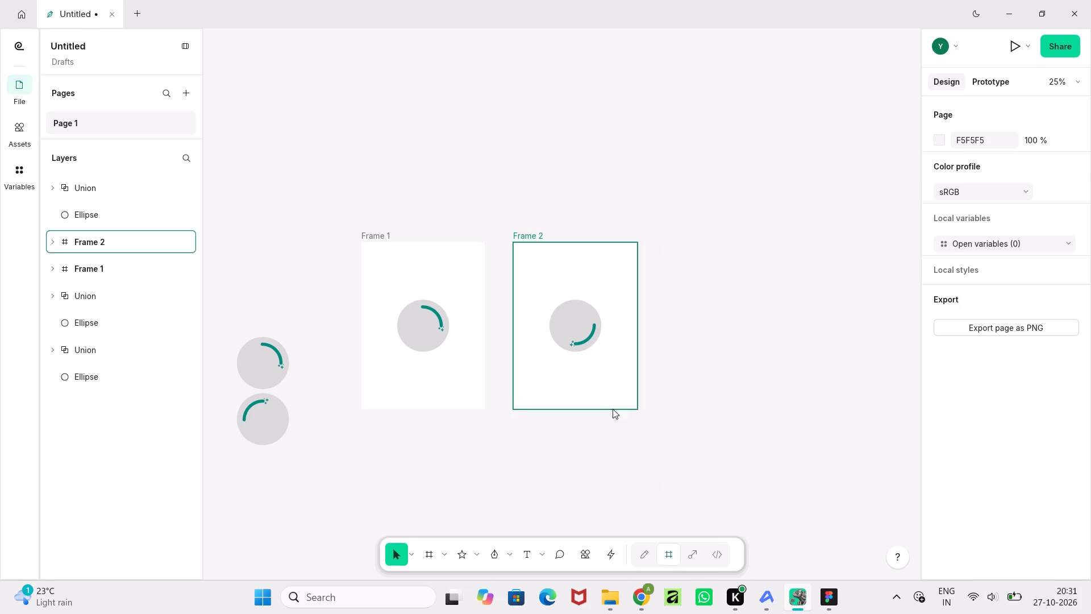
click(596, 489)
middle_drag(672, 266, 636, 284)
right_click(674, 297)
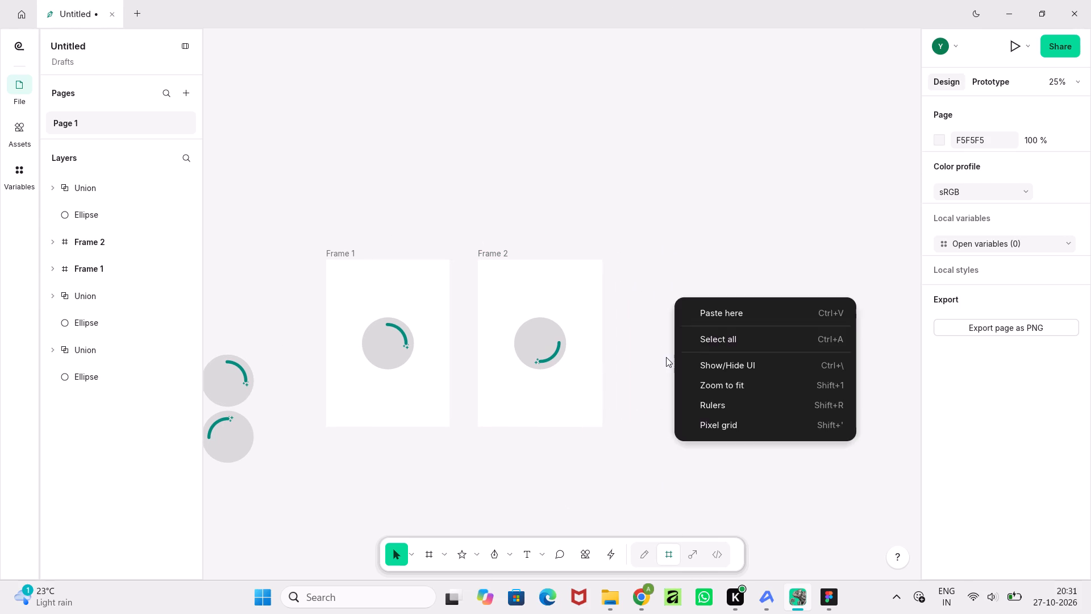
click(666, 359)
click(647, 556)
click(673, 555)
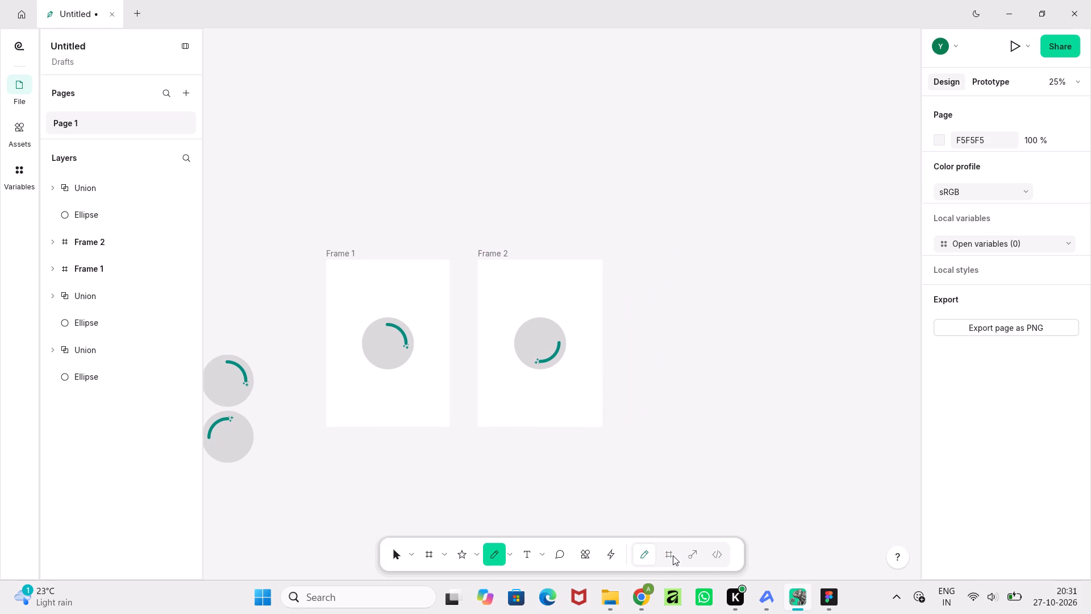
click(431, 557)
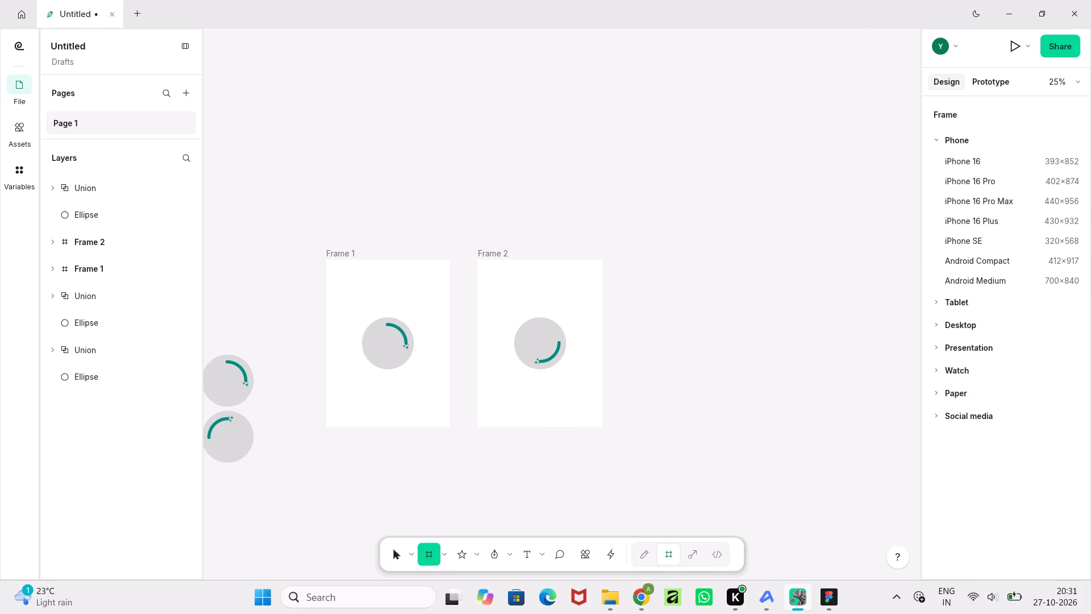
drag(624, 258, 743, 426)
drag(680, 258, 684, 267)
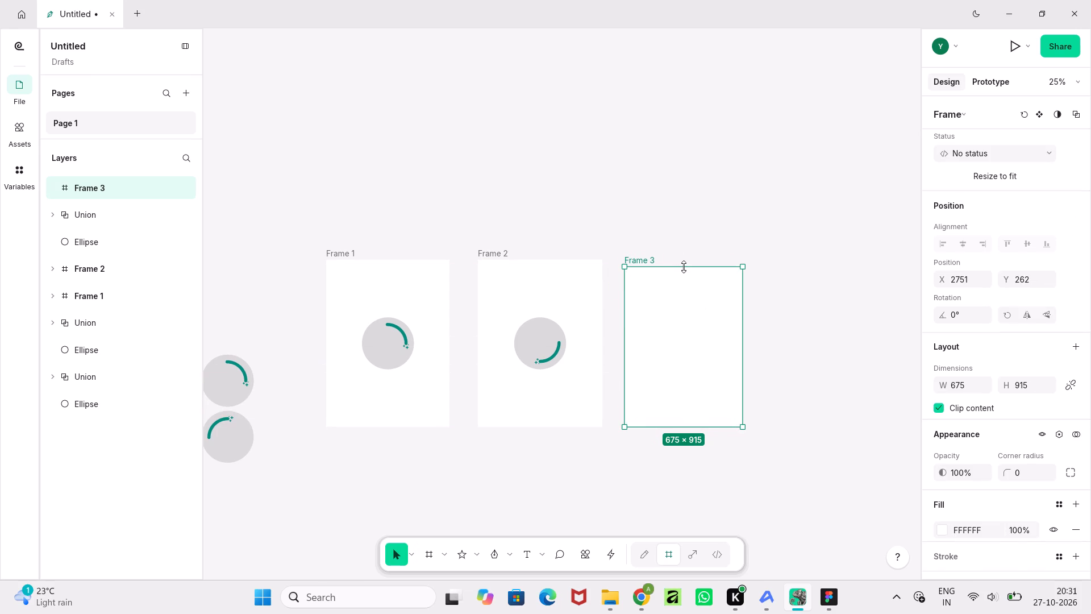
drag(684, 267, 685, 261)
drag(682, 318, 690, 318)
click(819, 401)
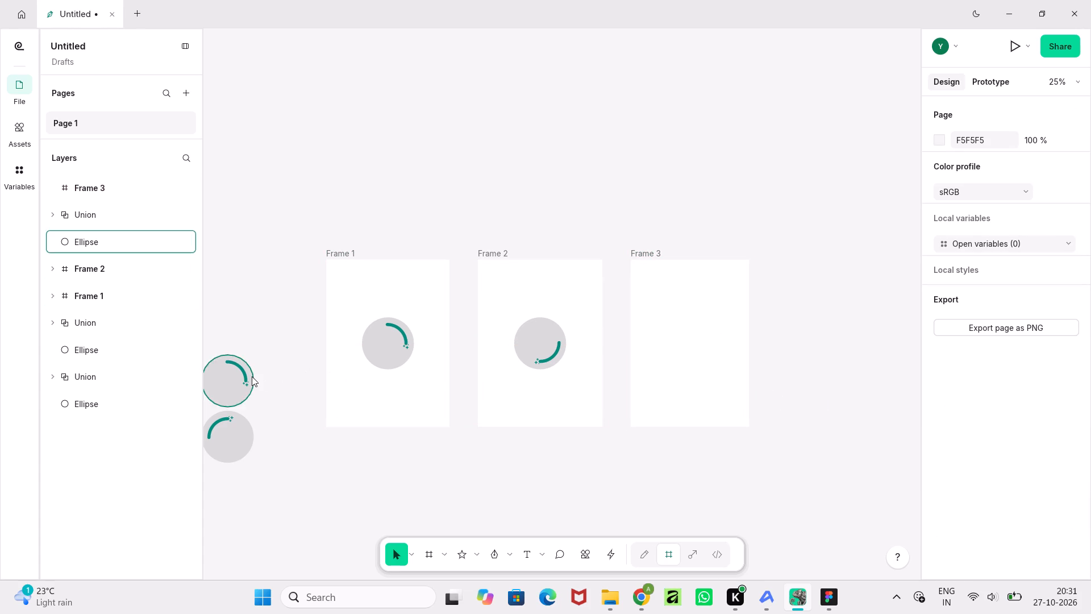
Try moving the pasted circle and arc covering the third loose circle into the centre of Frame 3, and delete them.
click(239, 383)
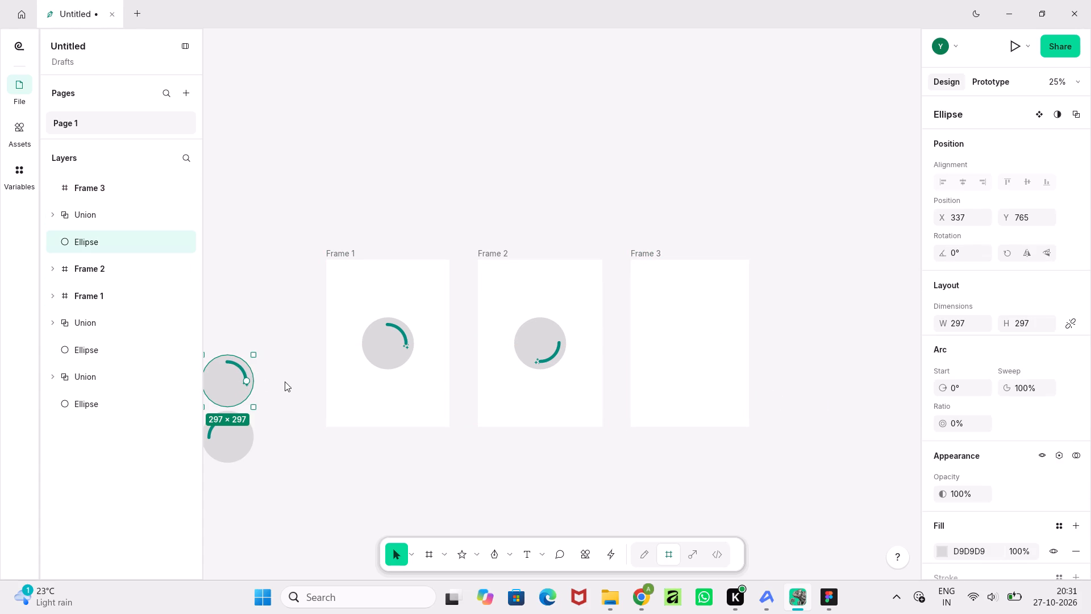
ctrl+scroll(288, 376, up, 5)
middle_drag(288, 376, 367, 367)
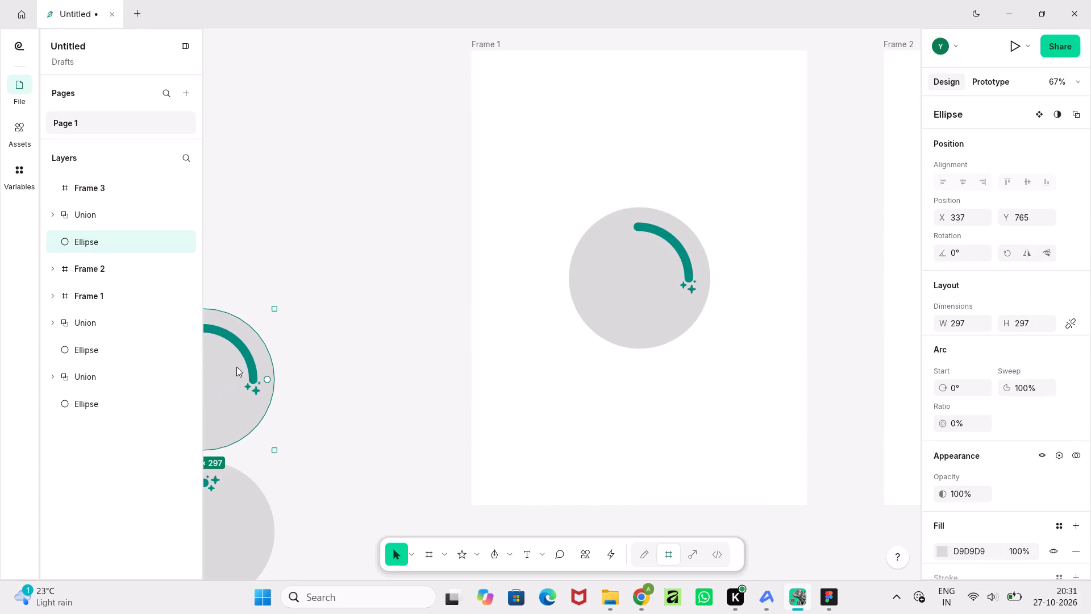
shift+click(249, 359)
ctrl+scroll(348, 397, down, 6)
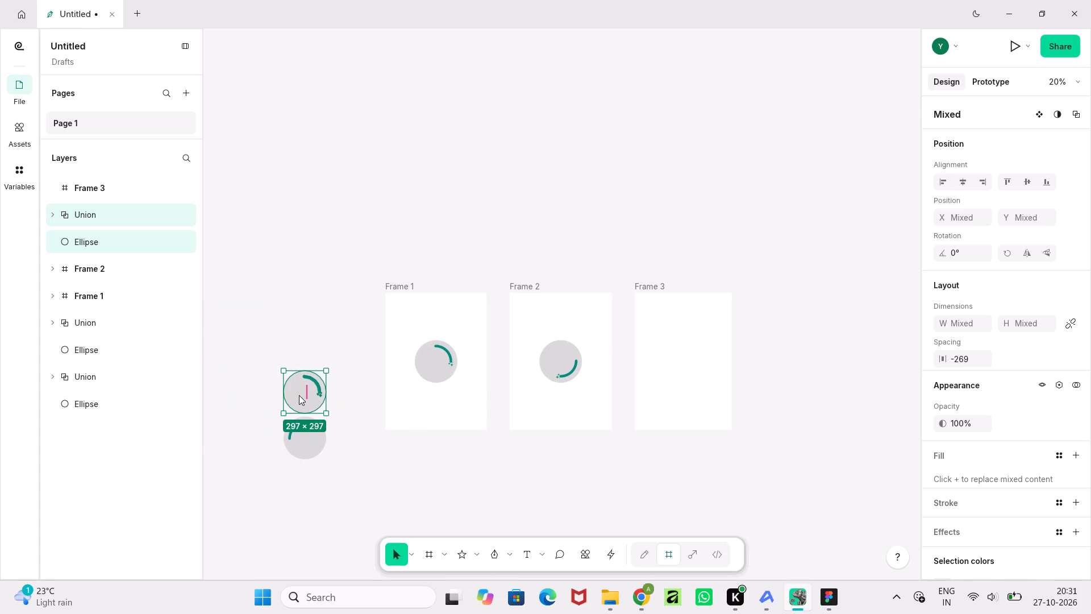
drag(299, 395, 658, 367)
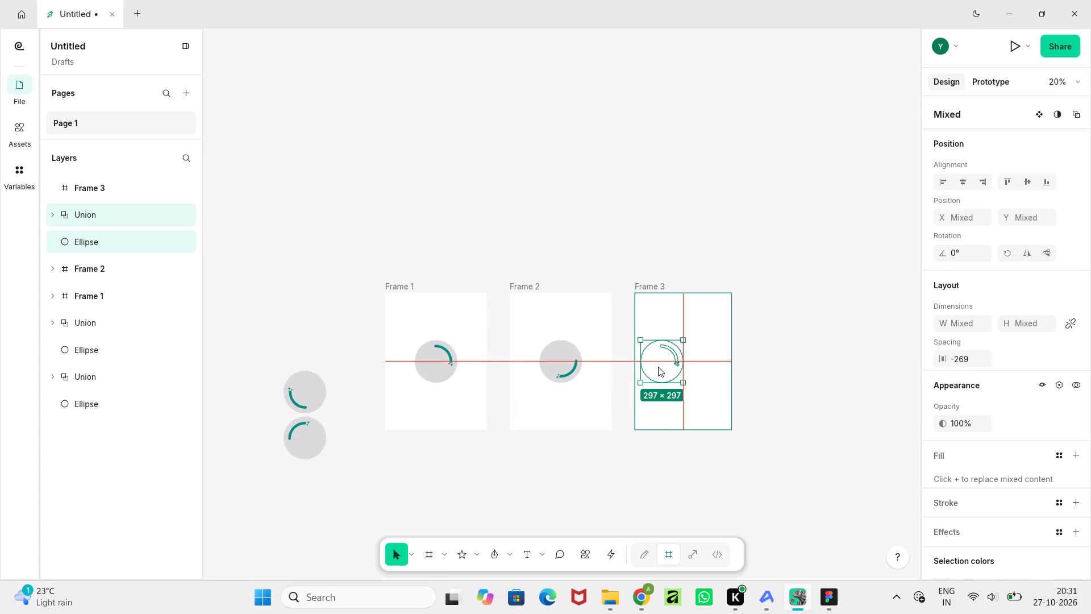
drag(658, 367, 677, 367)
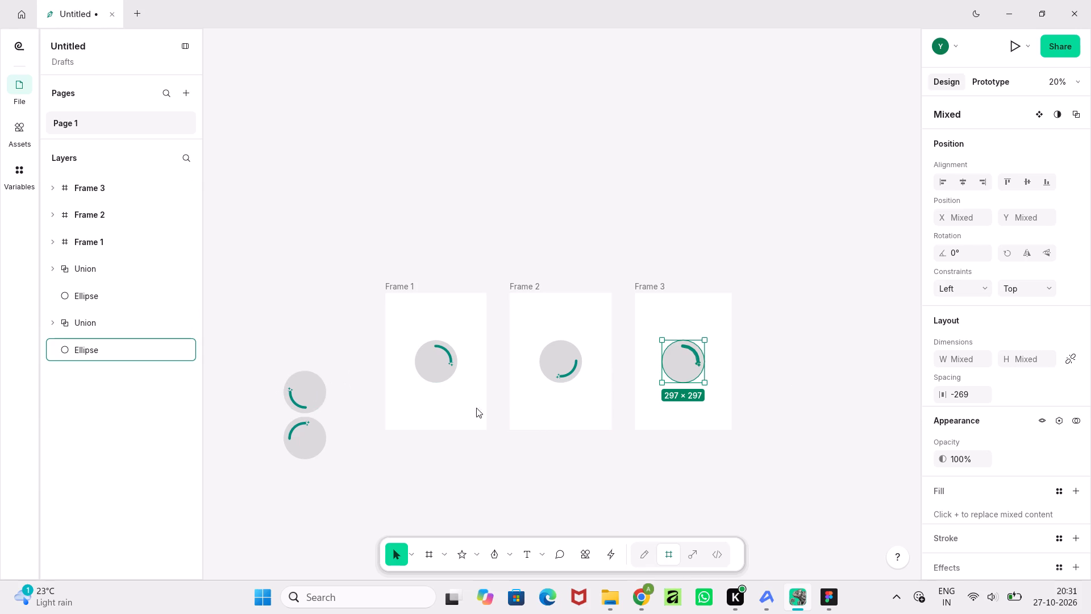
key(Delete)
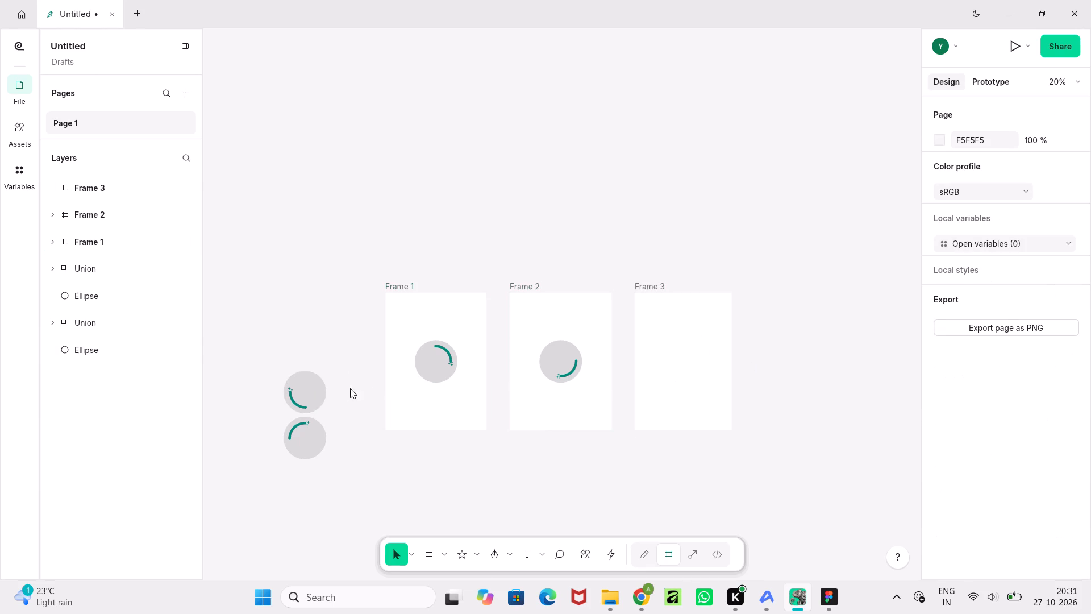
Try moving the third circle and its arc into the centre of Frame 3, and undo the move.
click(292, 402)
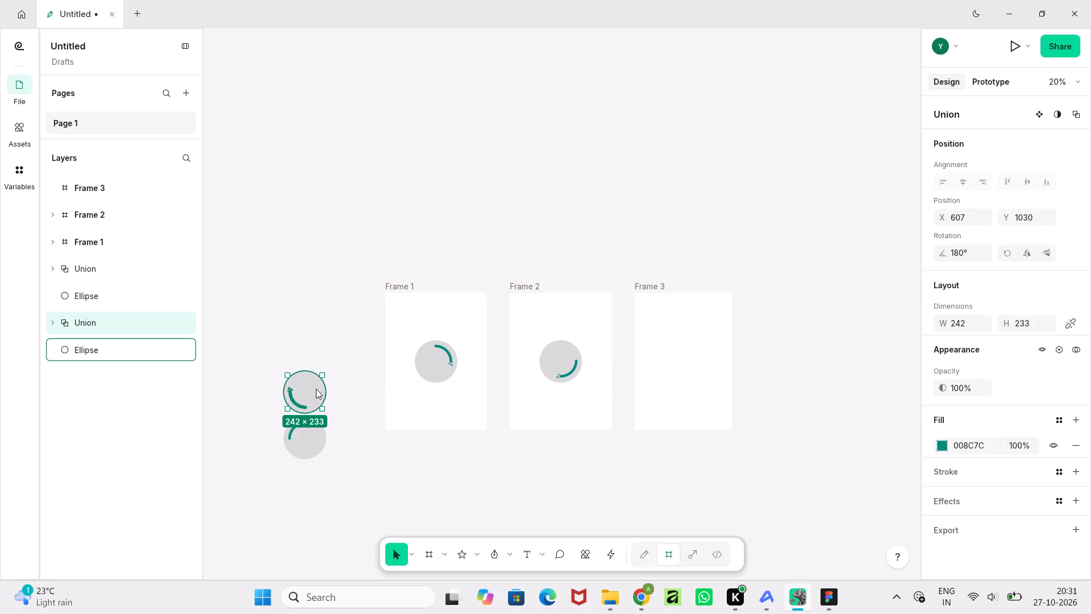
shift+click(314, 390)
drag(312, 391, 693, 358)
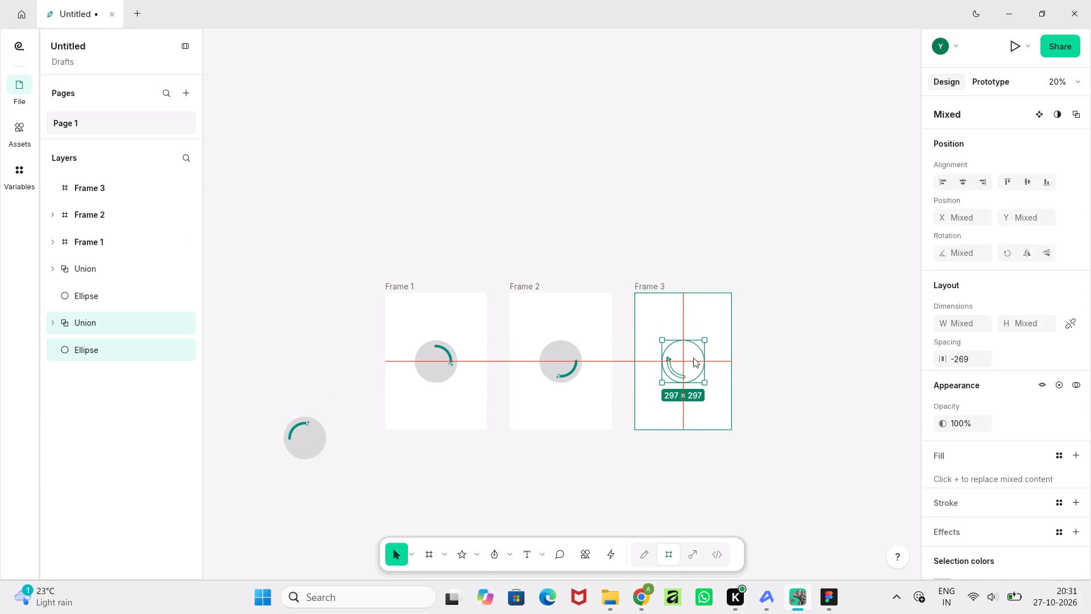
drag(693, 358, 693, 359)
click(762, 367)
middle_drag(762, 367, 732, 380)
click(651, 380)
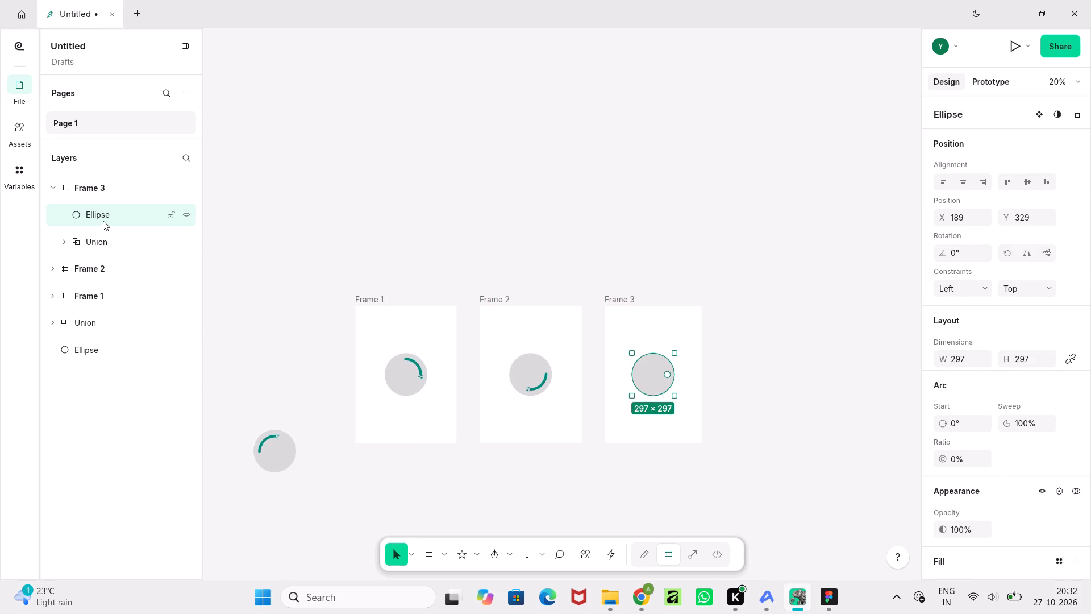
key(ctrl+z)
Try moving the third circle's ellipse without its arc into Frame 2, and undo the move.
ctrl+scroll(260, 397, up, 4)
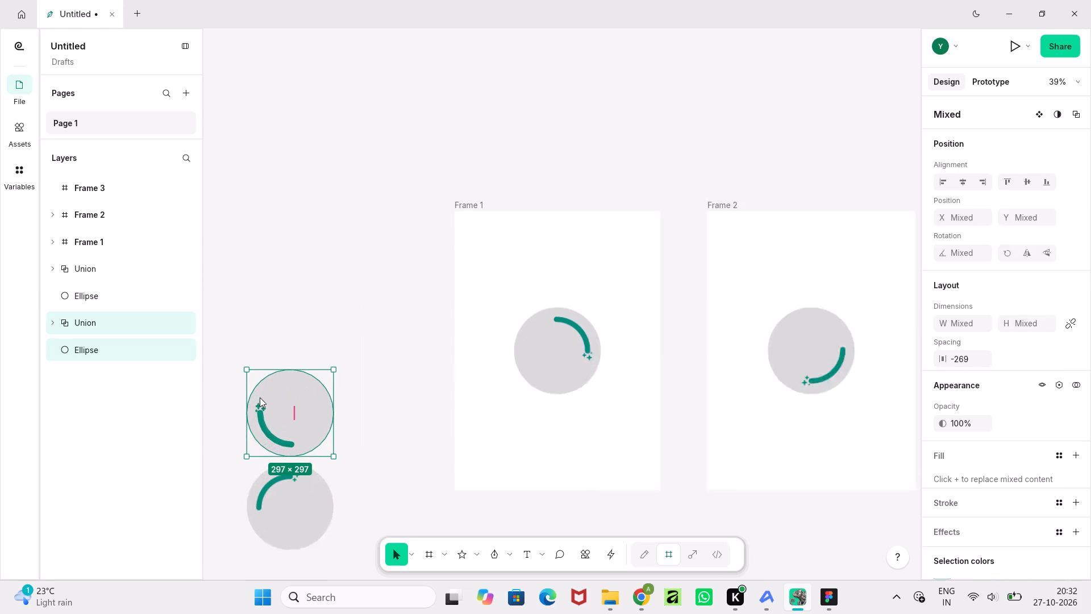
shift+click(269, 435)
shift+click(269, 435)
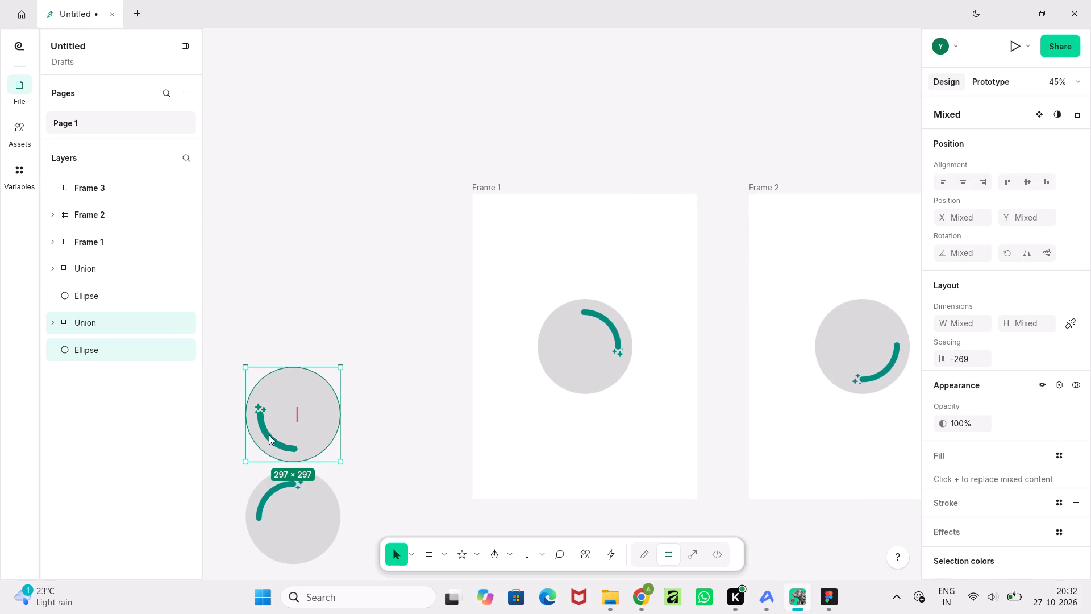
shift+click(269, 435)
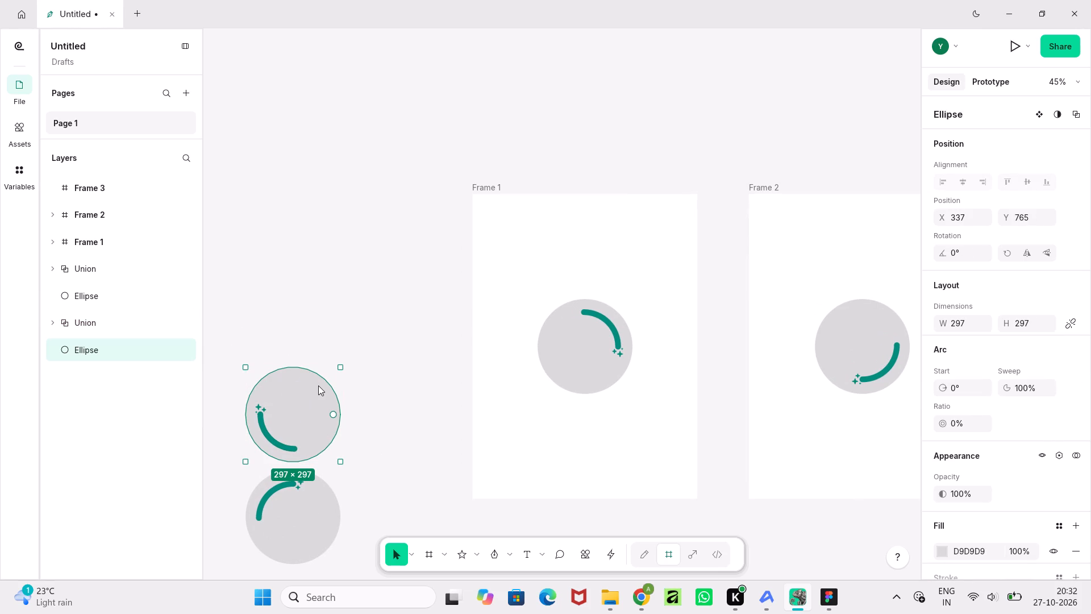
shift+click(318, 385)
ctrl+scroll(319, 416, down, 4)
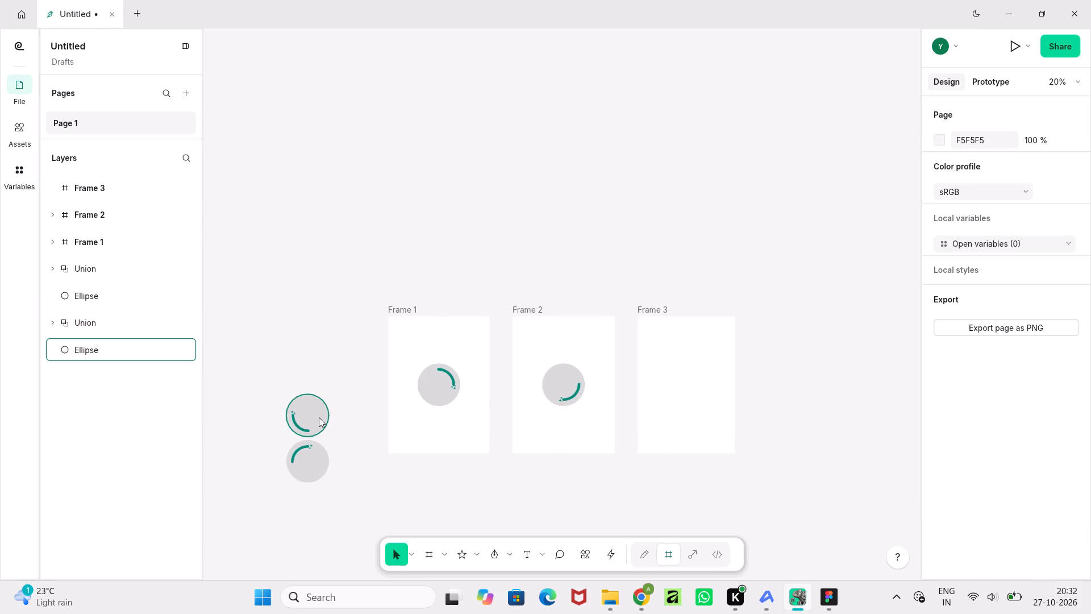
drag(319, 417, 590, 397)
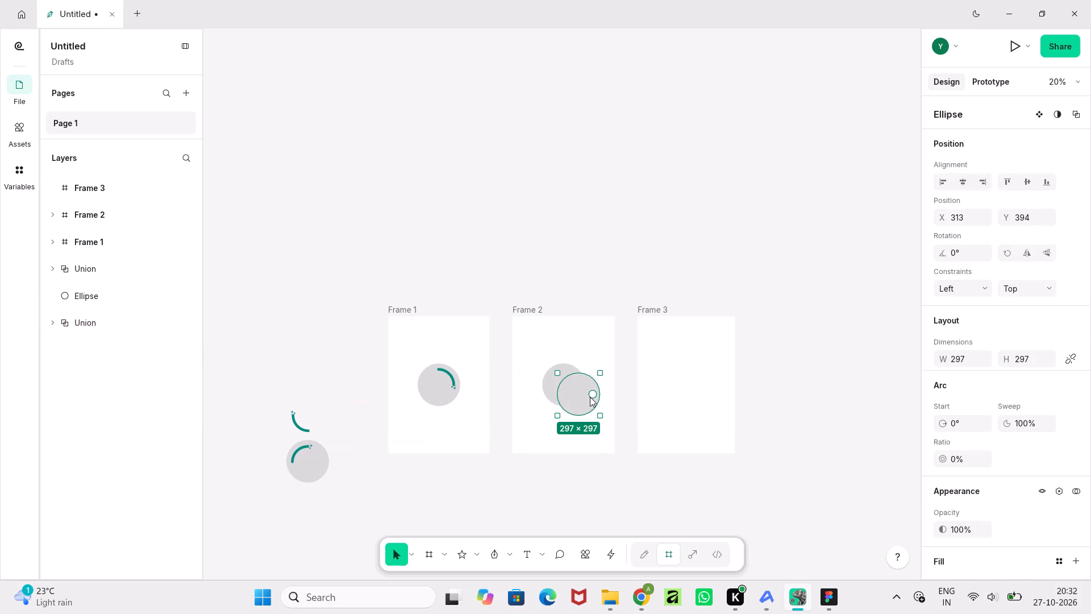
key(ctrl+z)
Move the third circle together with its arc into the centre of Frame 3, level with the circles in Frames 1 and 2.
click(337, 425)
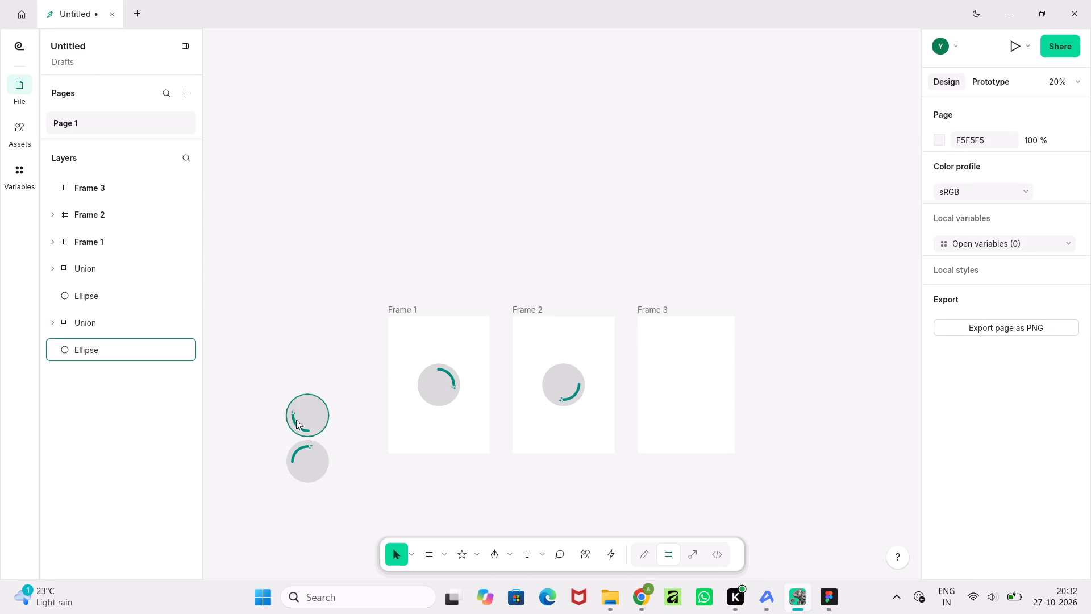
click(295, 424)
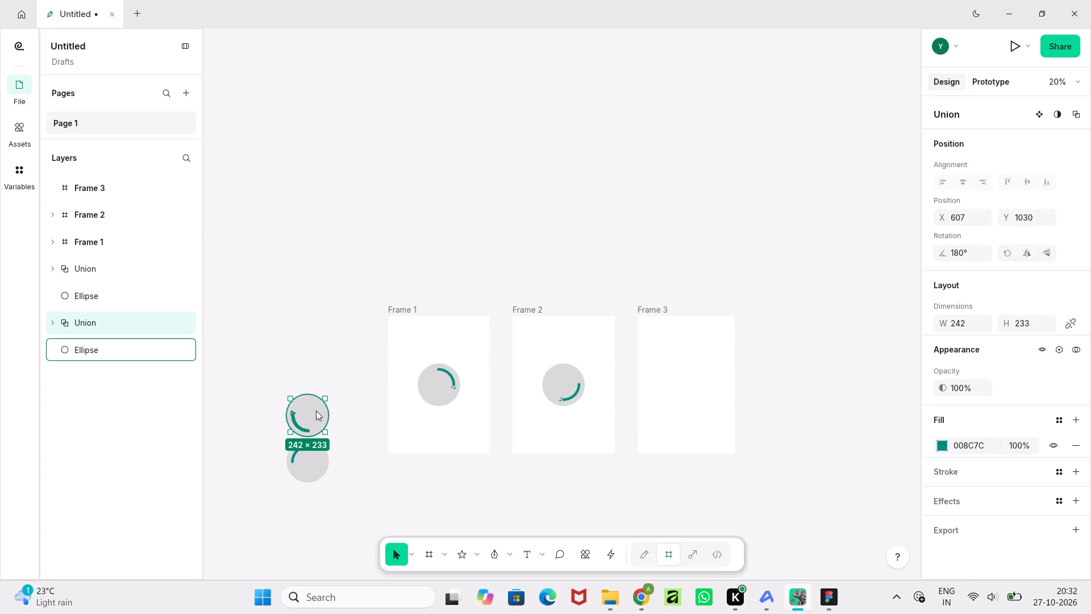
click(140, 408)
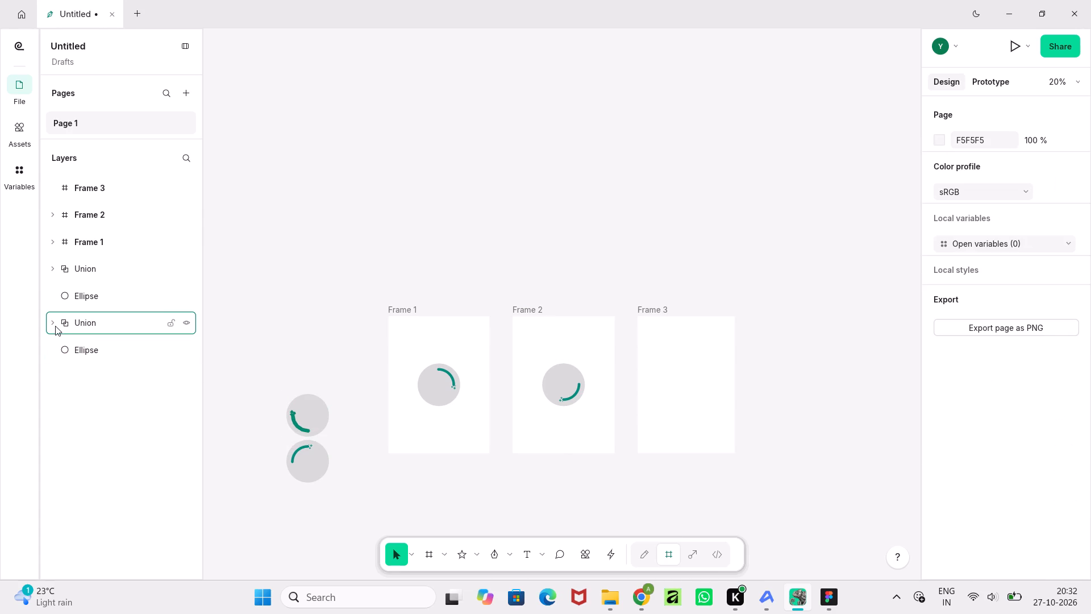
click(53, 322)
click(53, 322)
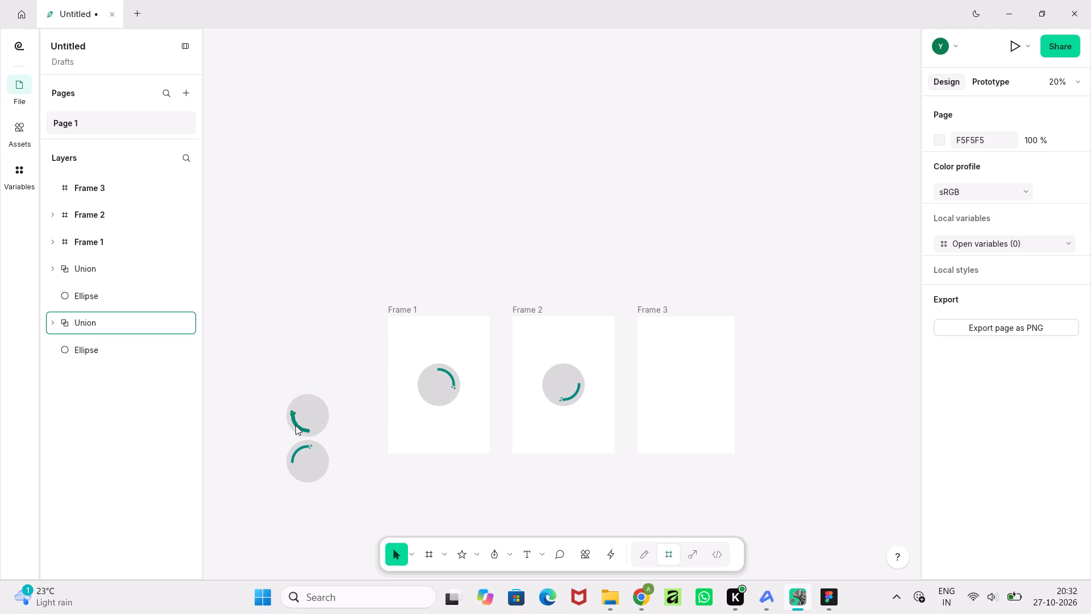
click(295, 425)
shift+click(318, 416)
drag(314, 417, 573, 396)
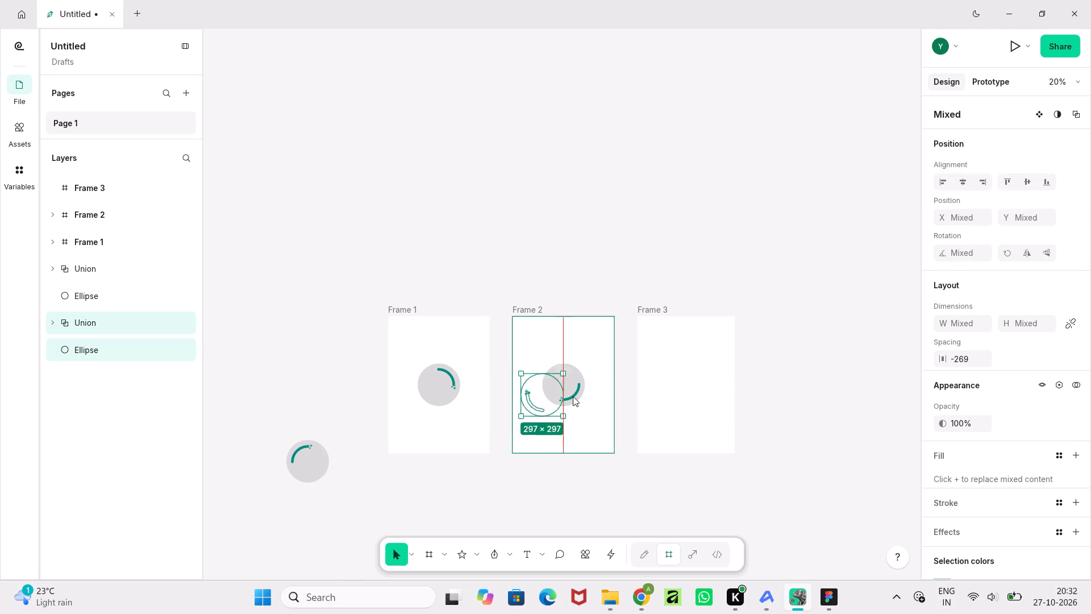
drag(573, 396, 692, 385)
click(756, 405)
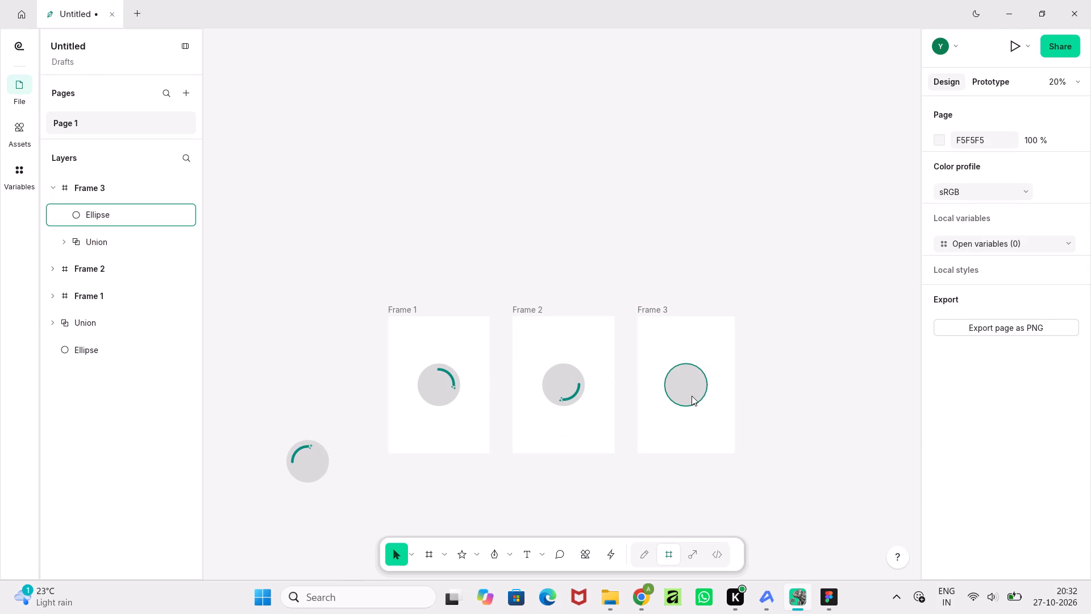
Bring the arc in Frame 3 in front of its grey circle by reordering Union above Ellipse.
click(692, 396)
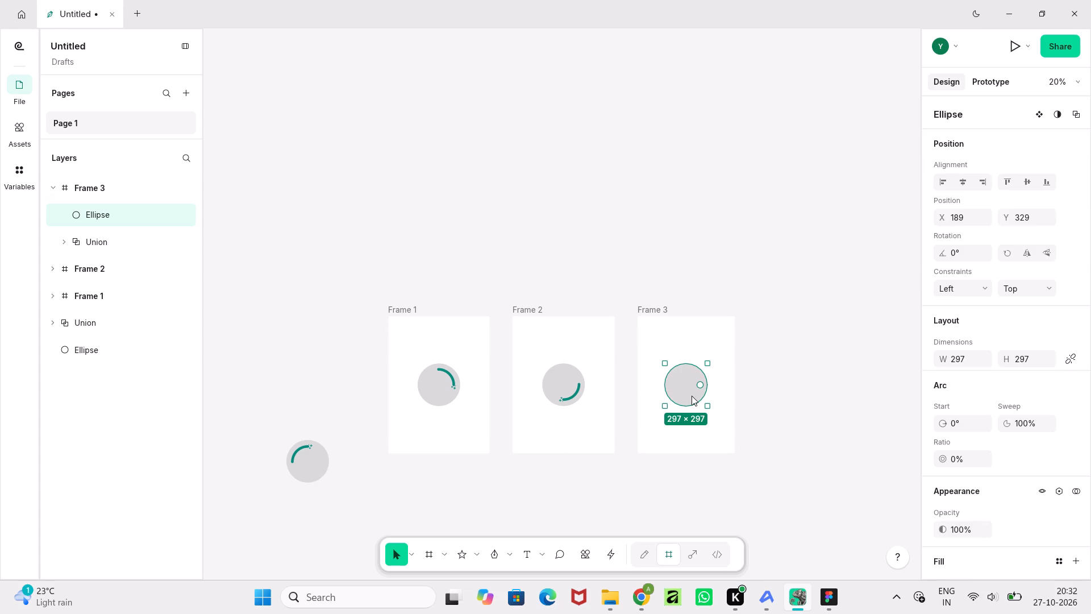
click(137, 250)
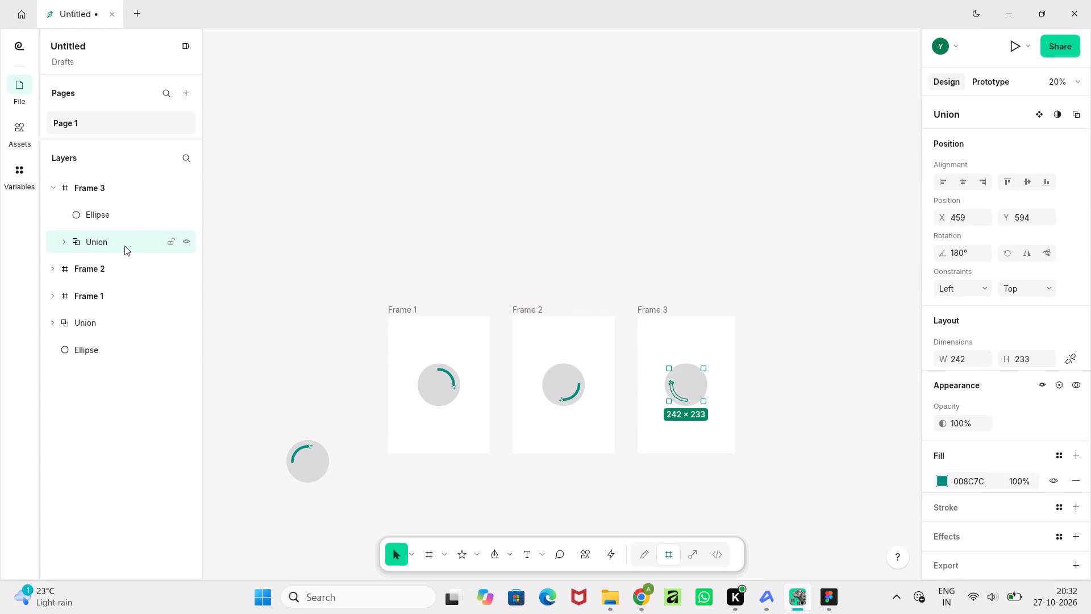
drag(124, 246, 124, 205)
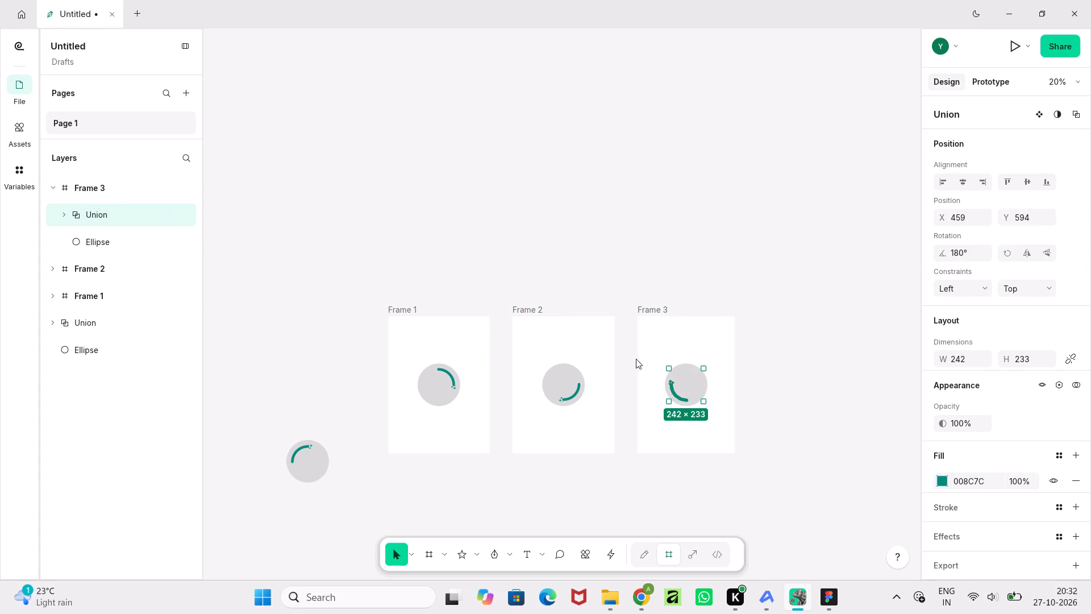
click(786, 386)
Draw a fourth frame beside Frame 3, about 673 × 954, with its top and bottom edges level with the other frames.
middle_drag(786, 386, 684, 405)
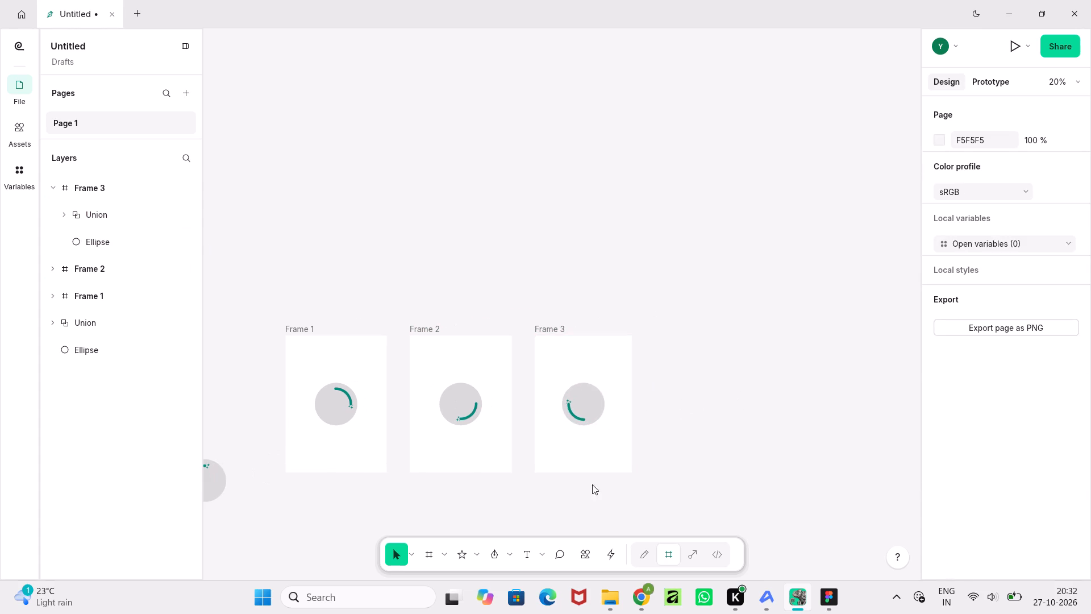
click(423, 557)
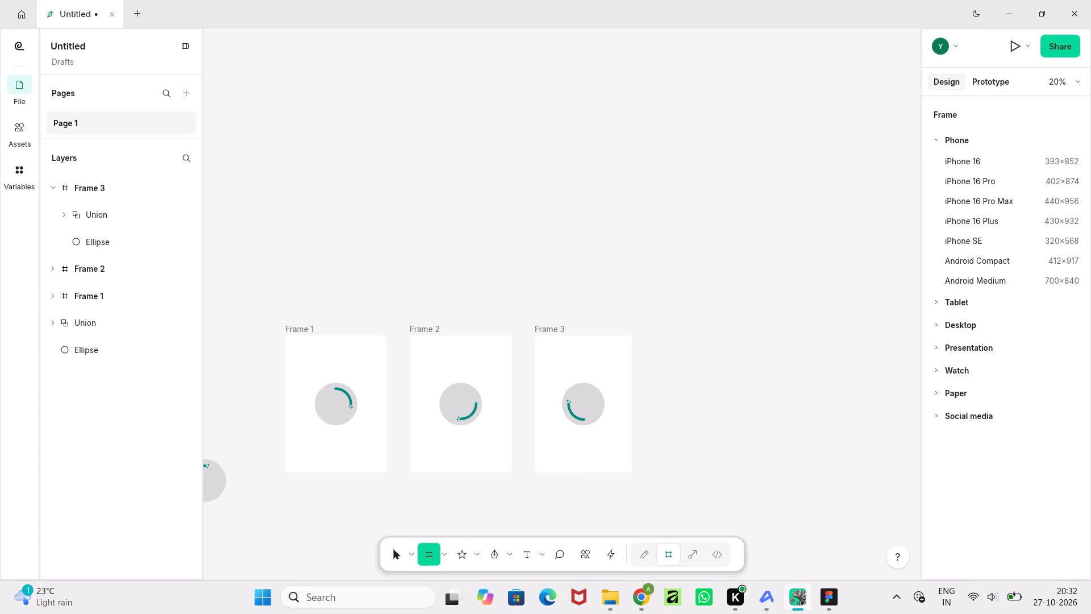
drag(661, 337, 744, 477)
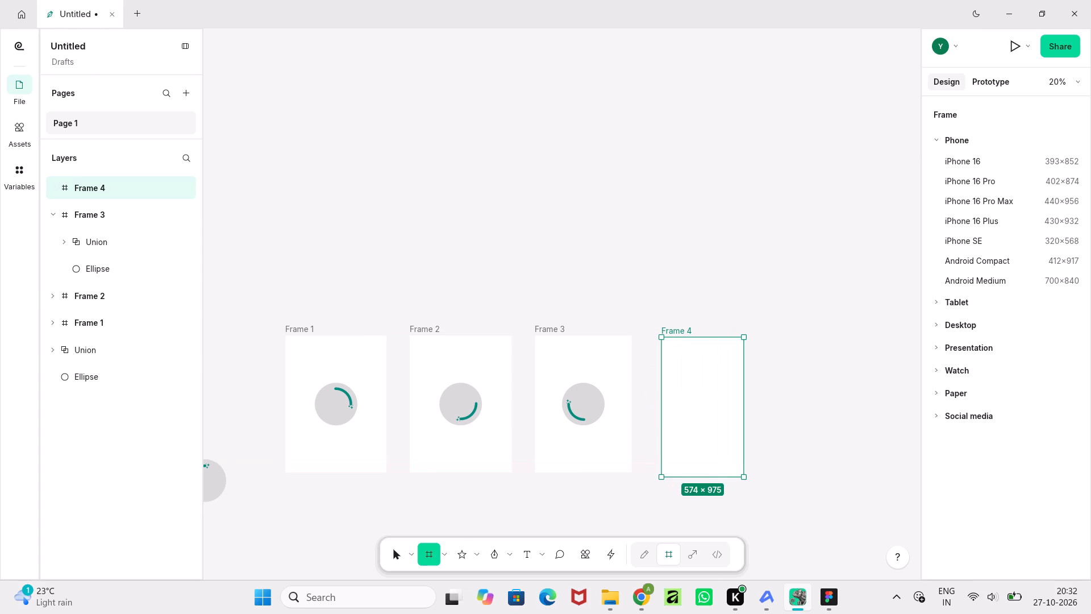
drag(744, 477, 758, 476)
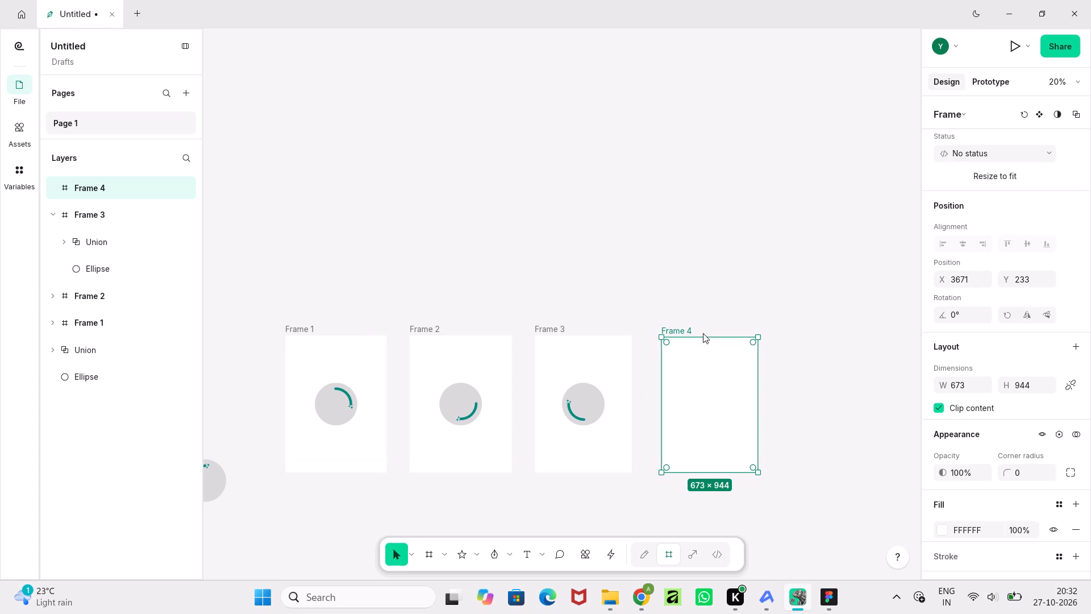
click(703, 333)
click(710, 363)
click(706, 338)
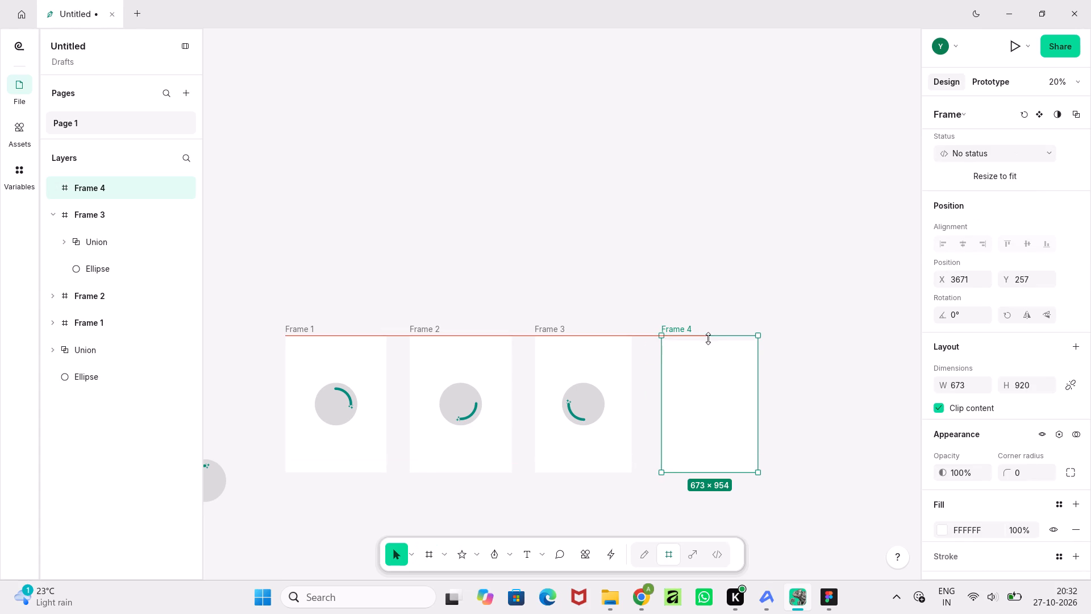
click(781, 410)
Move the remaining loose circle together with its arc into the centre of Frame 4, level with the other circles.
middle_drag(325, 518, 372, 506)
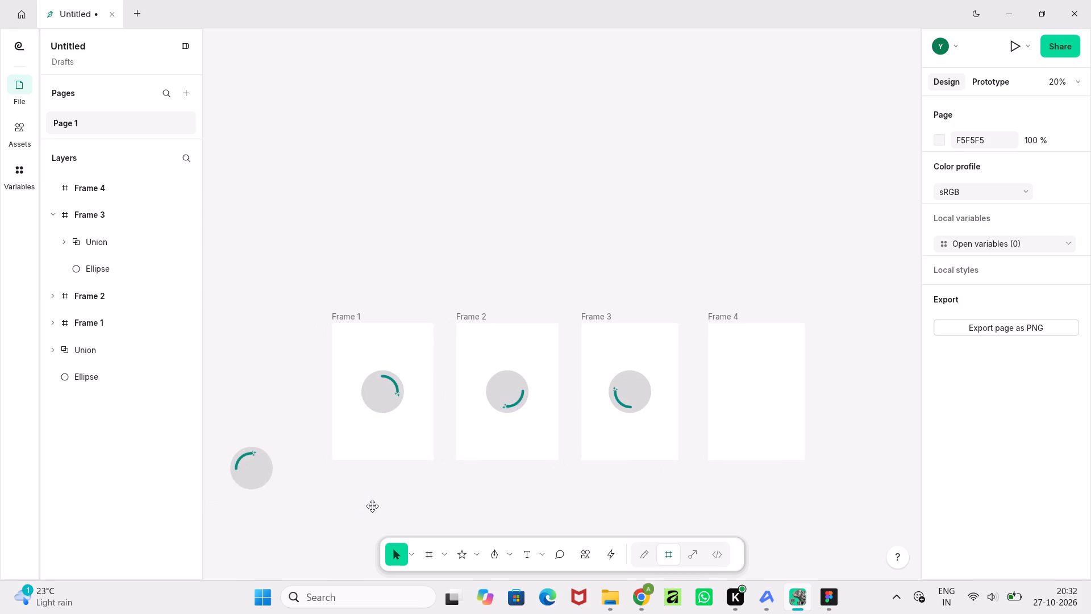
middle_drag(372, 506, 373, 506)
click(241, 455)
shift+click(262, 475)
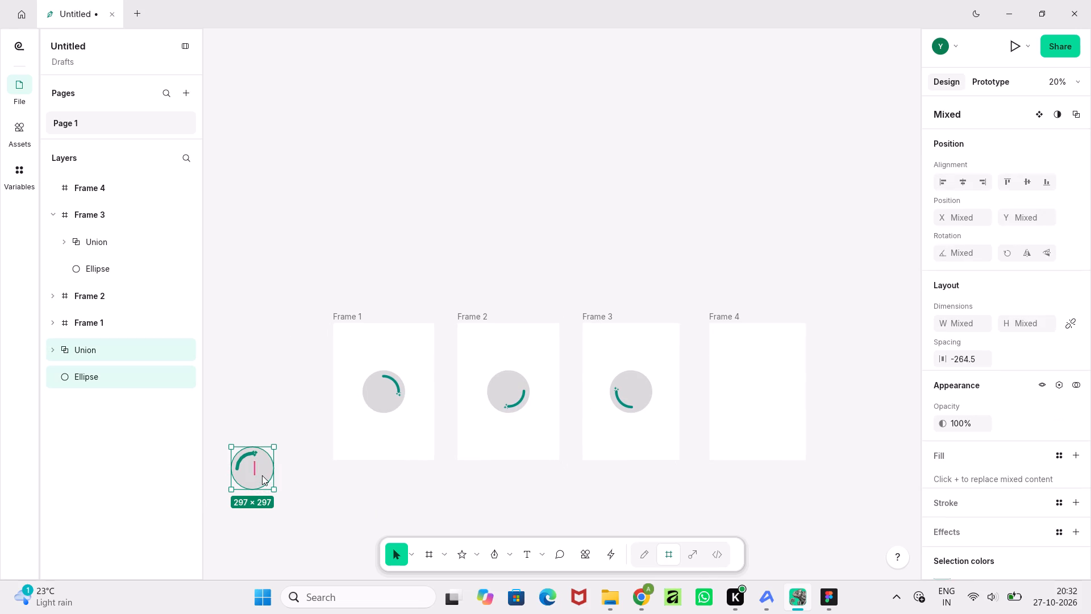
drag(256, 480, 768, 414)
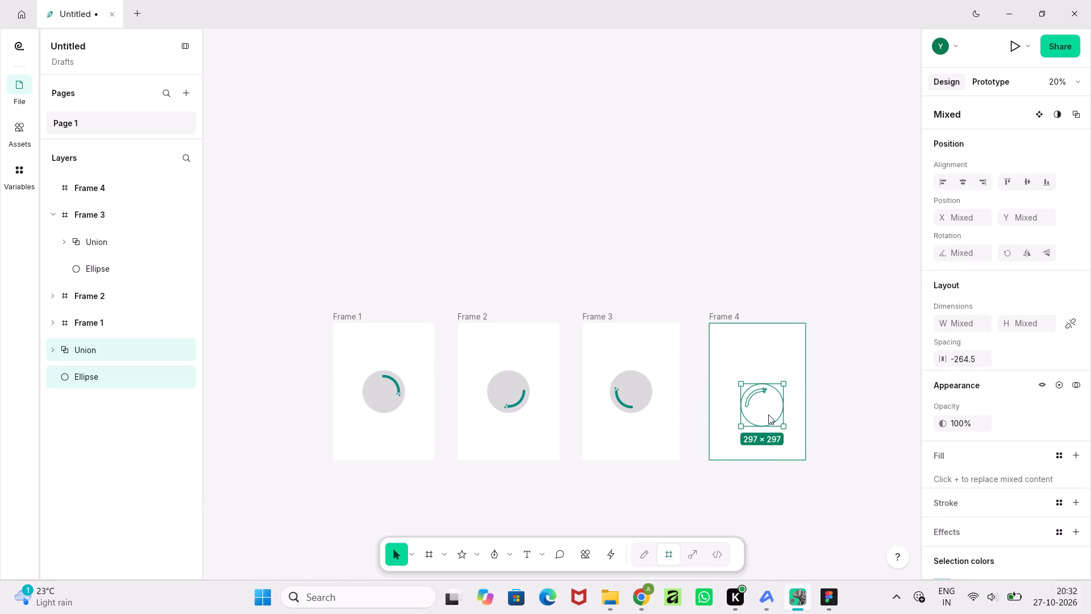
drag(768, 414, 762, 406)
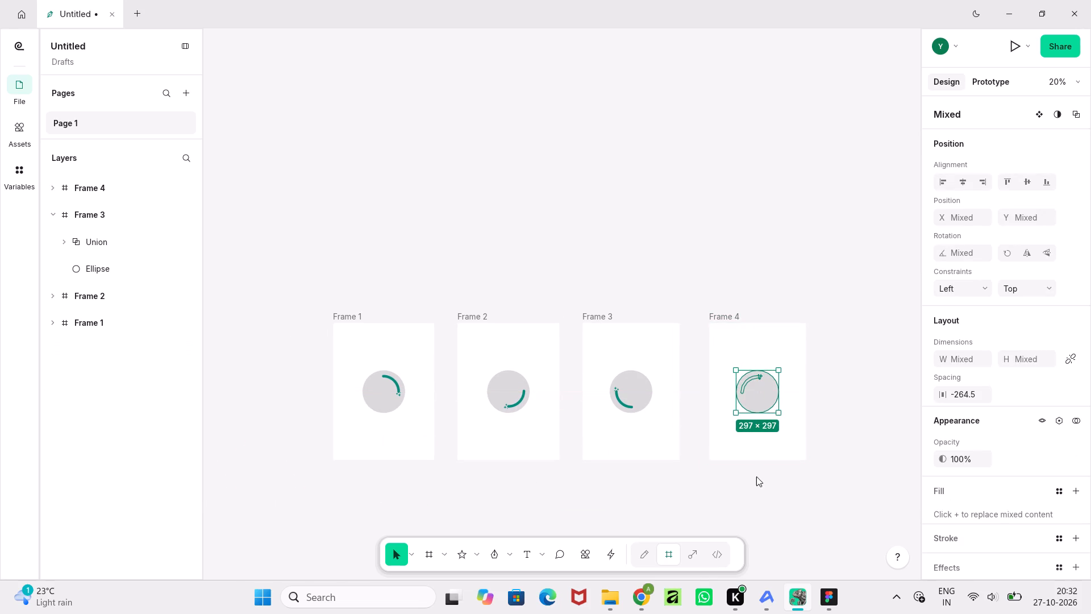
click(756, 477)
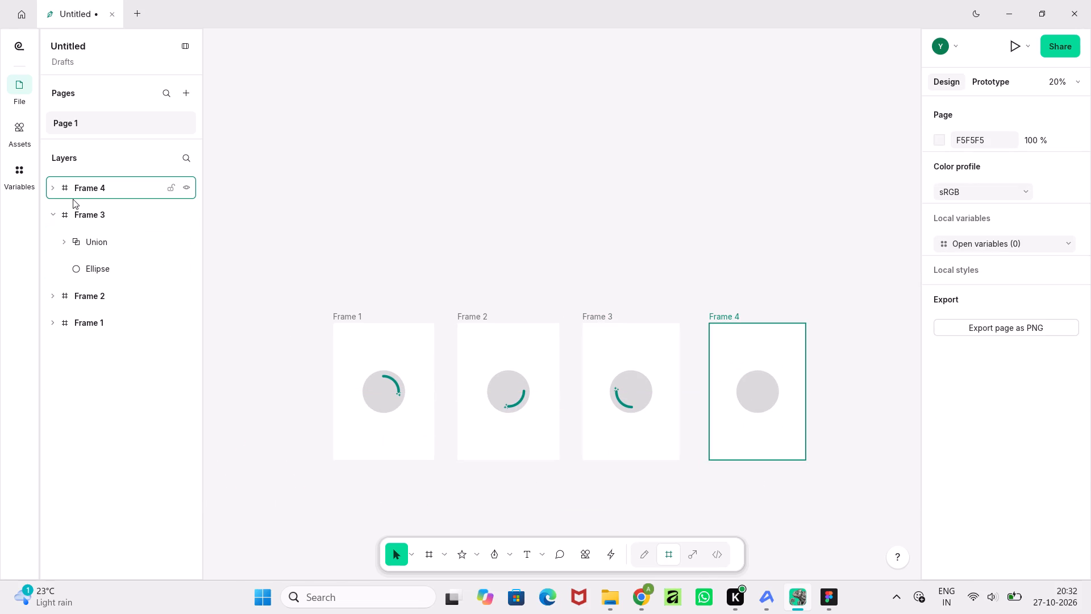
Bring the arc in Frame 4 in front of its grey circle by reordering Union above Ellipse.
click(52, 189)
drag(102, 240, 103, 239)
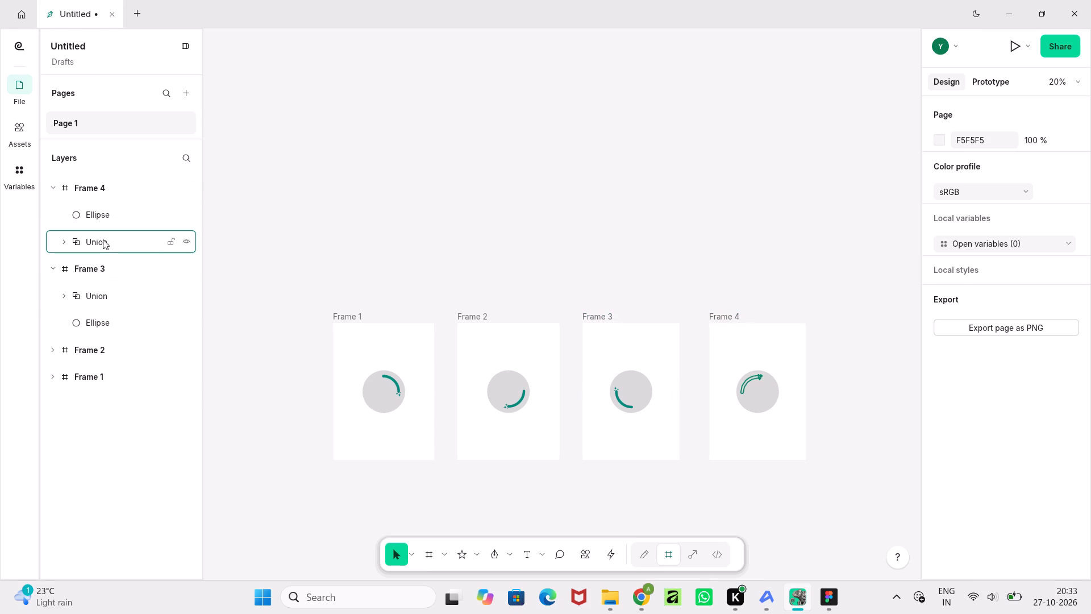
drag(103, 239, 106, 206)
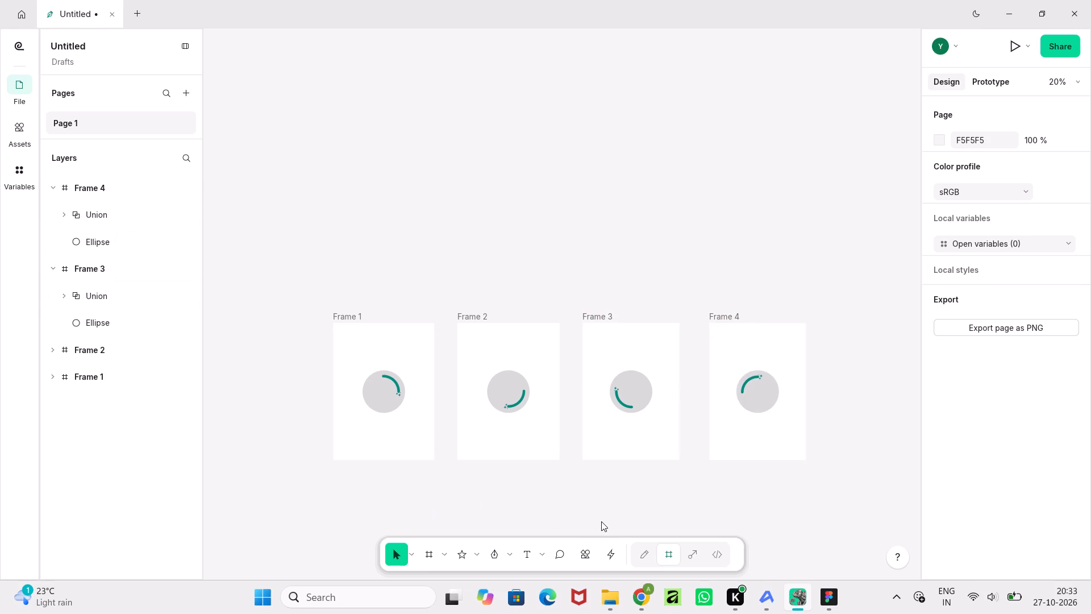
click(601, 521)
Add a prototype connection from the arc in Frame 1 to Frame 2.
ctrl+scroll(466, 455, up, 4)
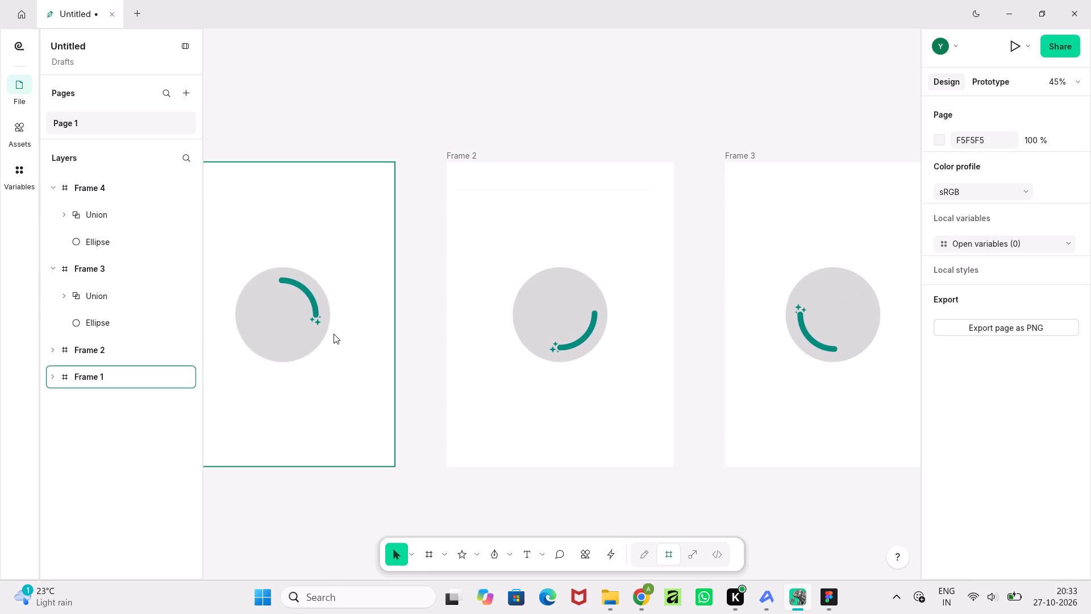
click(310, 305)
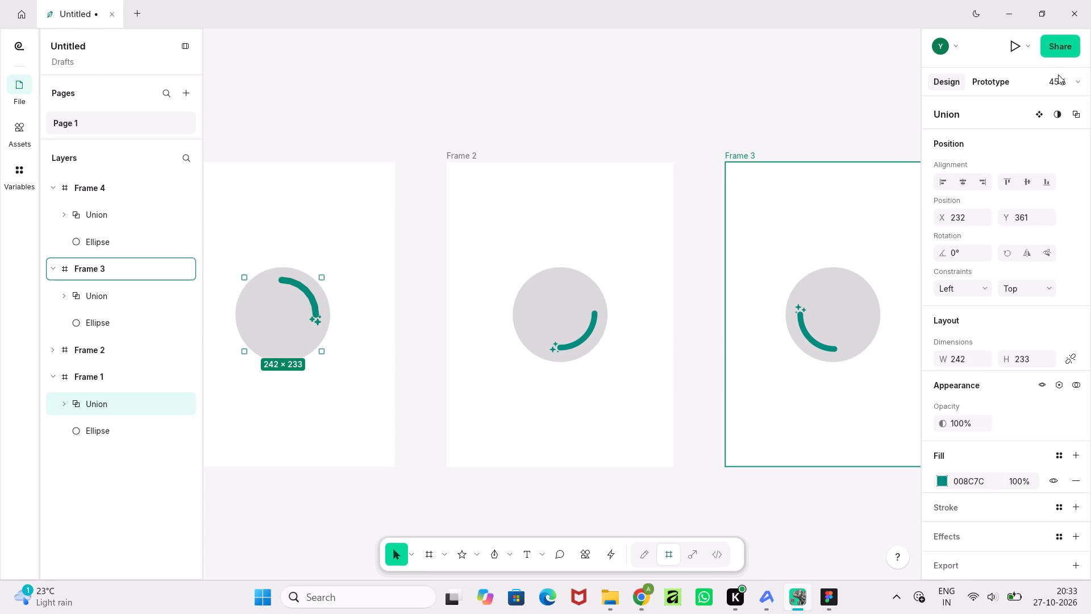
click(986, 84)
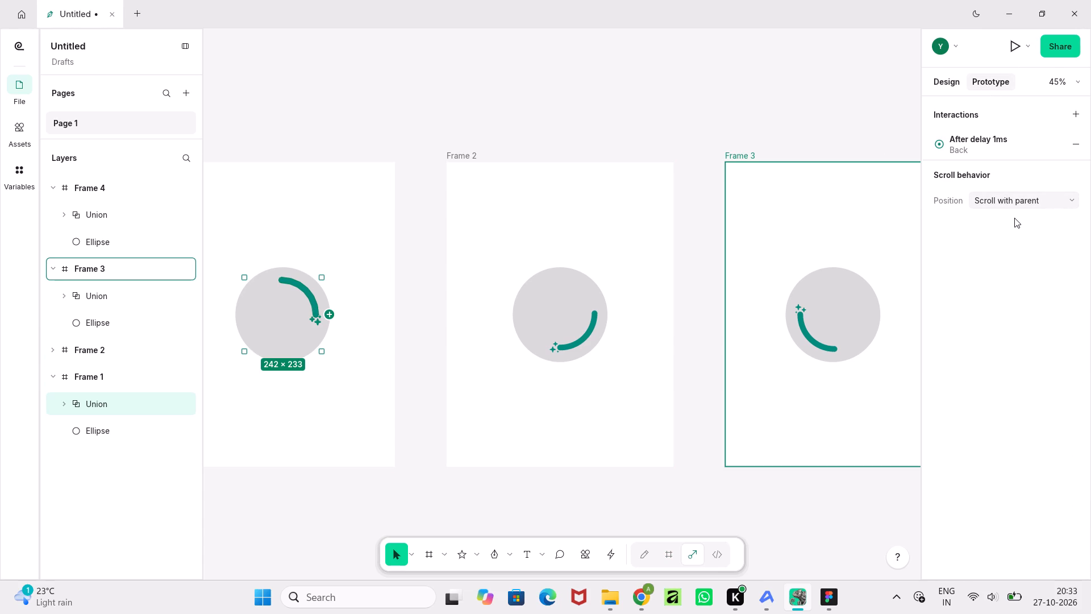
drag(330, 314, 445, 342)
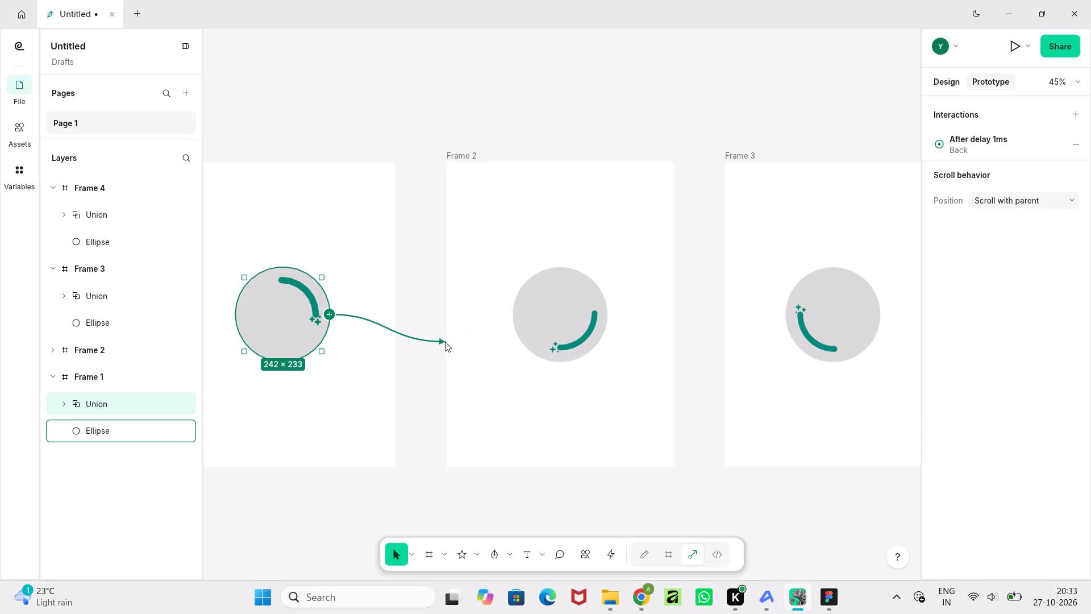
drag(445, 342, 449, 341)
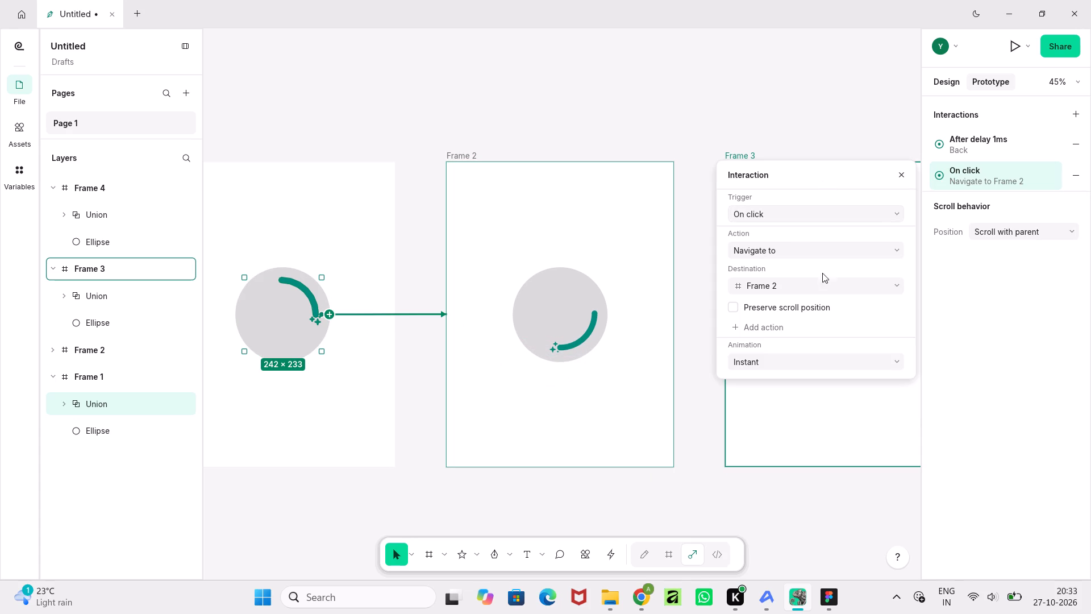
ctrl+scroll(282, 363, up, 5)
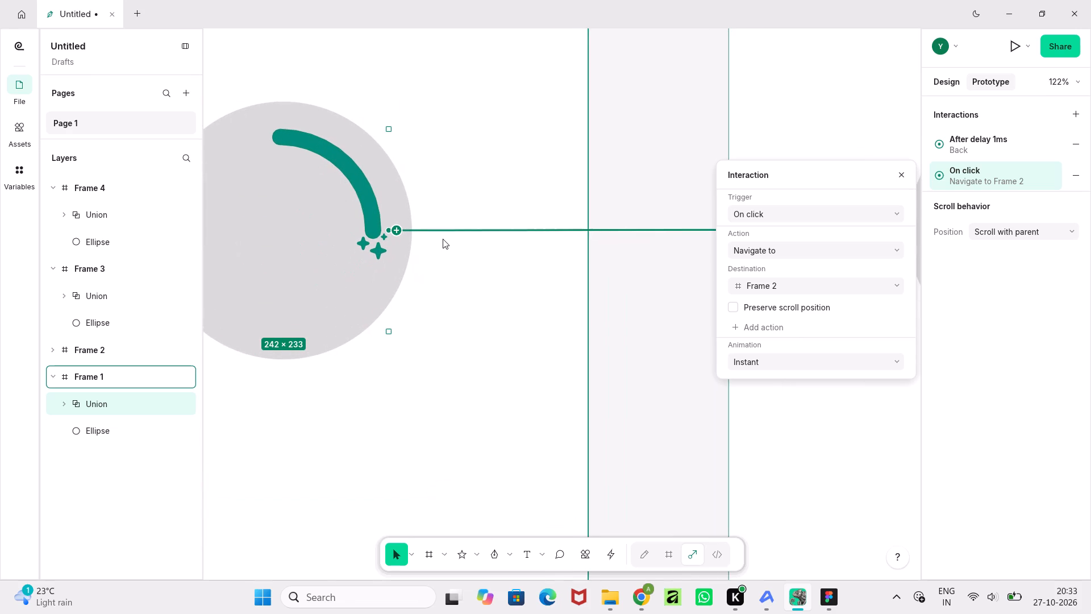
ctrl+scroll(515, 317, down, 4)
middle_drag(597, 387, 499, 437)
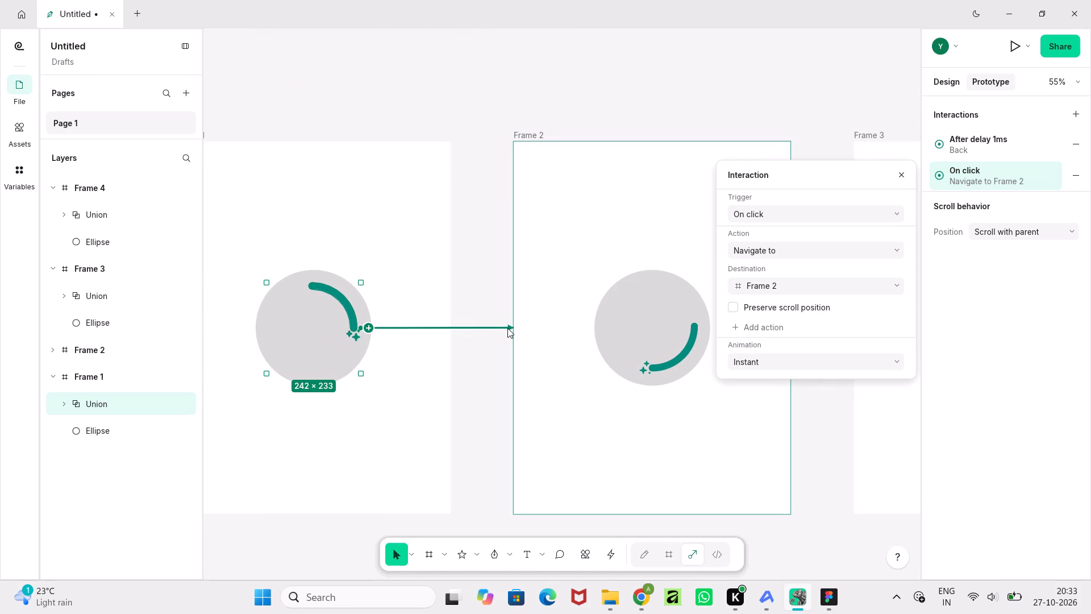
drag(507, 327, 598, 354)
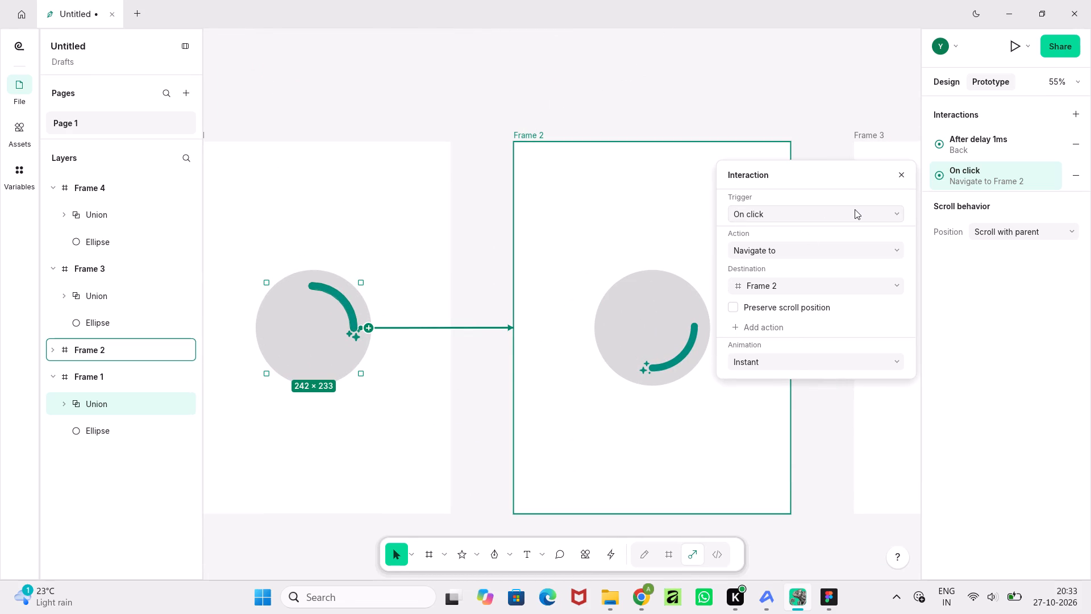
Set the trigger of the Frame 1 arc's connection to Frame 2 to After delay with a 1 ms delay.
click(855, 209)
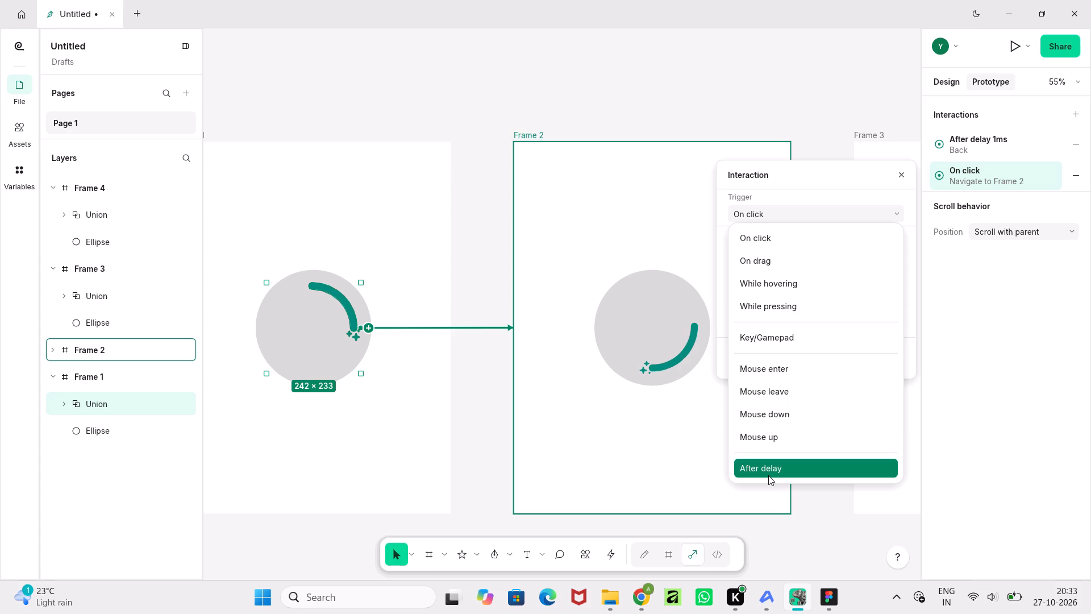
click(768, 475)
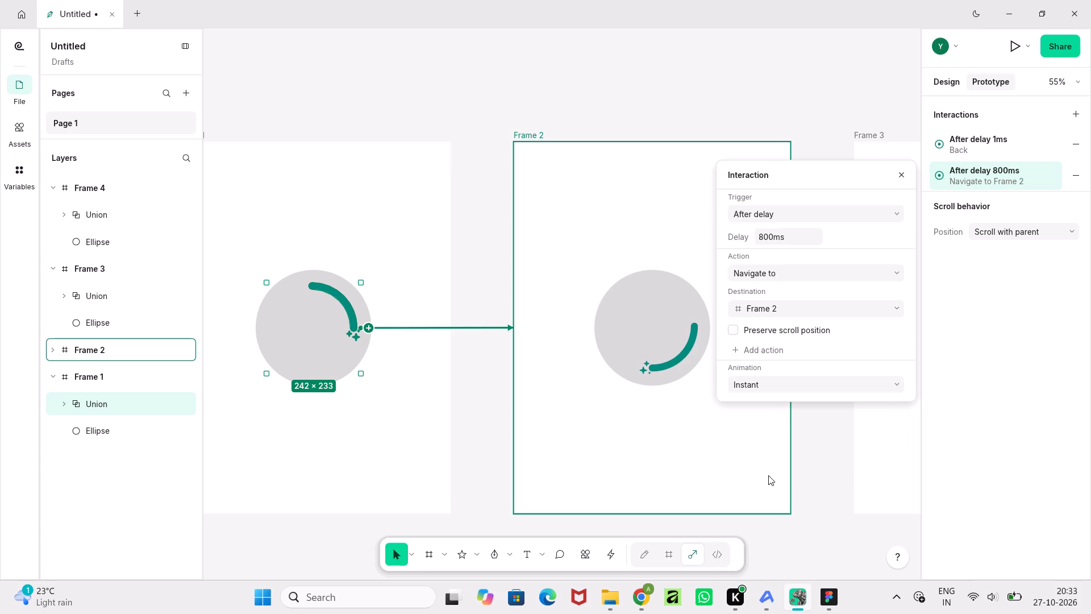
click(797, 312)
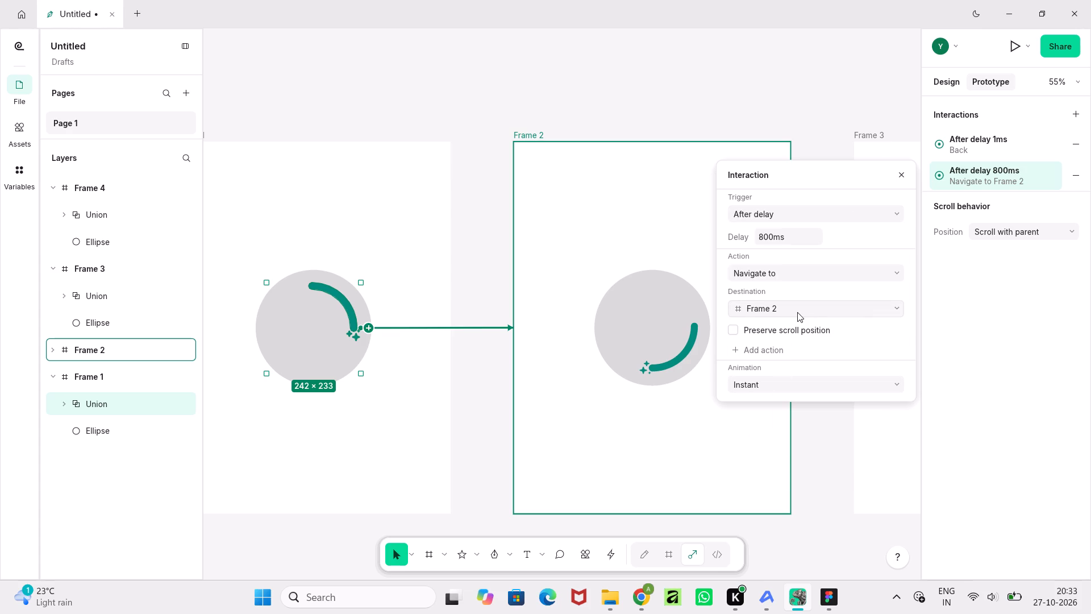
click(797, 312)
click(788, 239)
key(1)
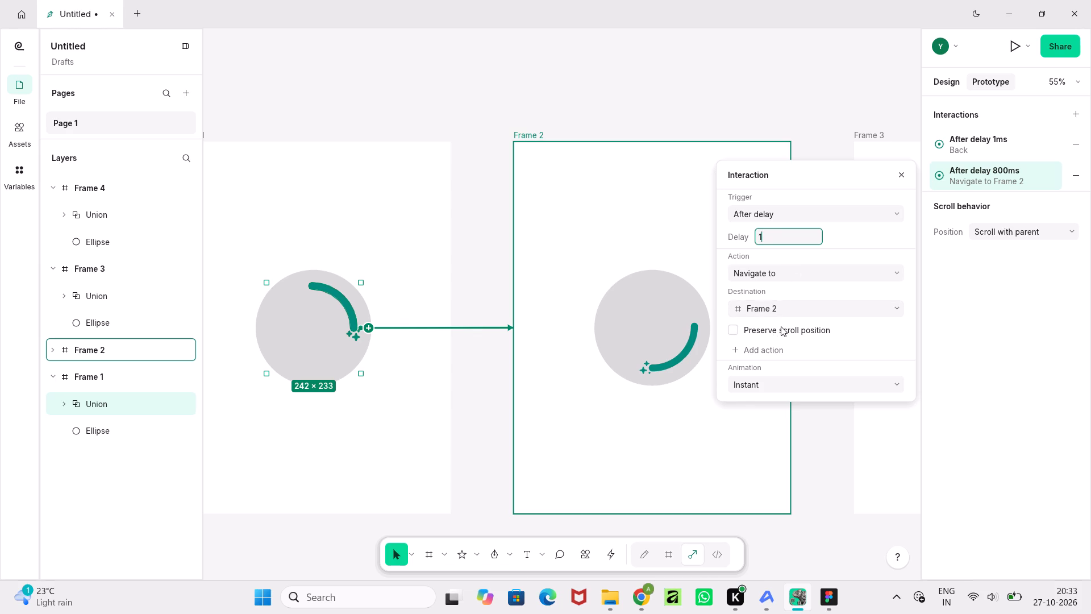
click(801, 277)
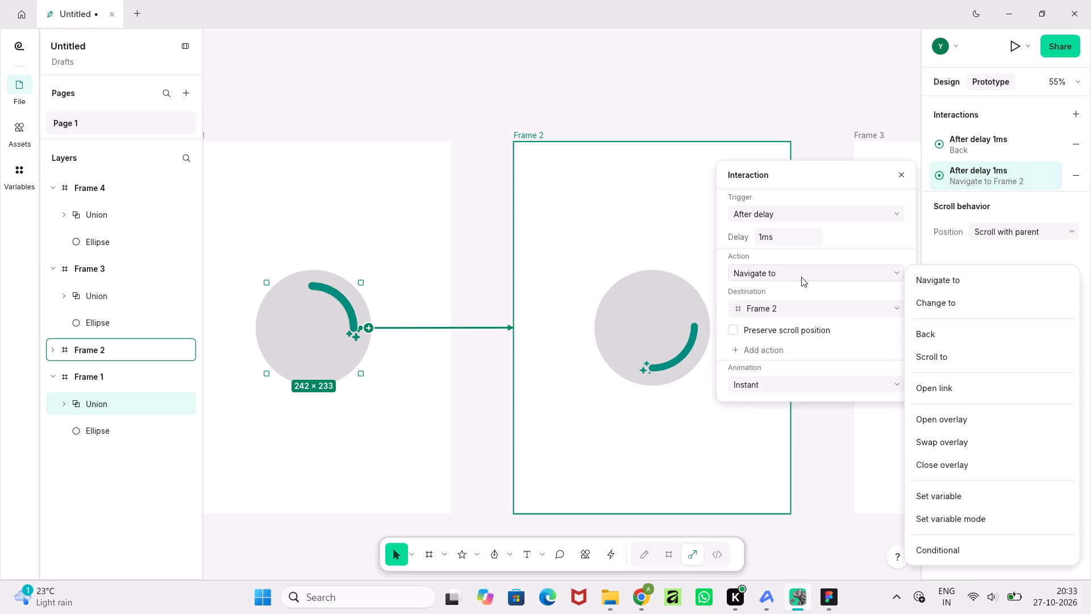
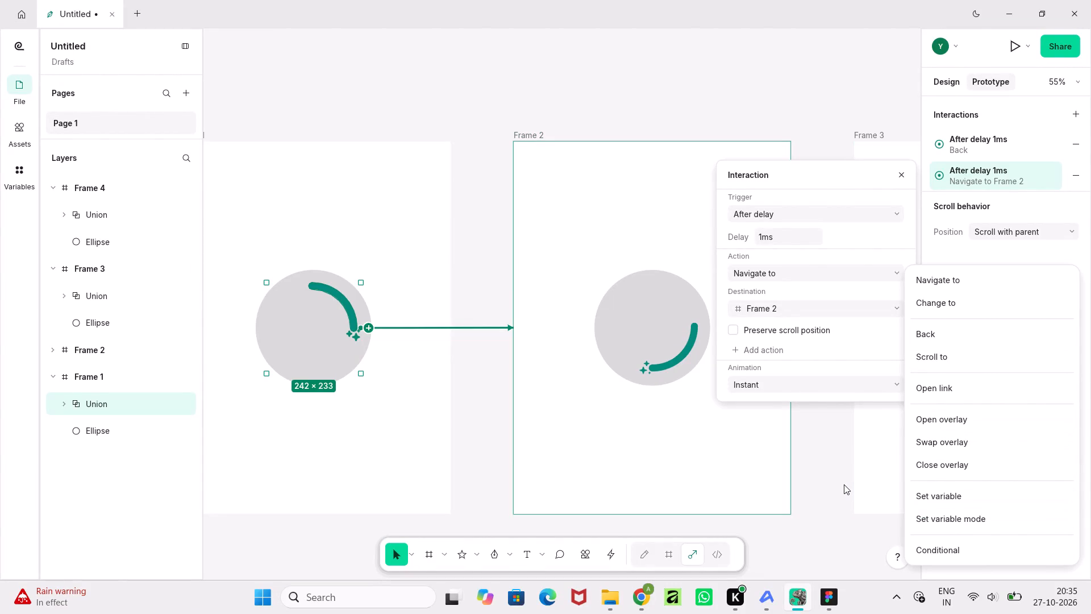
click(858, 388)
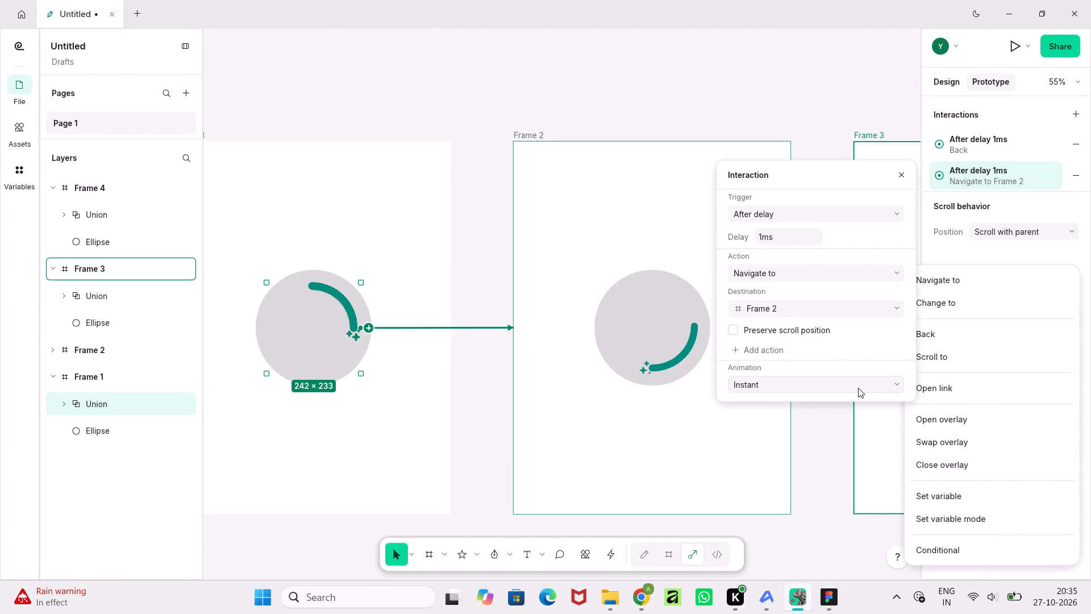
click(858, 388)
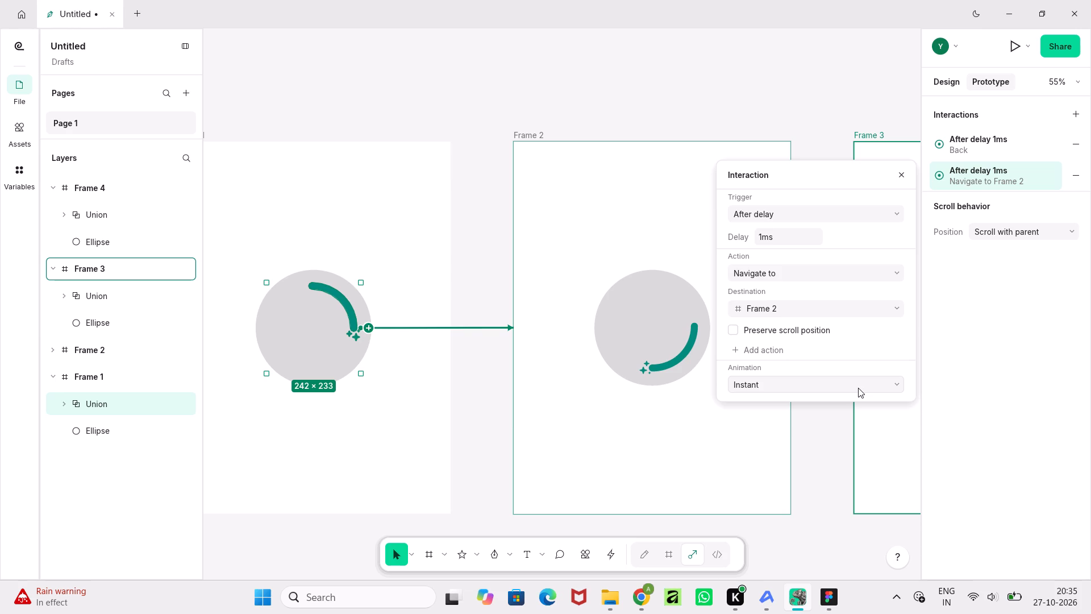
Switch to YouTube in Chrome and search for "prototype setting in figma".
click(644, 609)
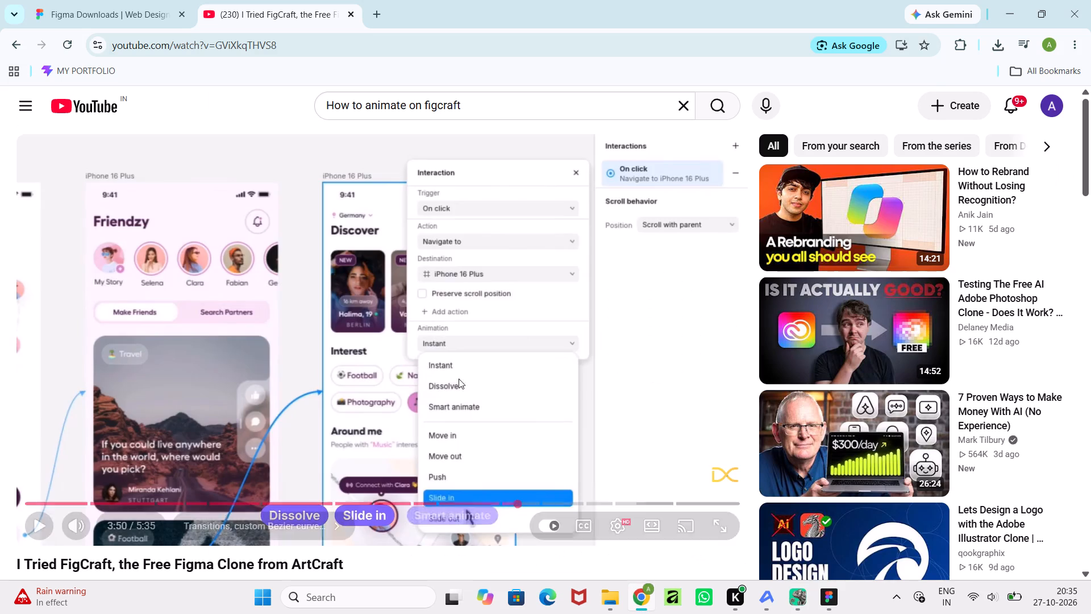
drag(517, 102, 259, 190)
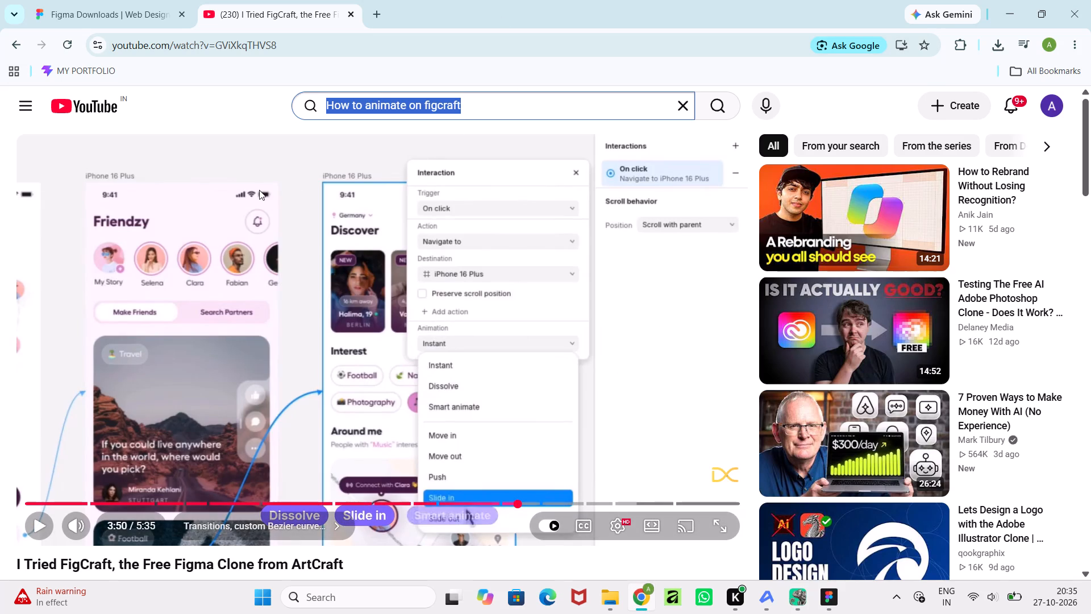
text(prototypr)
key(BackSpace)
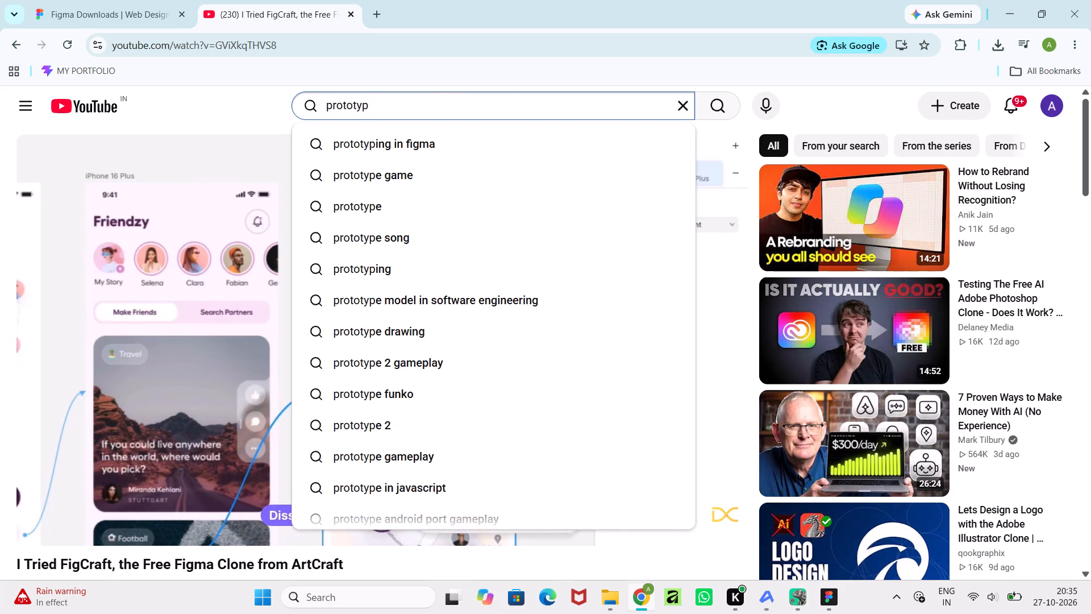
key(e)
key(space)
text(settings)
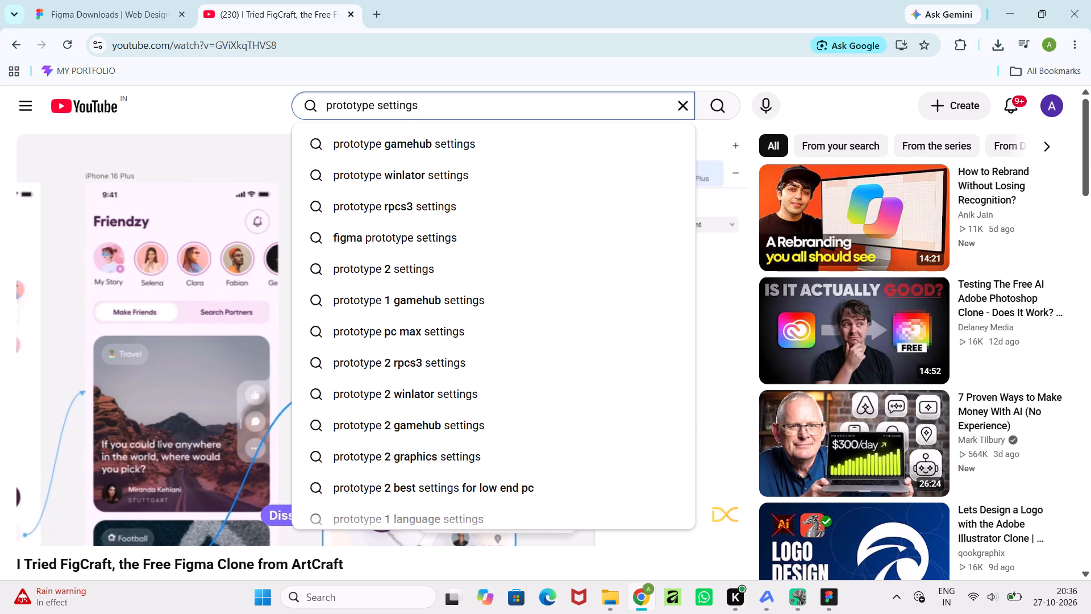
key(space)
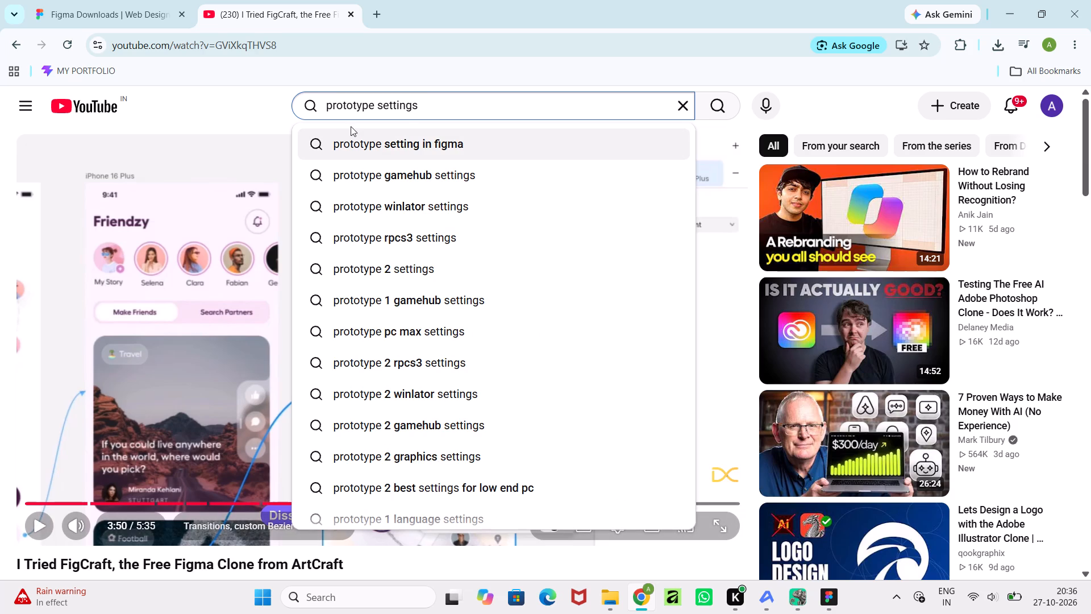
click(367, 140)
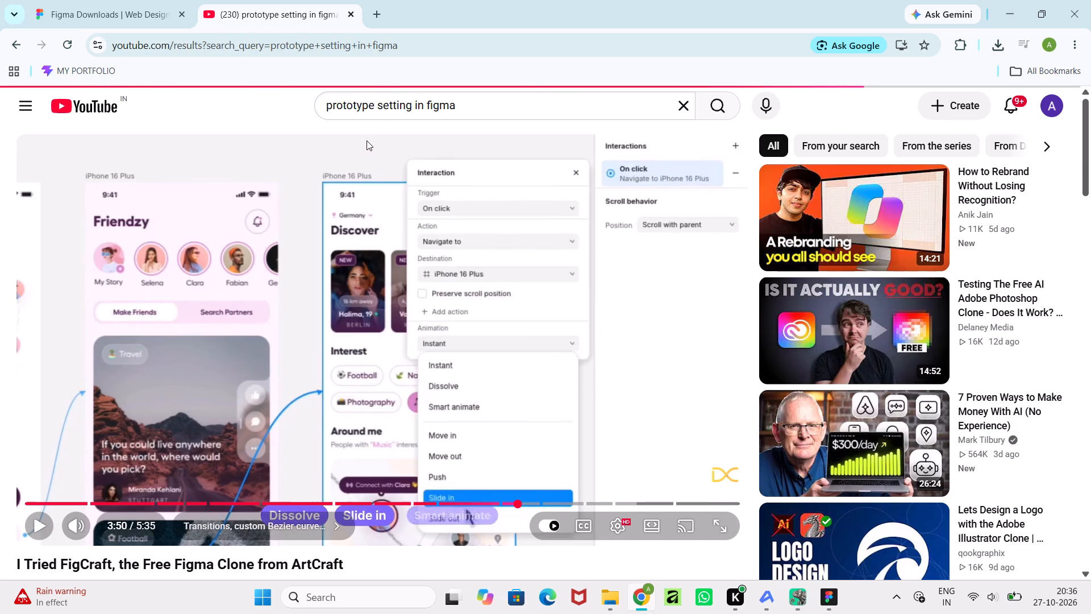
Open the "Figma Prototype Tutorial for Beginners" video from the search results and pause it near its start.
scroll(367, 140, down, 3)
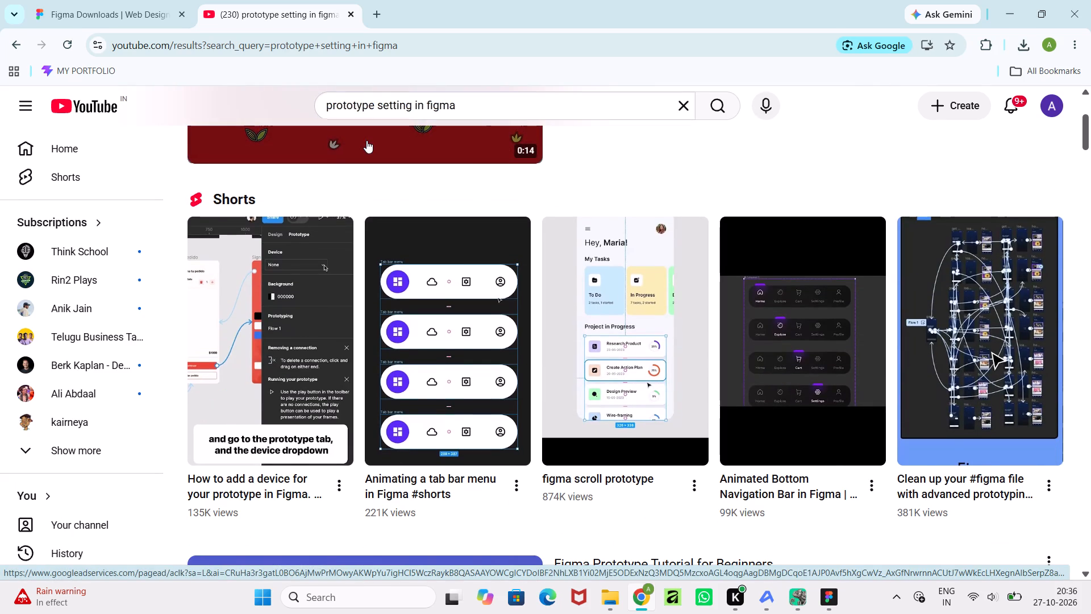
scroll(367, 140, down, 4)
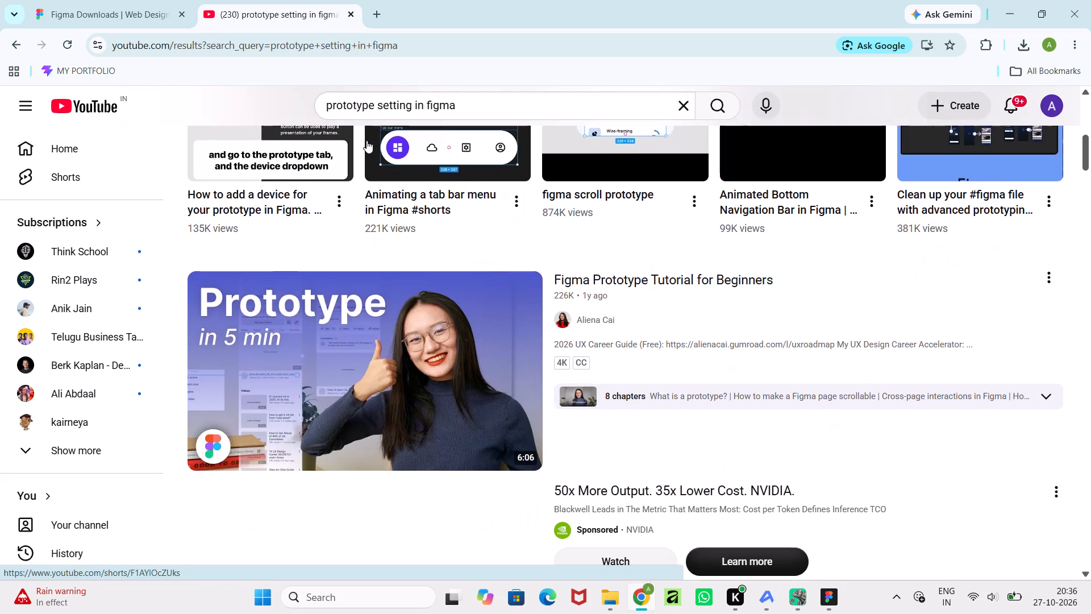
click(373, 333)
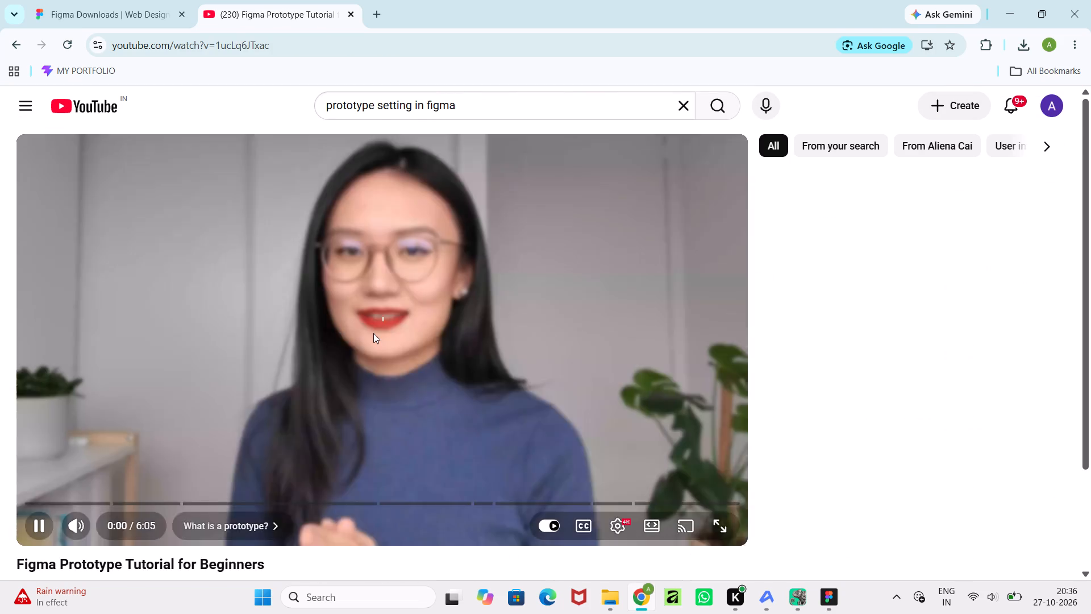
click(373, 333)
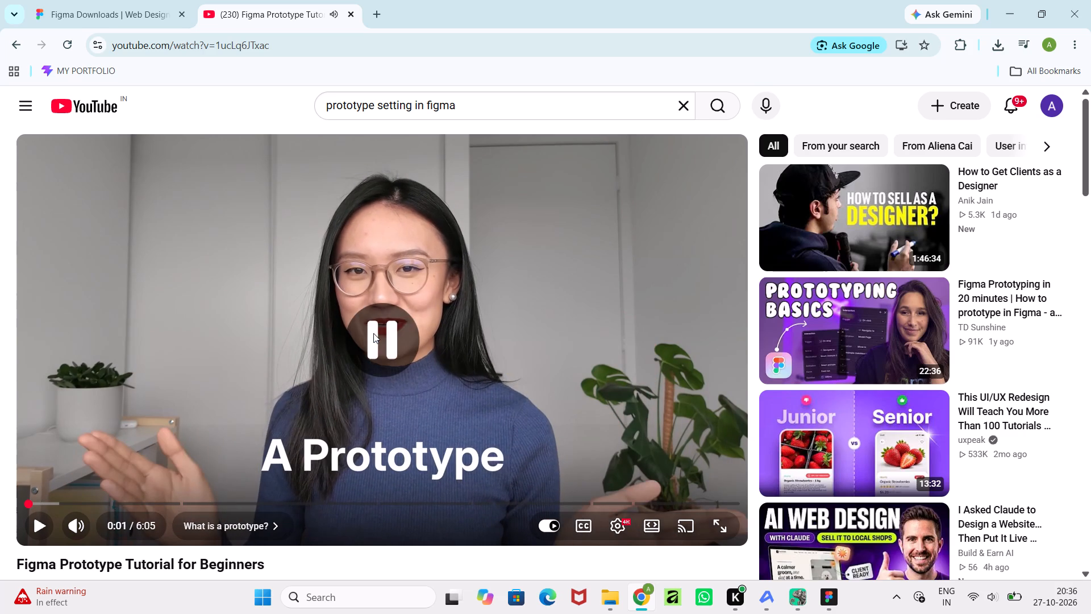
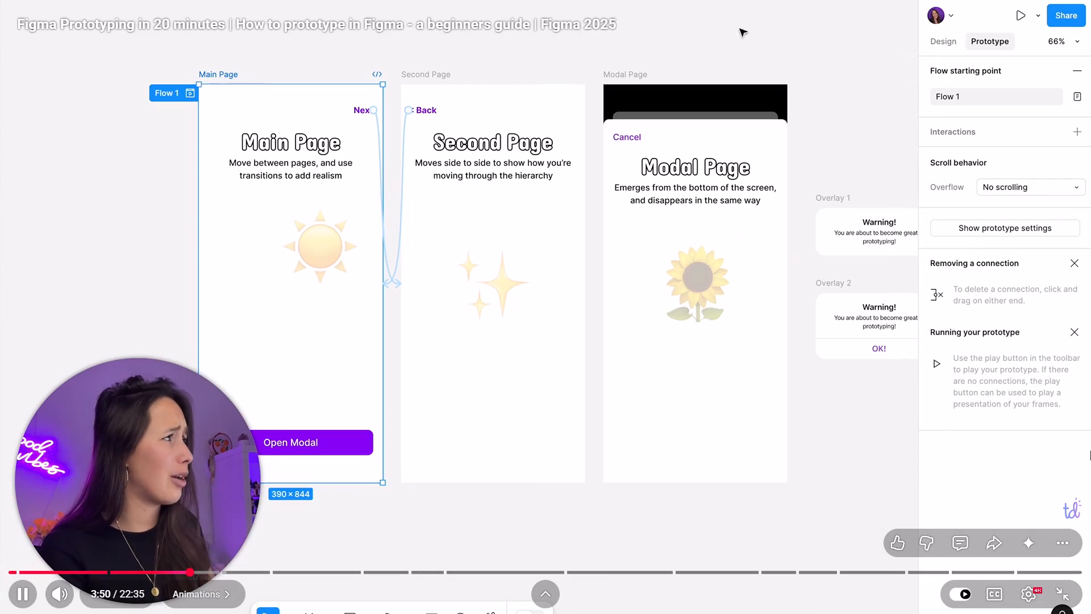
Pause the prototyping tutorial and switch back to the spinner design in FigCraft.
key(space)
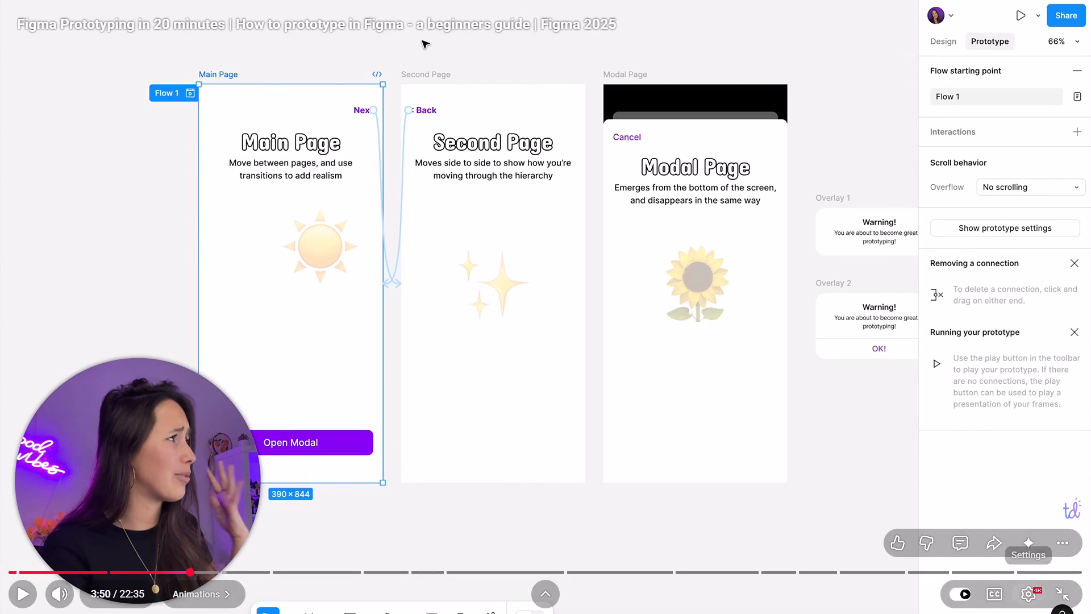
click(1067, 589)
click(803, 596)
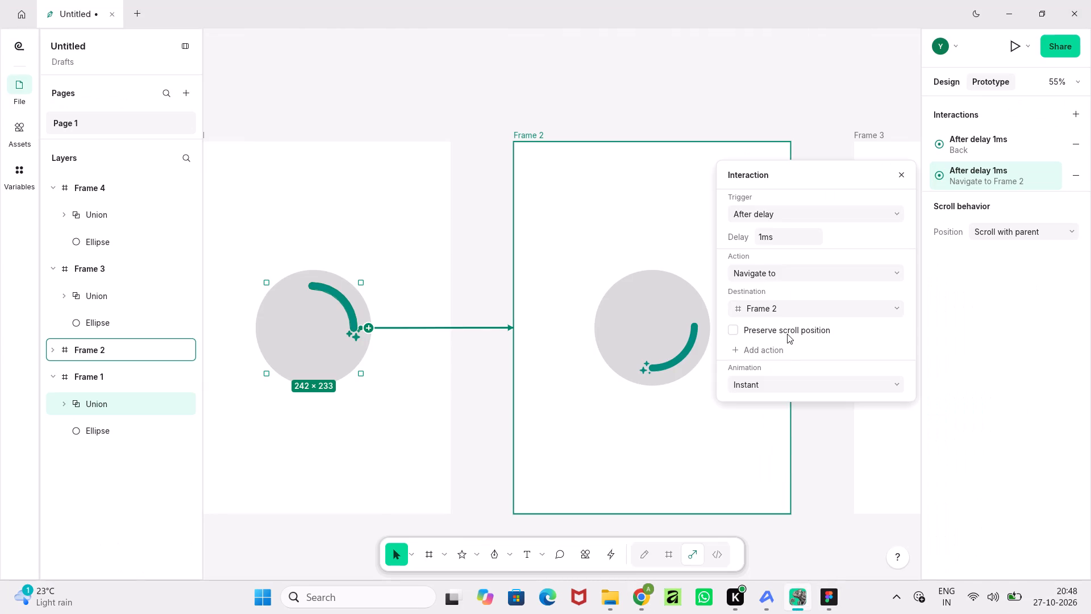
Set the animation of Frame 1's After delay link to Frame 2 to Smart animate.
click(781, 384)
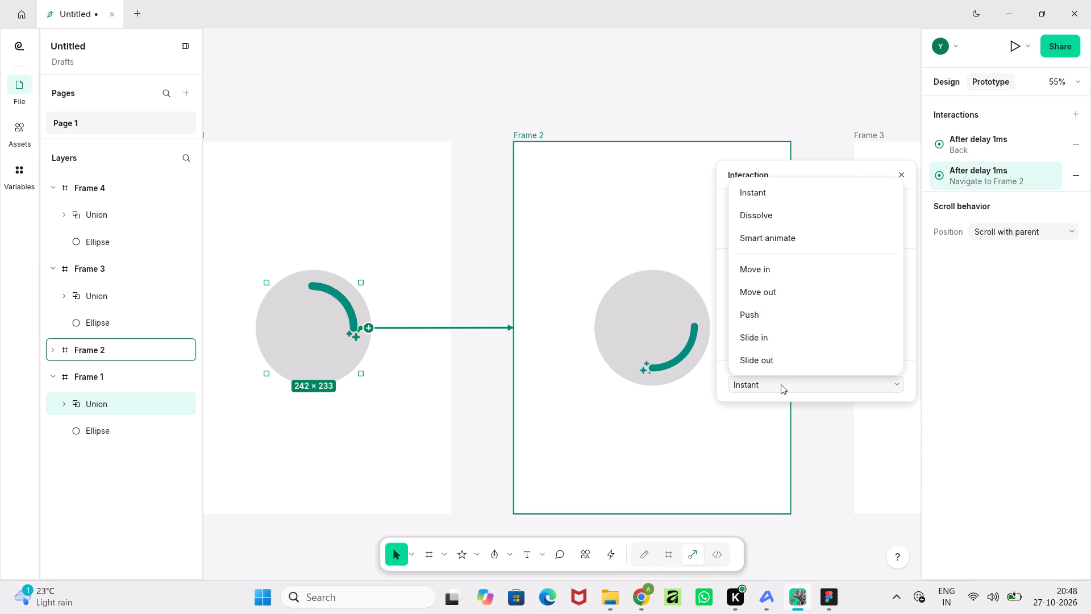
click(786, 240)
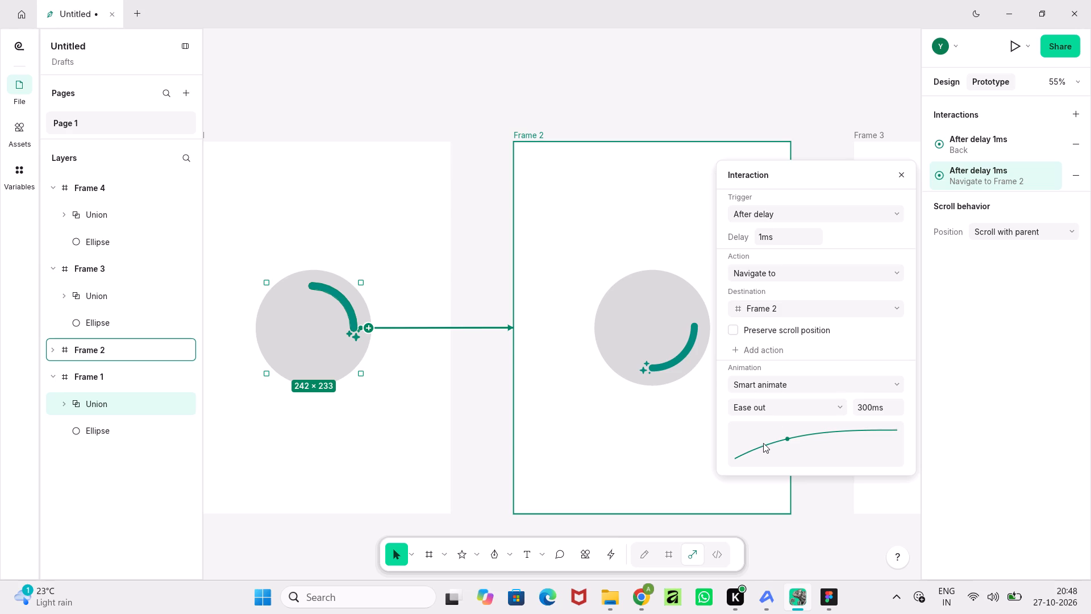
Preview the spinner prototype with the canvas clear of the interaction settings, and close both the preview and the settings.
click(1030, 44)
click(977, 103)
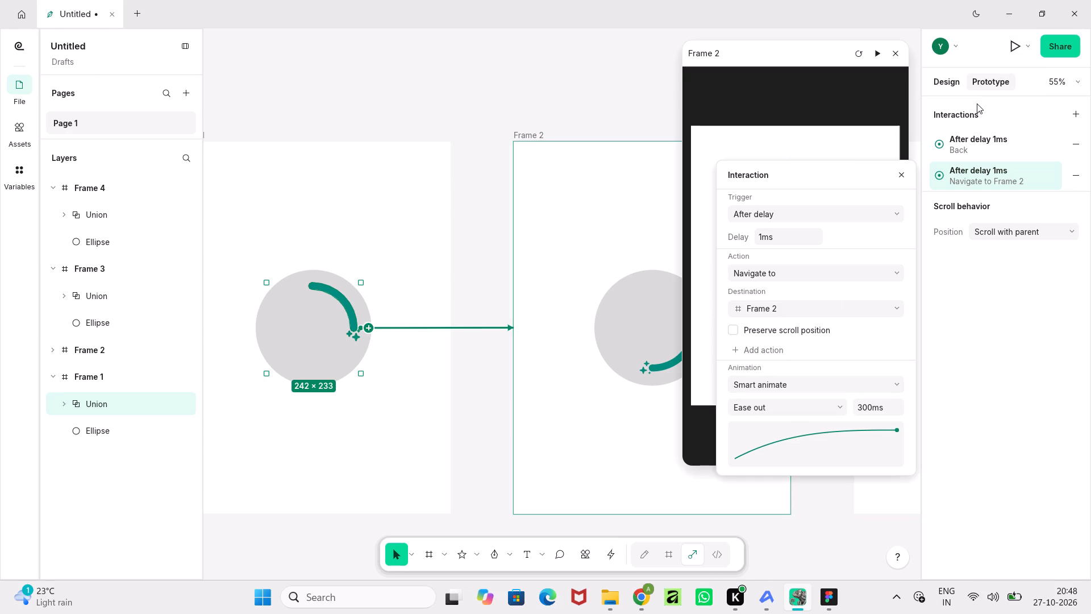
drag(763, 56, 401, 70)
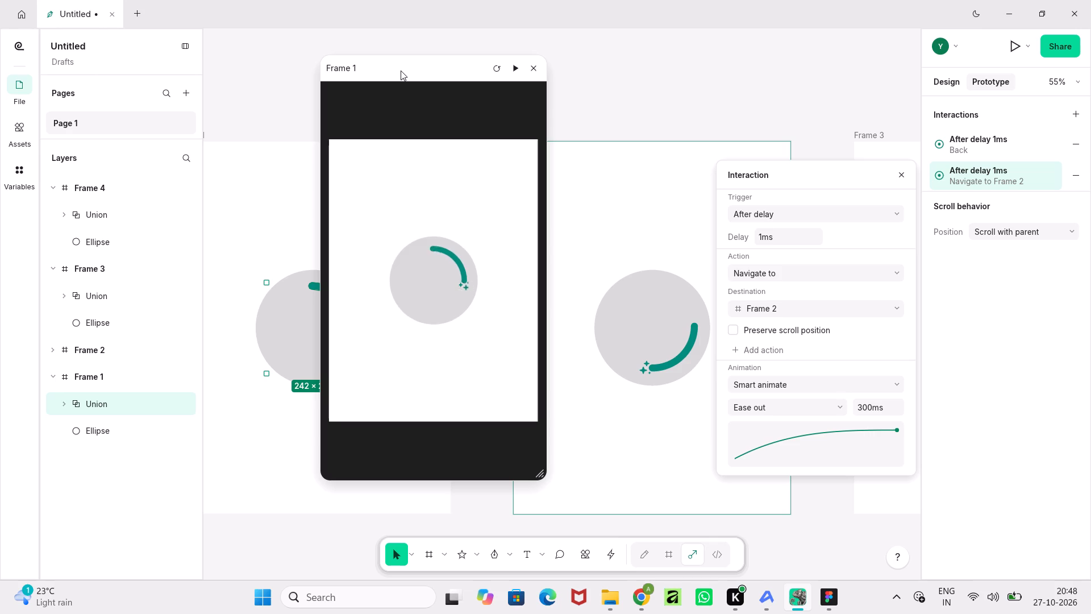
click(528, 63)
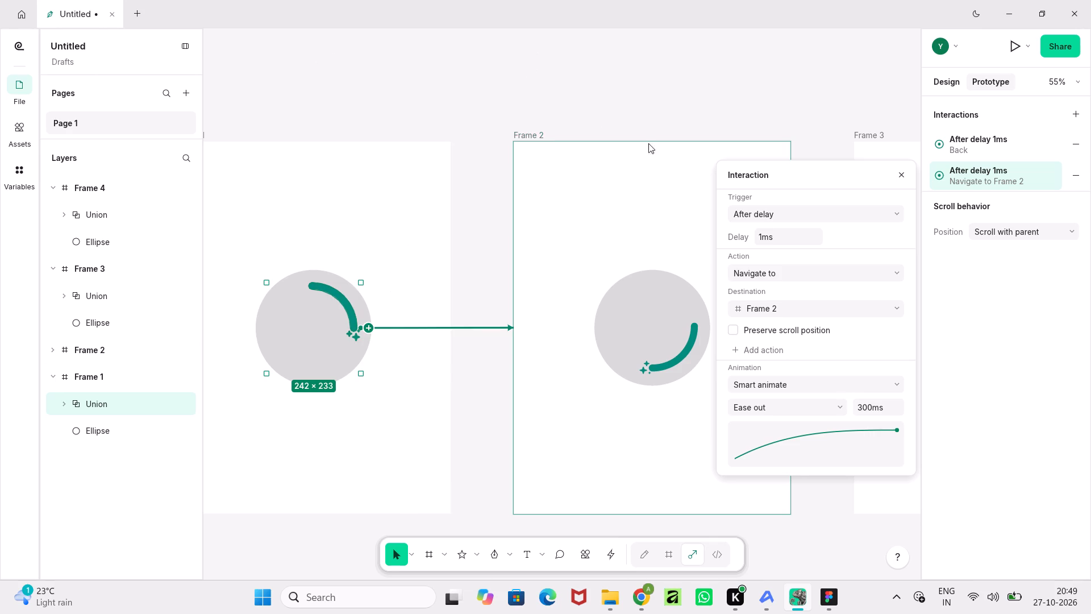
click(907, 181)
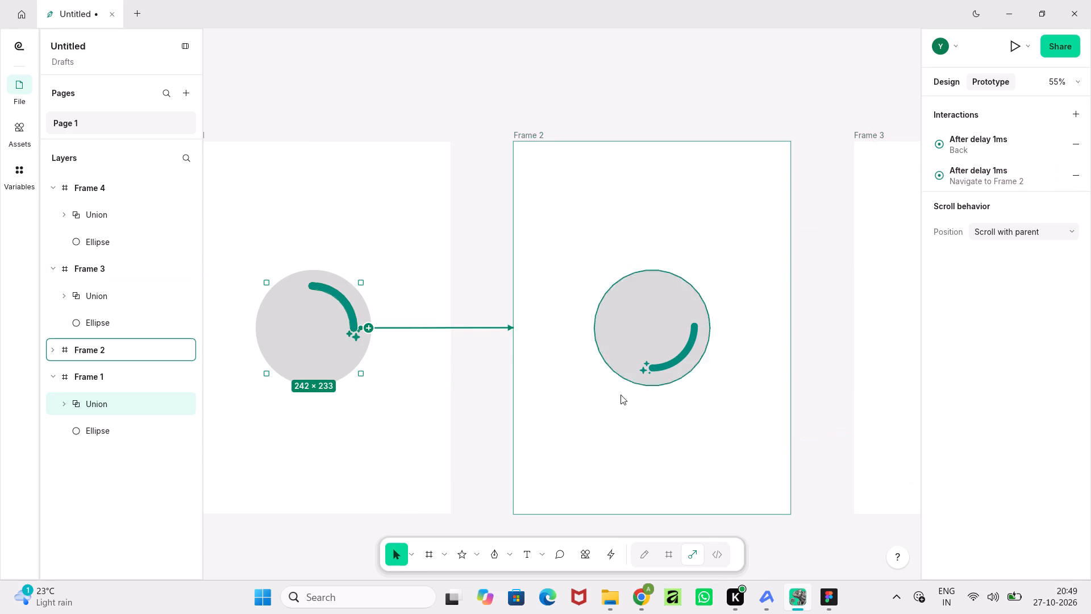
Examine the spinner arcs and their layers in Frame 2 and Frame 1.
click(691, 333)
ctrl+scroll(691, 333, up, 5)
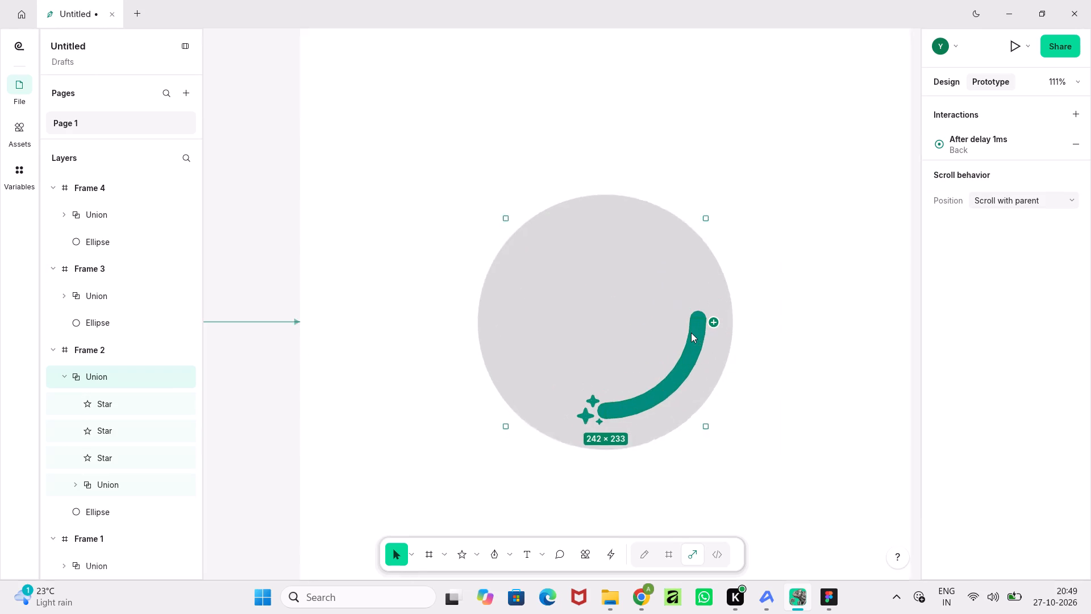
shift+click(701, 314)
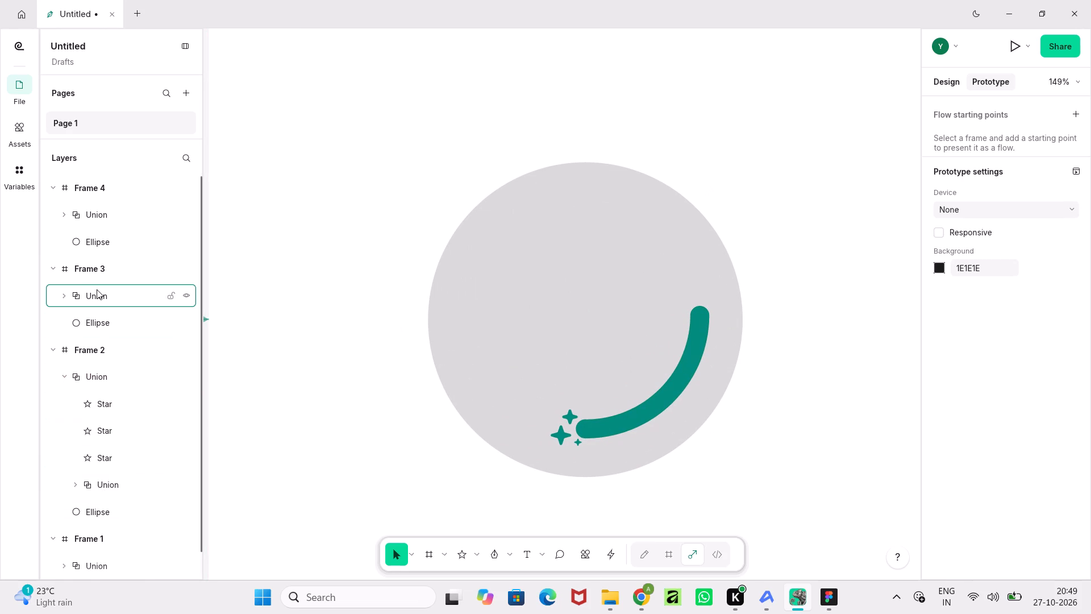
scroll(102, 418, down, 5)
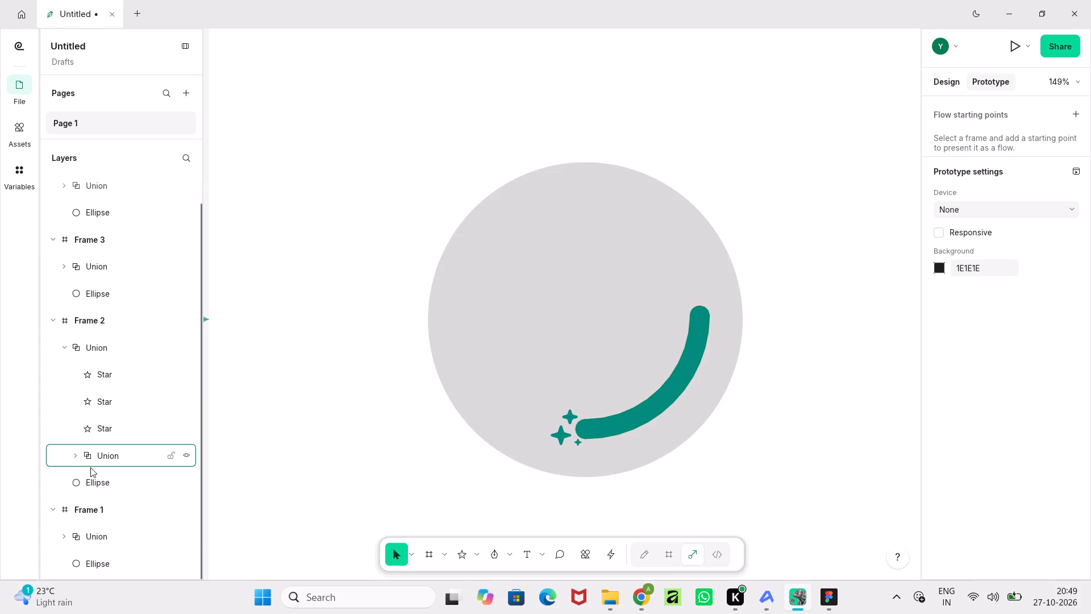
click(107, 541)
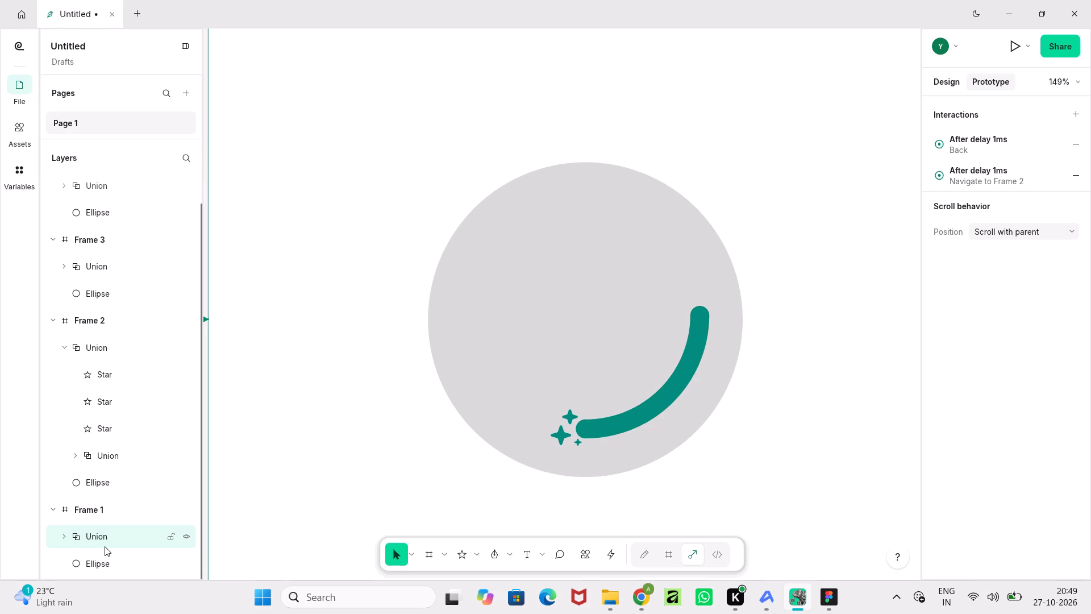
click(105, 558)
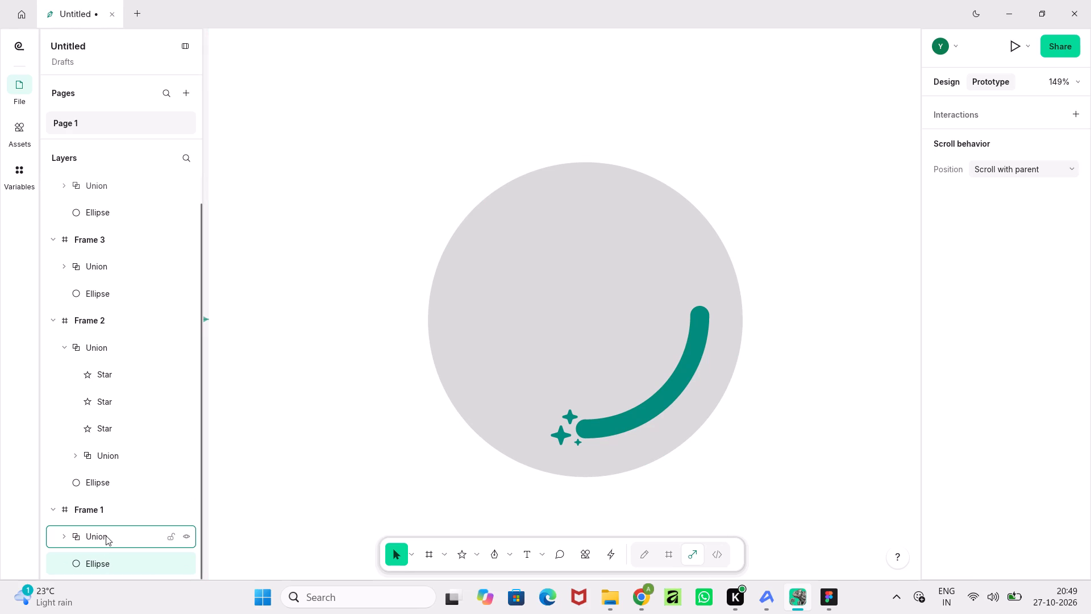
middle_drag(266, 504, 798, 489)
scroll(499, 421, down, 1)
middle_drag(499, 421, 751, 430)
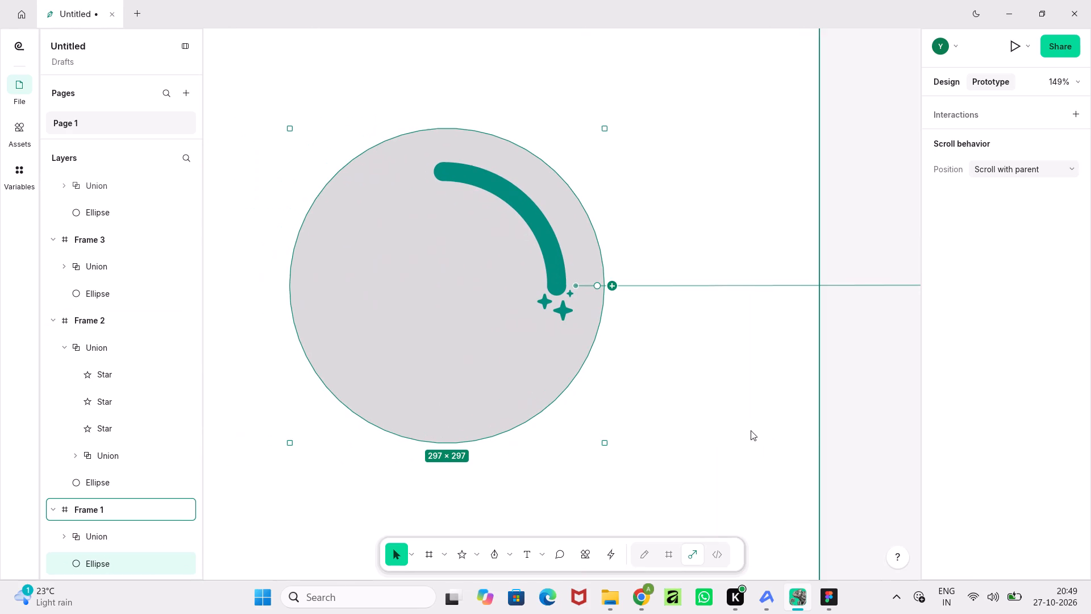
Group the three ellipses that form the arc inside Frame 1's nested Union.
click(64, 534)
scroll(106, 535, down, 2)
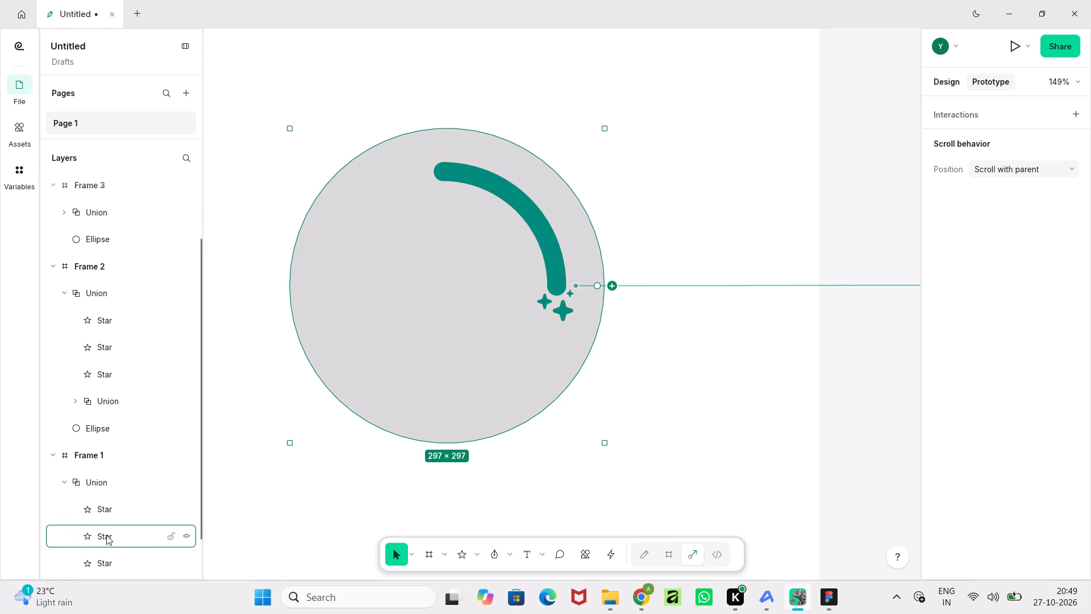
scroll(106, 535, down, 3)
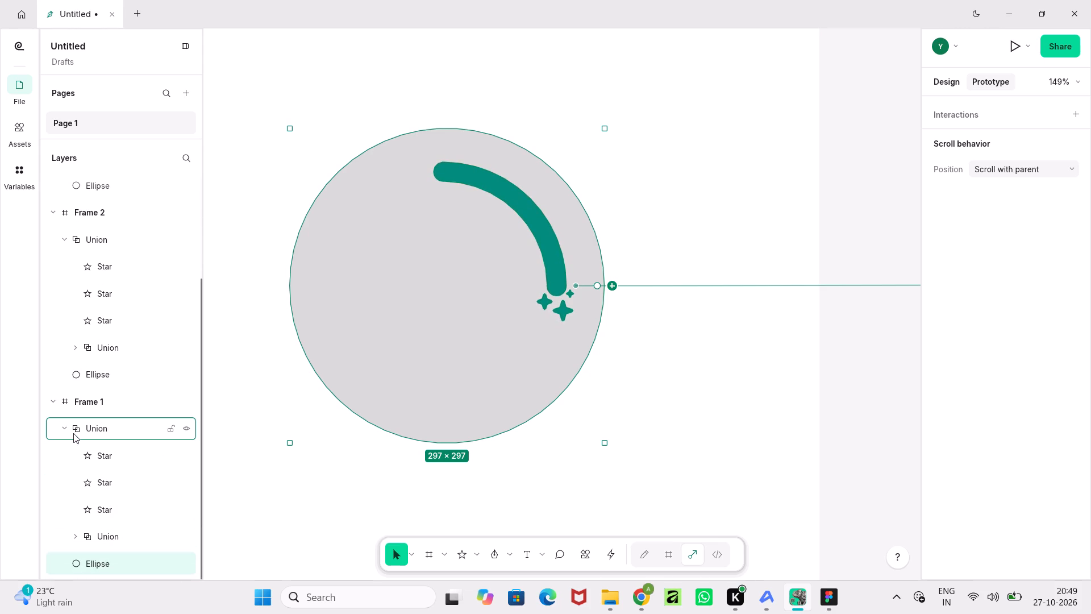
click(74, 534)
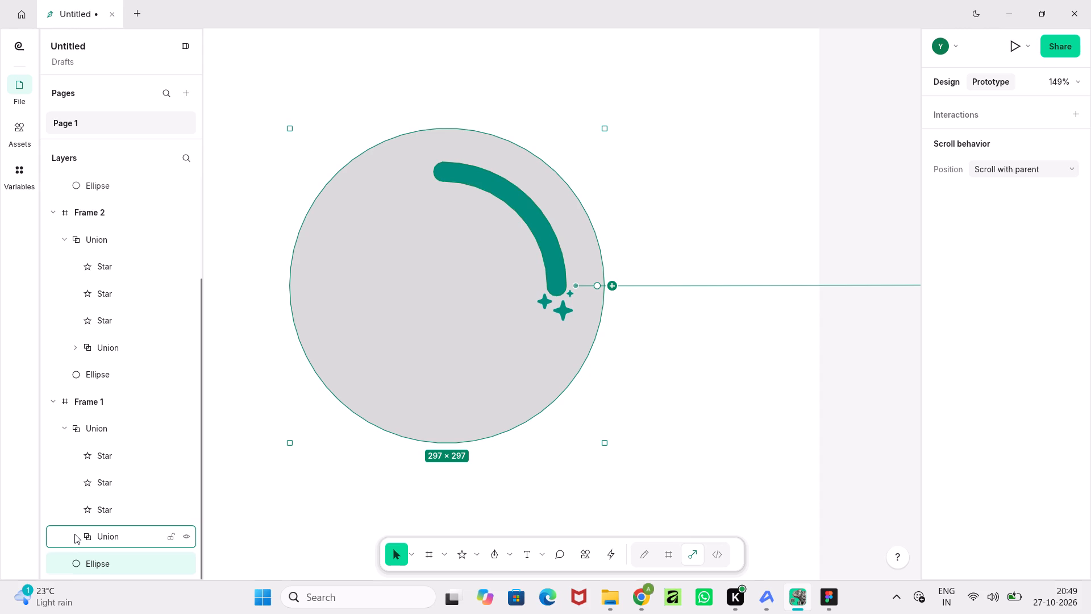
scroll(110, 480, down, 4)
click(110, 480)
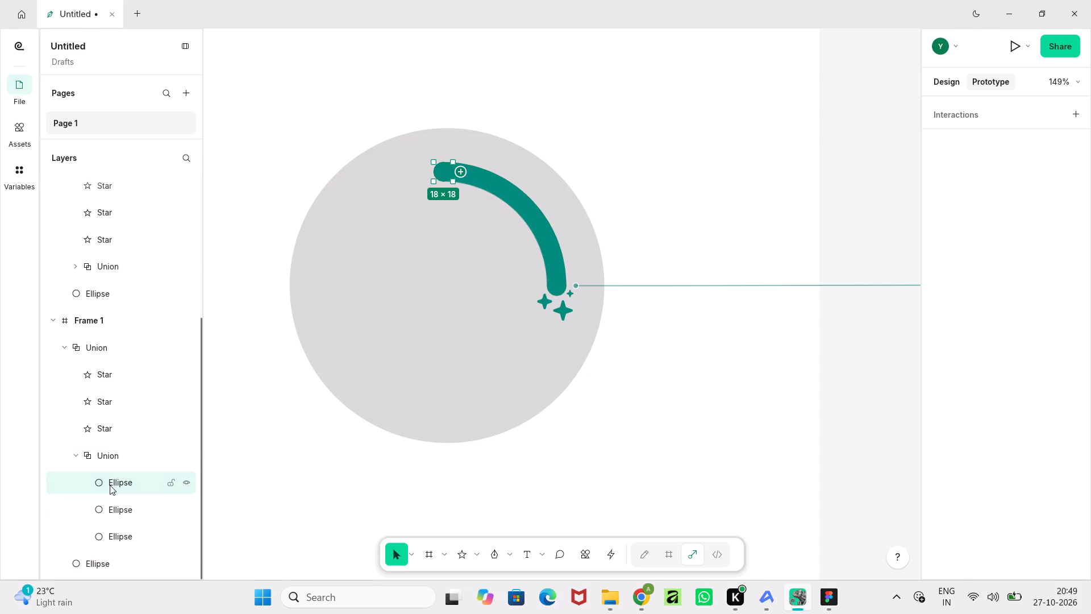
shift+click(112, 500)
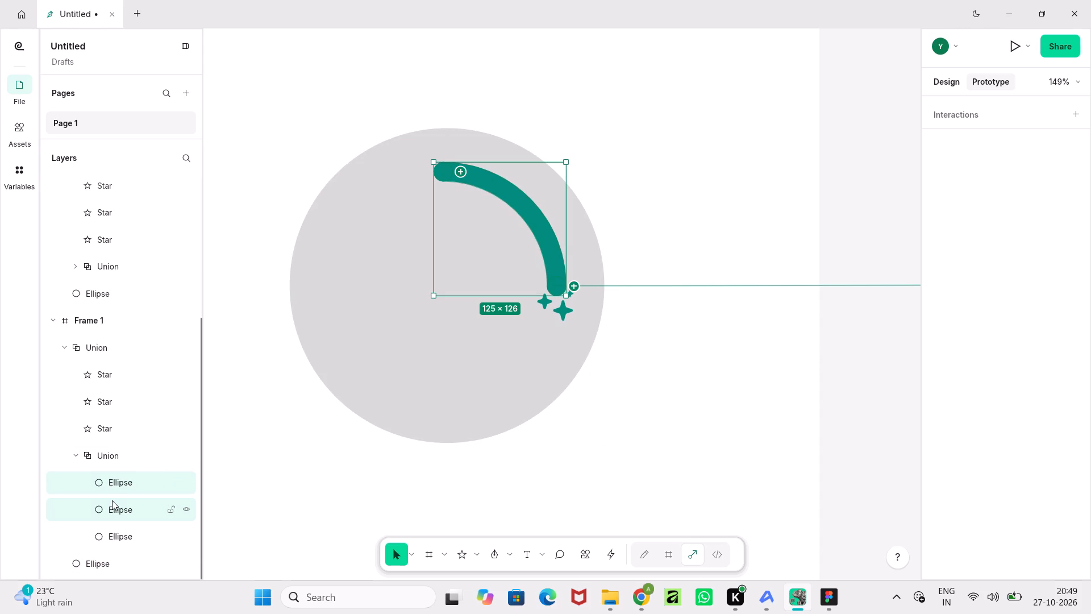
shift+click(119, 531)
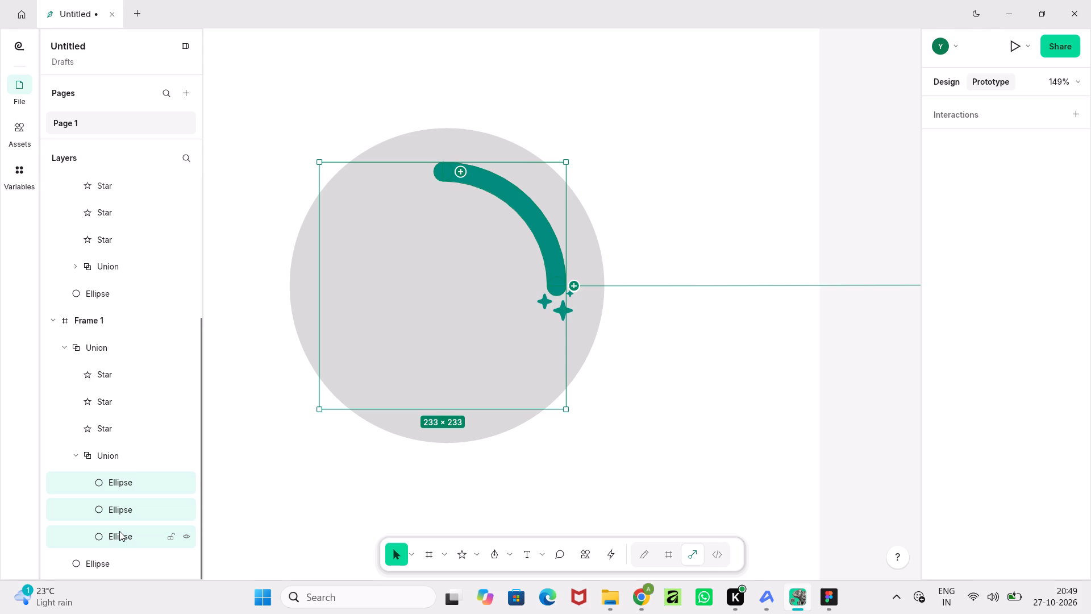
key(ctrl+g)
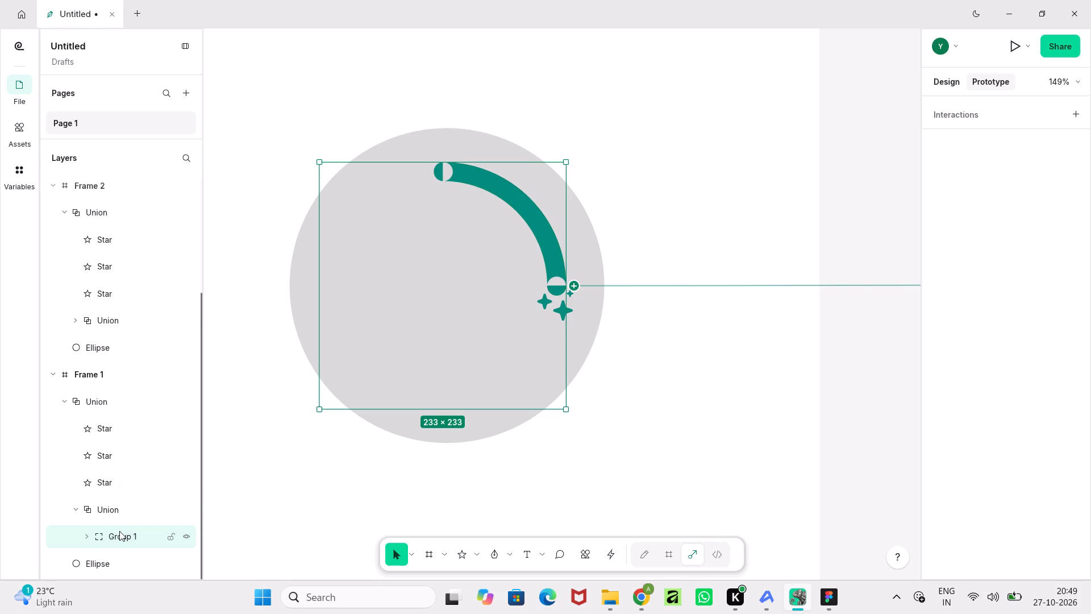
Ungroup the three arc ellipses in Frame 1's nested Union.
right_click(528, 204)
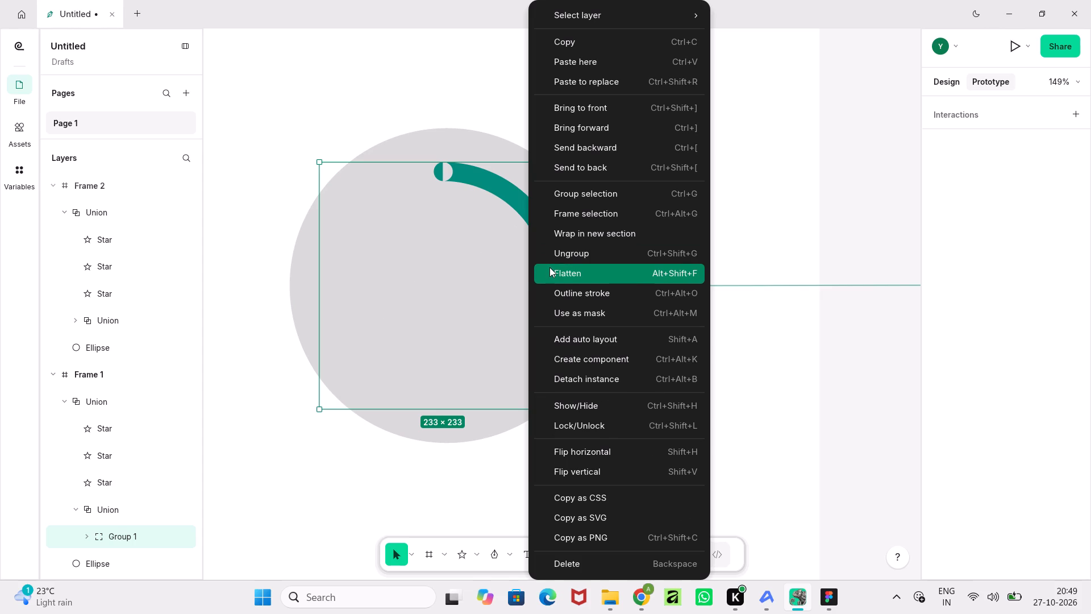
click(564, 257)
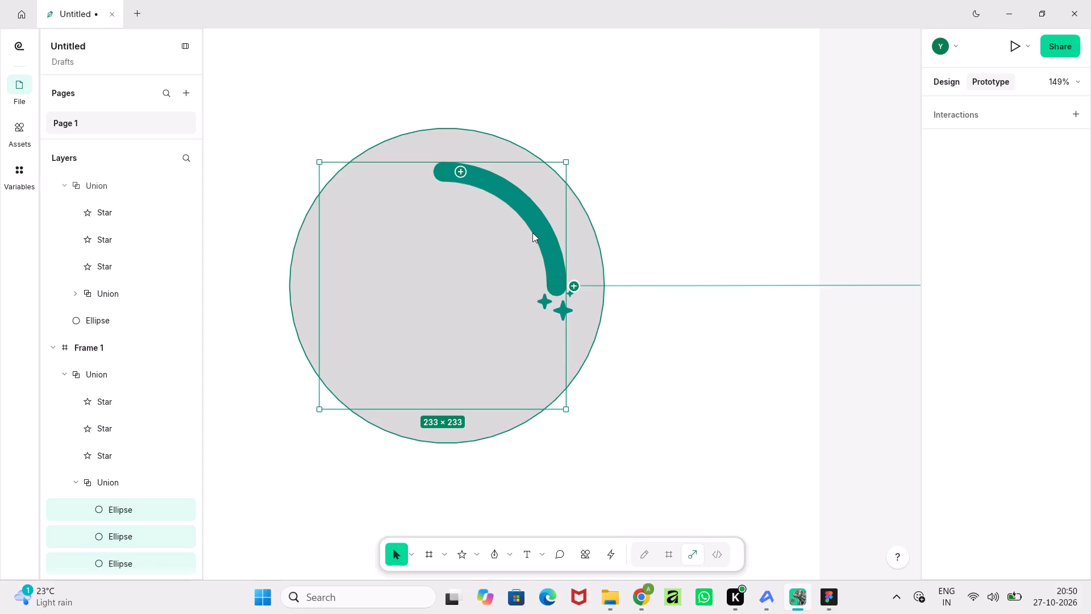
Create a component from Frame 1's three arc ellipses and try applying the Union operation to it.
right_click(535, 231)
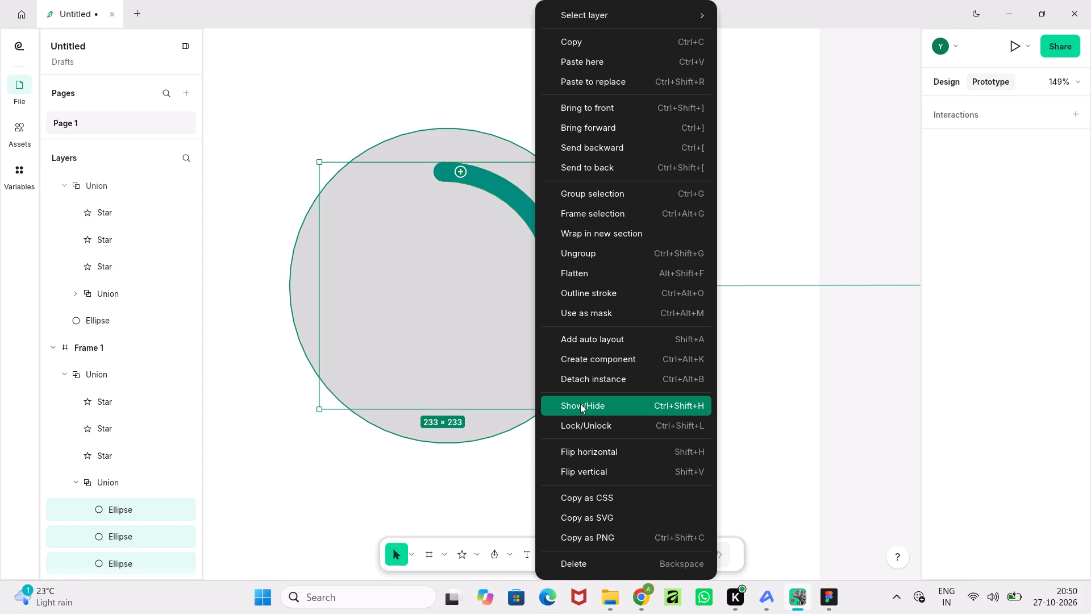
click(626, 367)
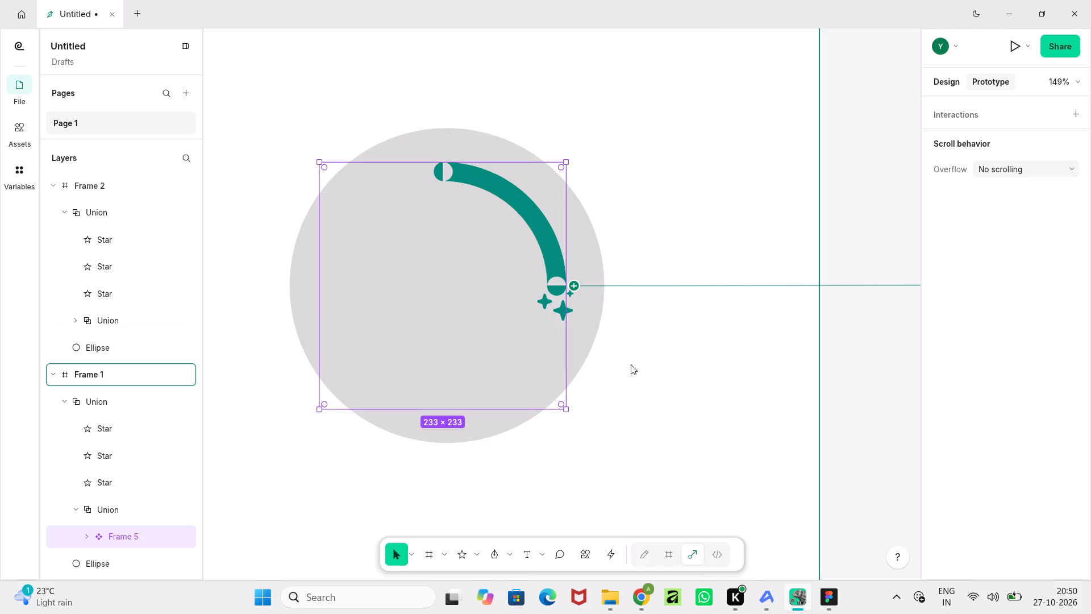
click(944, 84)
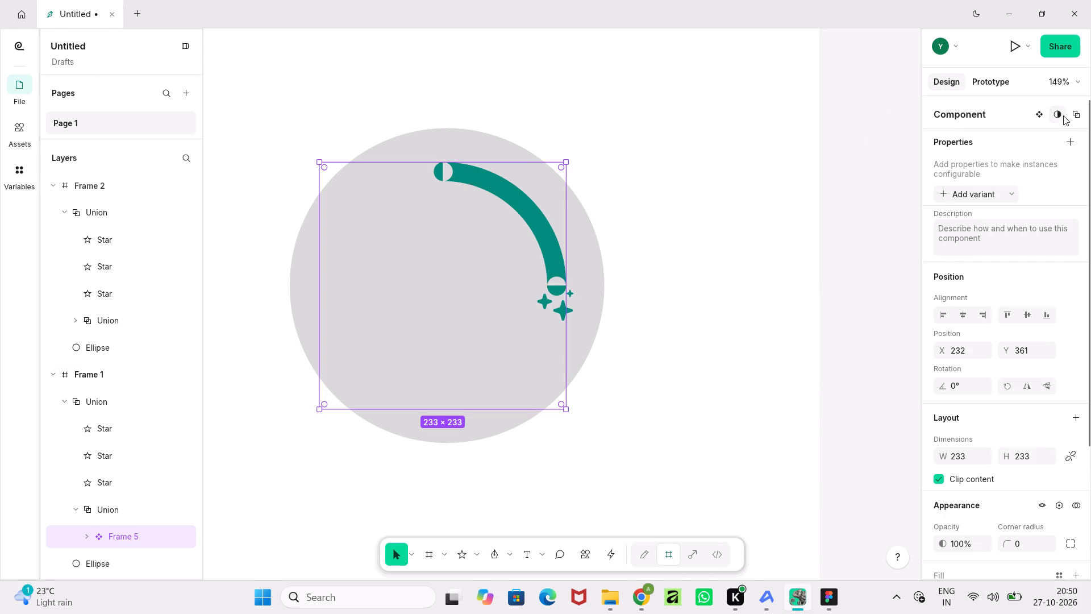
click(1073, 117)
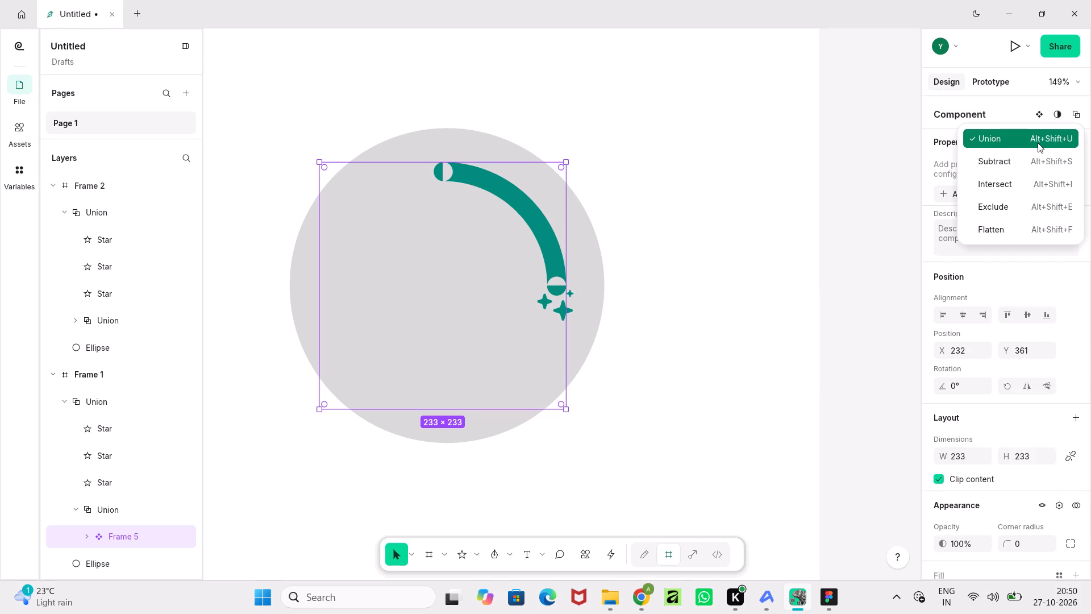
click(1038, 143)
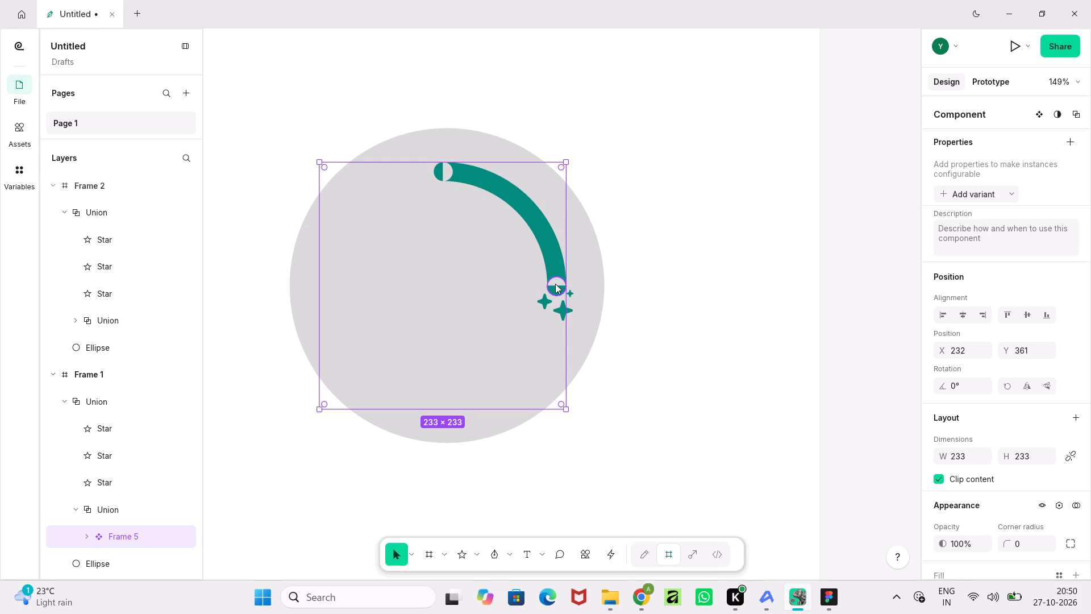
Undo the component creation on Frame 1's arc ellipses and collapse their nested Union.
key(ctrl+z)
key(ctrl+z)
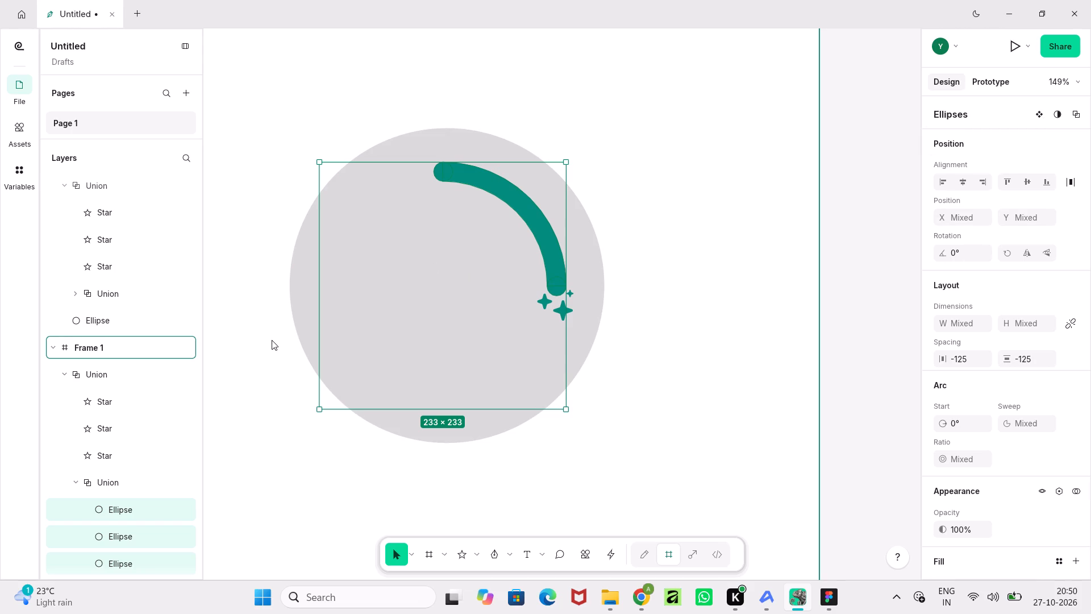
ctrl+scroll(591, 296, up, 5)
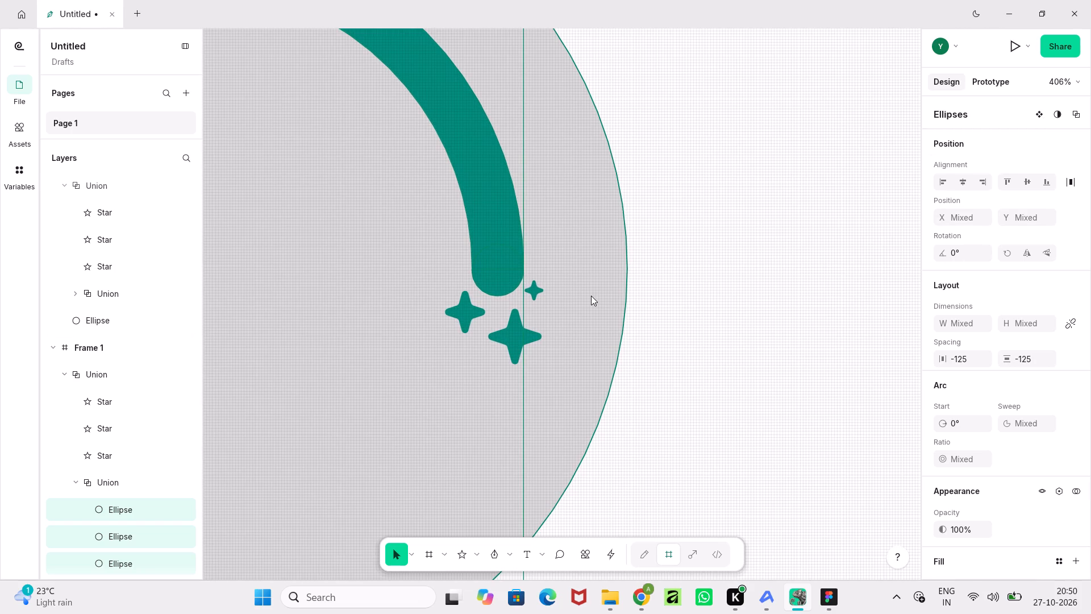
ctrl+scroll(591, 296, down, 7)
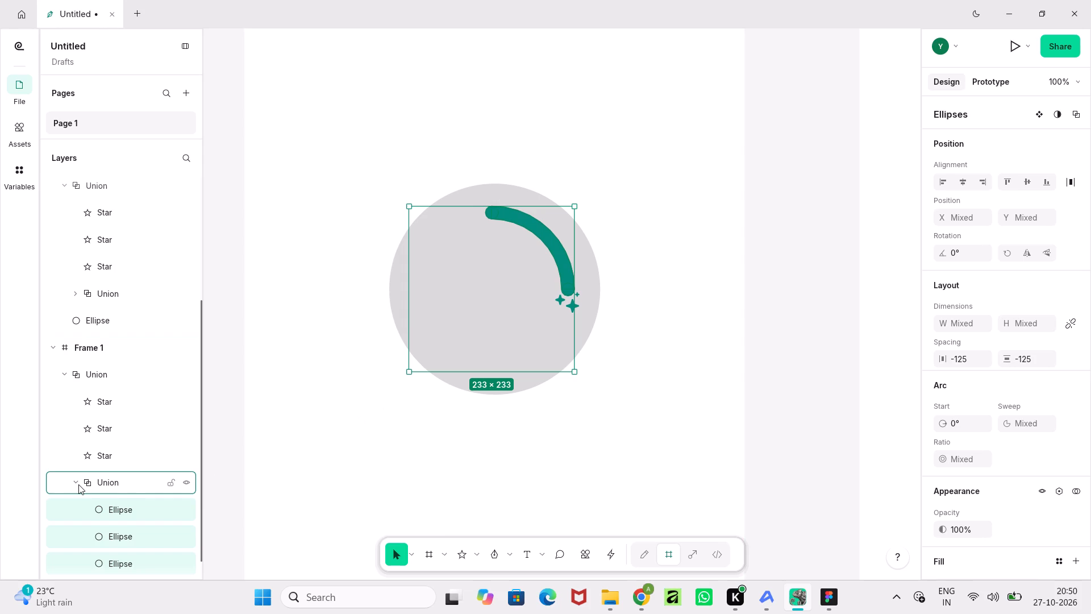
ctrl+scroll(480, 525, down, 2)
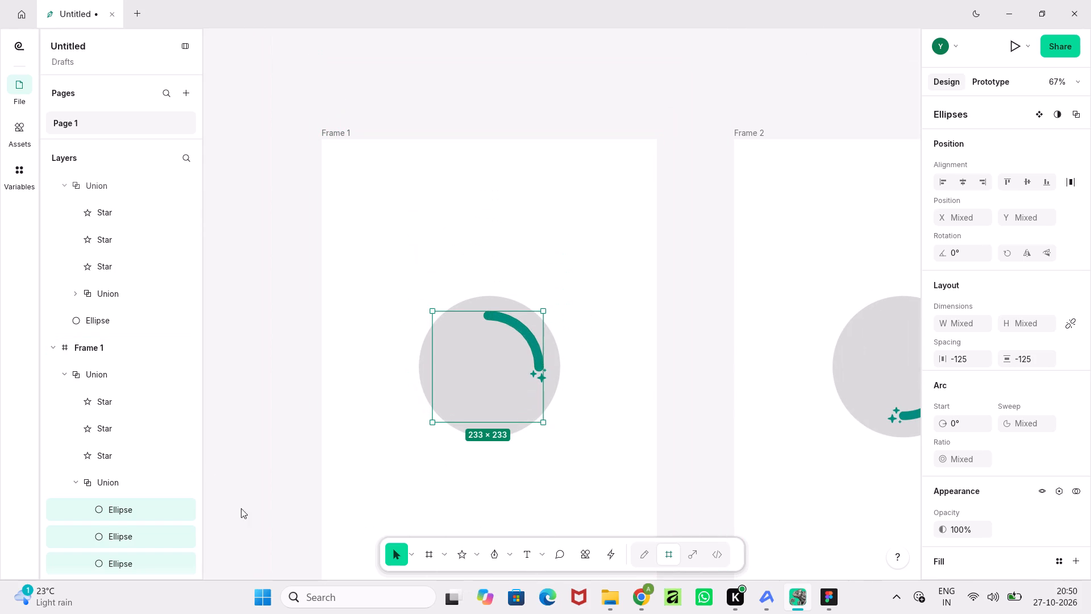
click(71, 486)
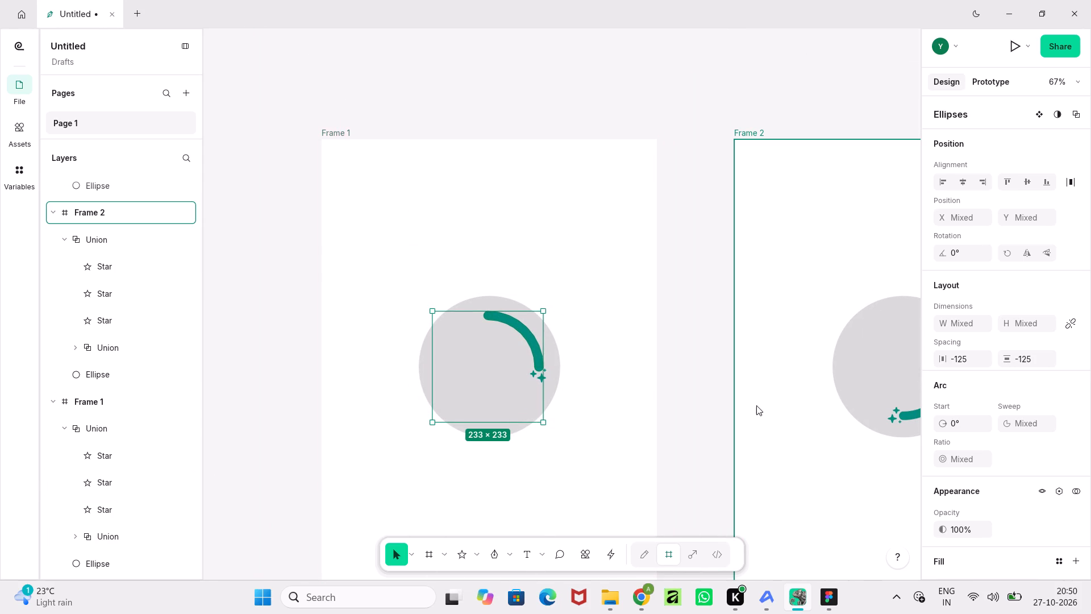
Delete the prototype connection that runs from Frame 1's arc Union to Frame 2.
click(688, 420)
ctrl+scroll(690, 420, down, 3)
middle_drag(690, 420, 436, 380)
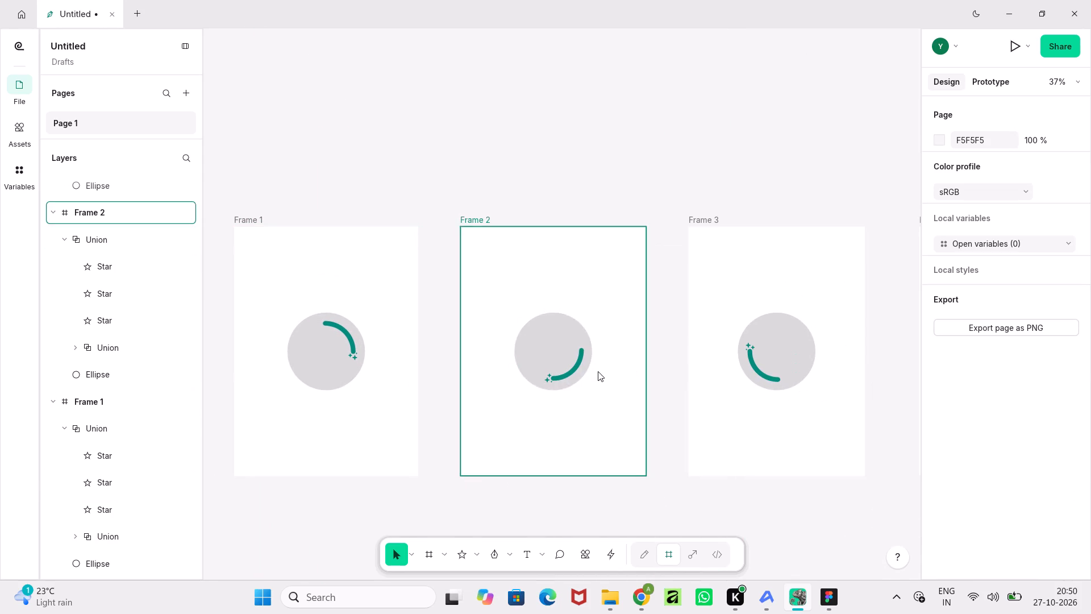
click(575, 371)
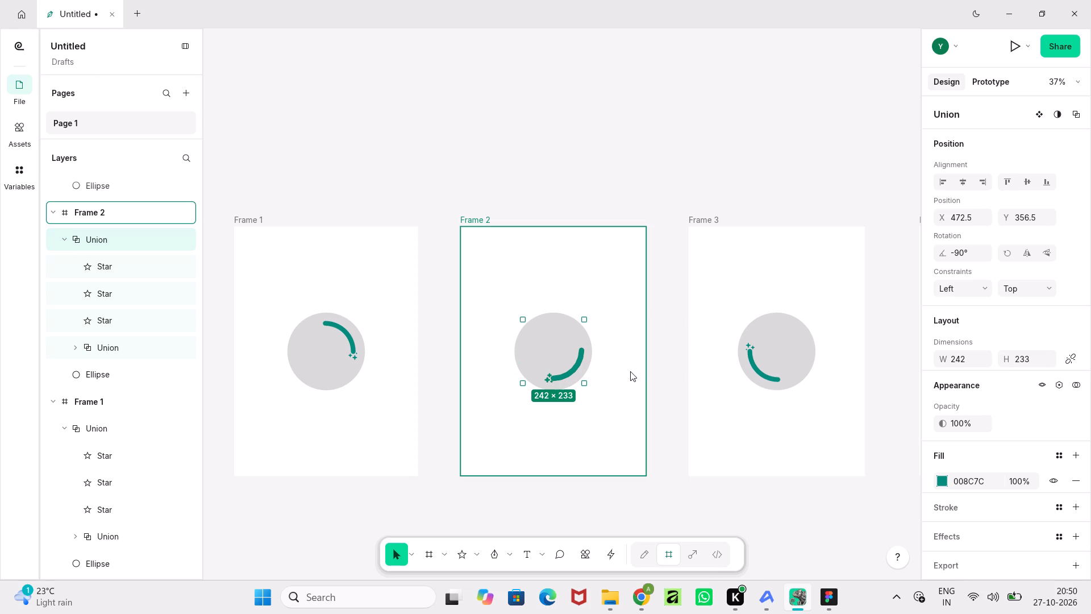
click(668, 370)
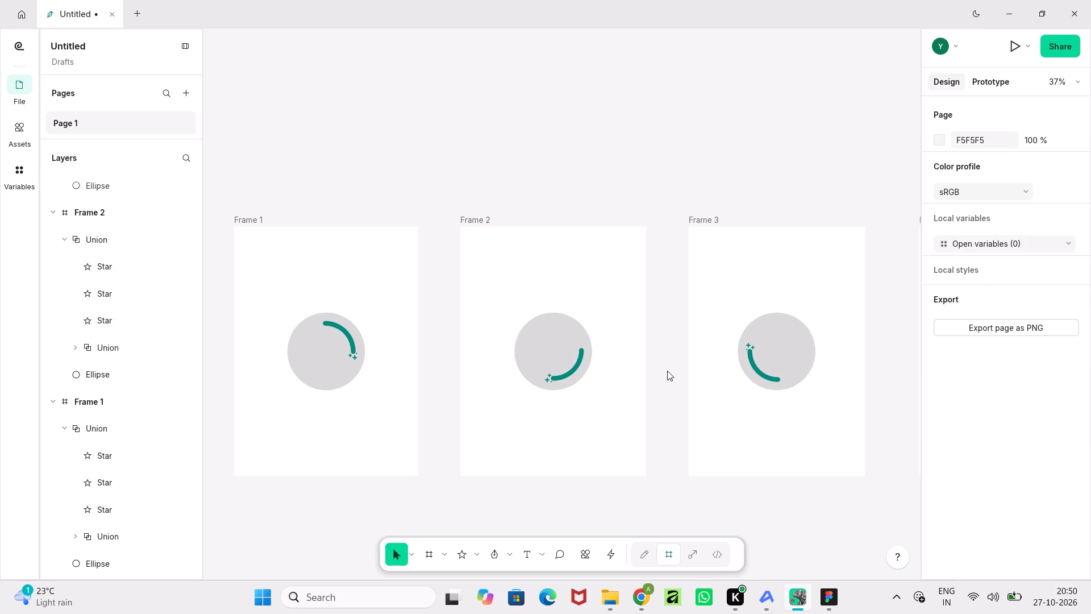
click(998, 72)
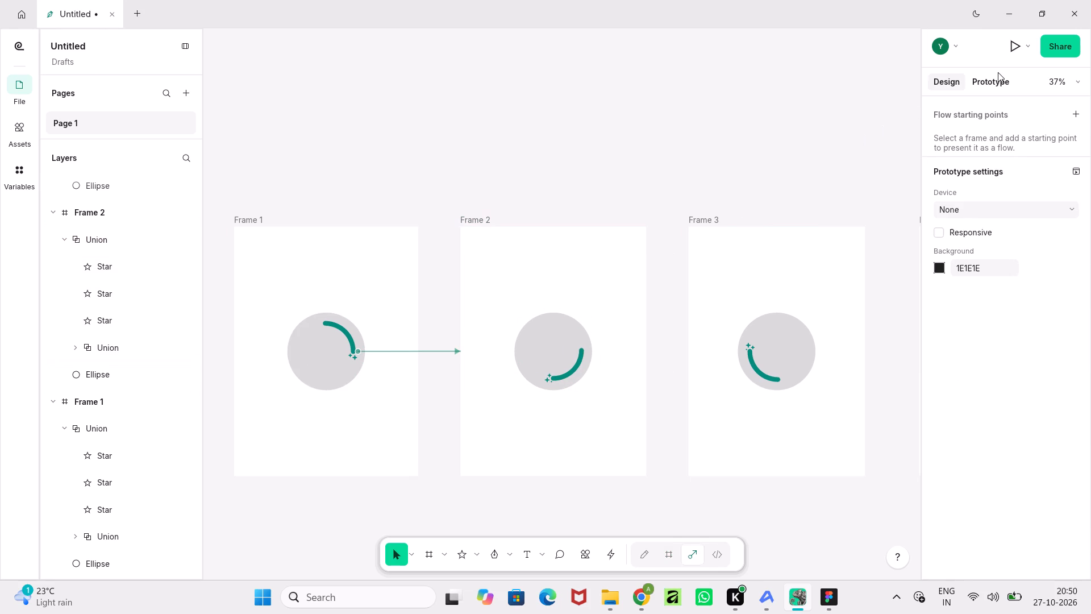
click(378, 353)
key(Delete)
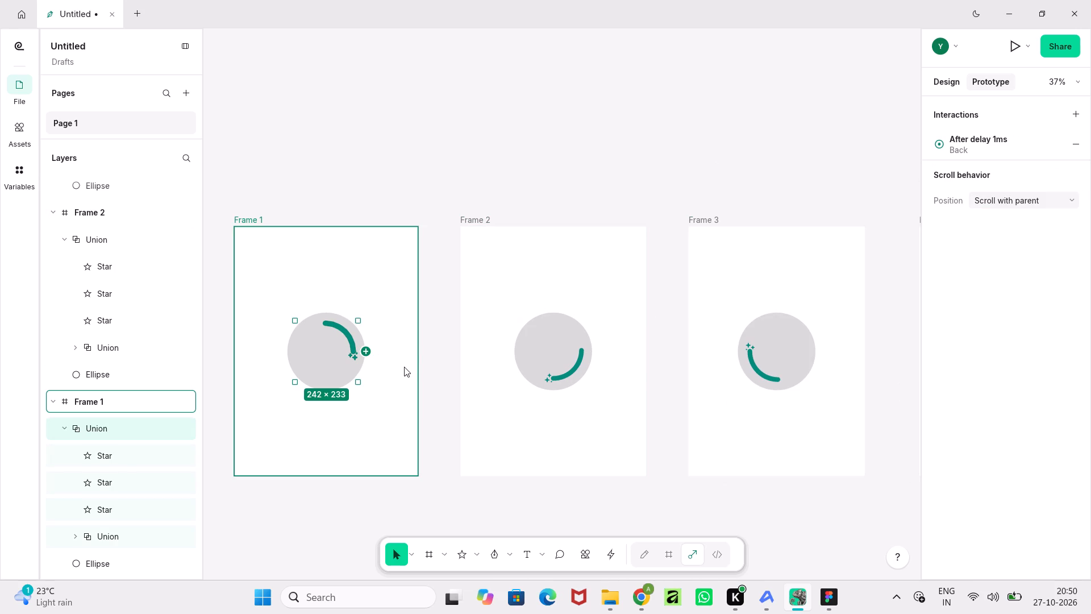
click(404, 367)
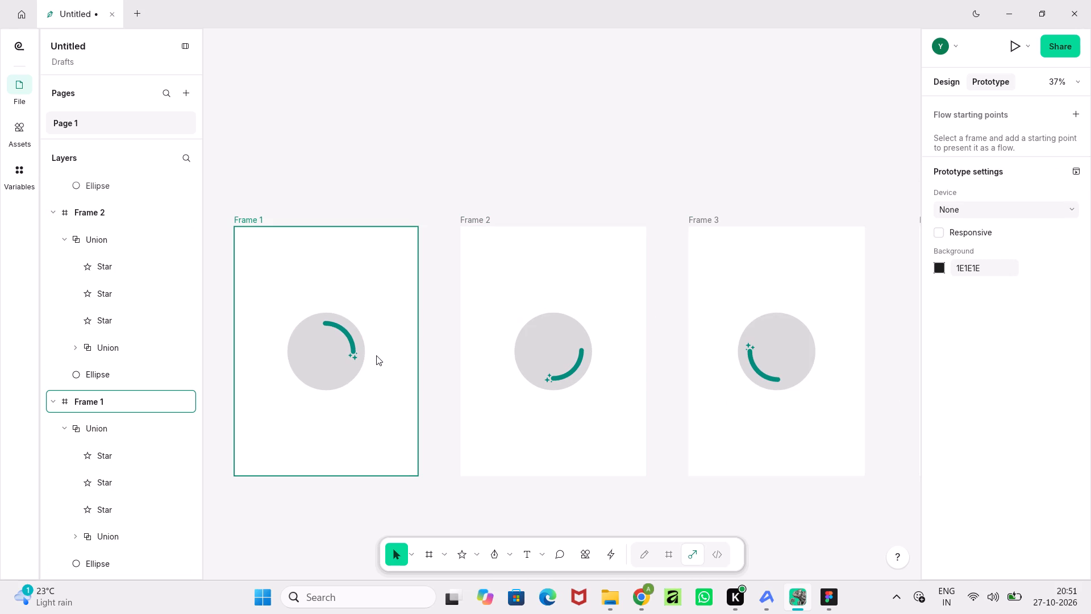
Link Frame 1's arc Union to Frame 2 with an After delay trigger of 1 ms and Instant animation.
click(376, 355)
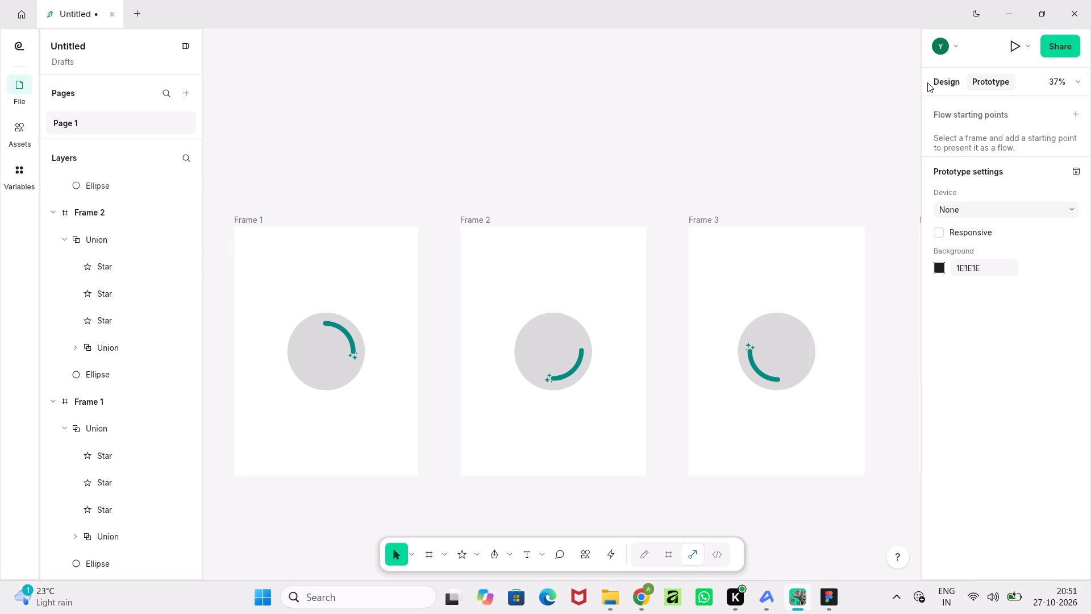
click(370, 346)
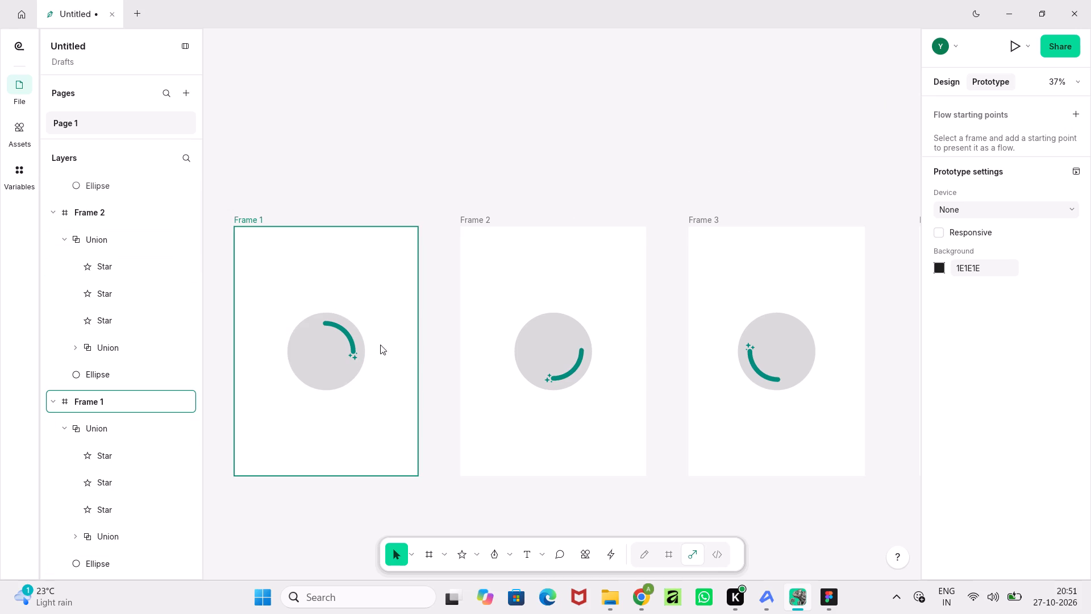
click(345, 333)
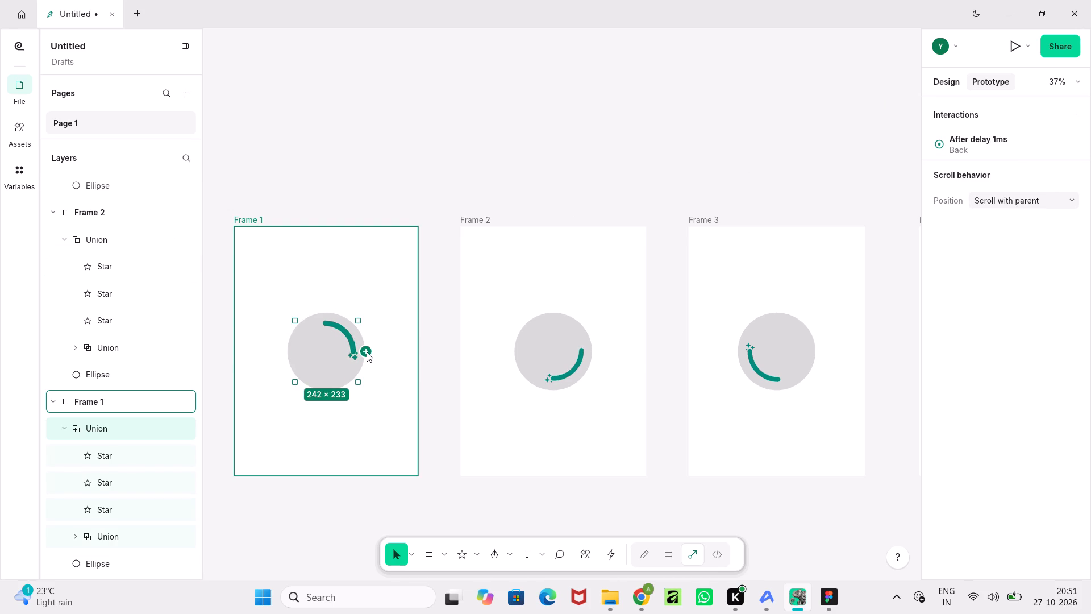
click(367, 352)
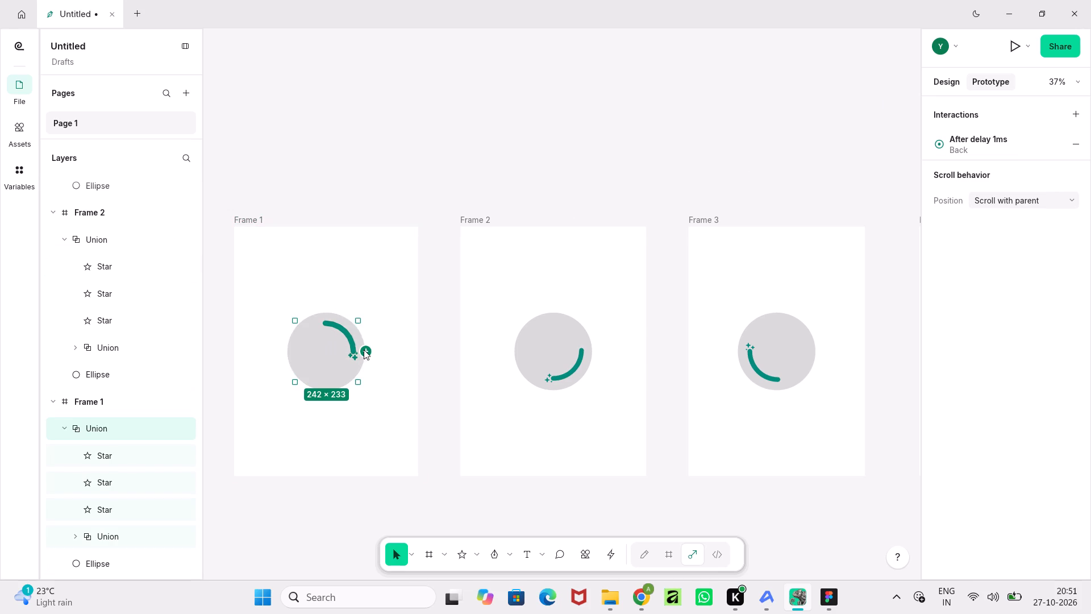
drag(366, 352, 468, 356)
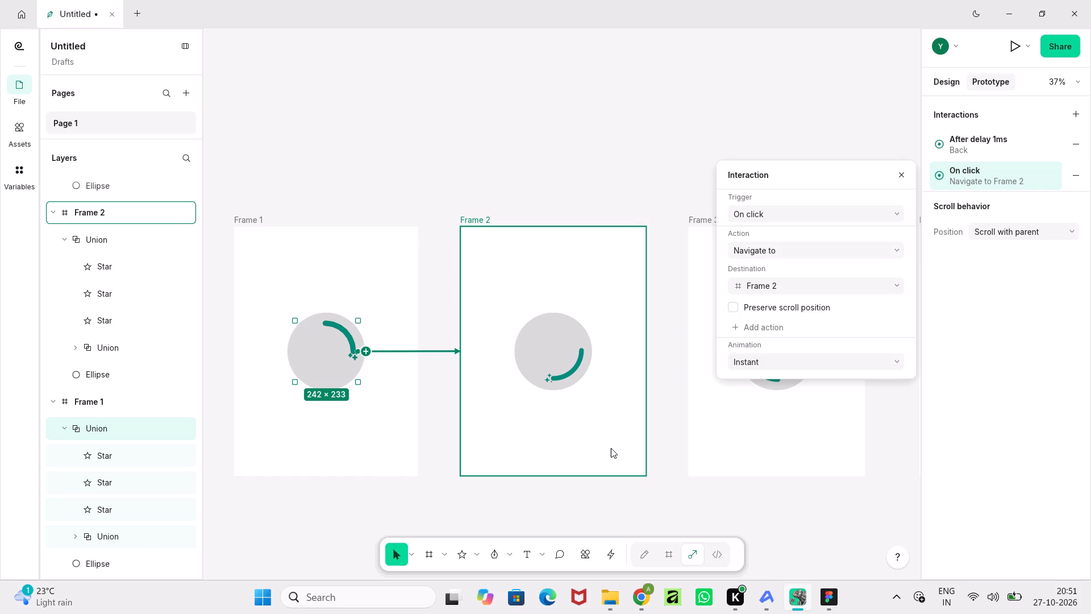
click(857, 210)
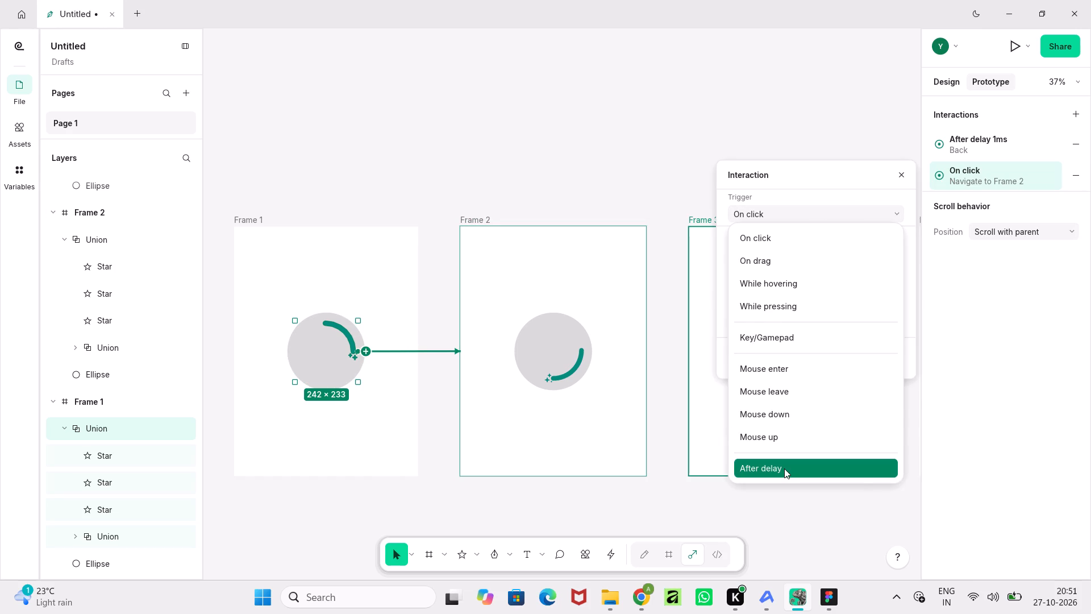
click(784, 468)
click(776, 238)
key(1)
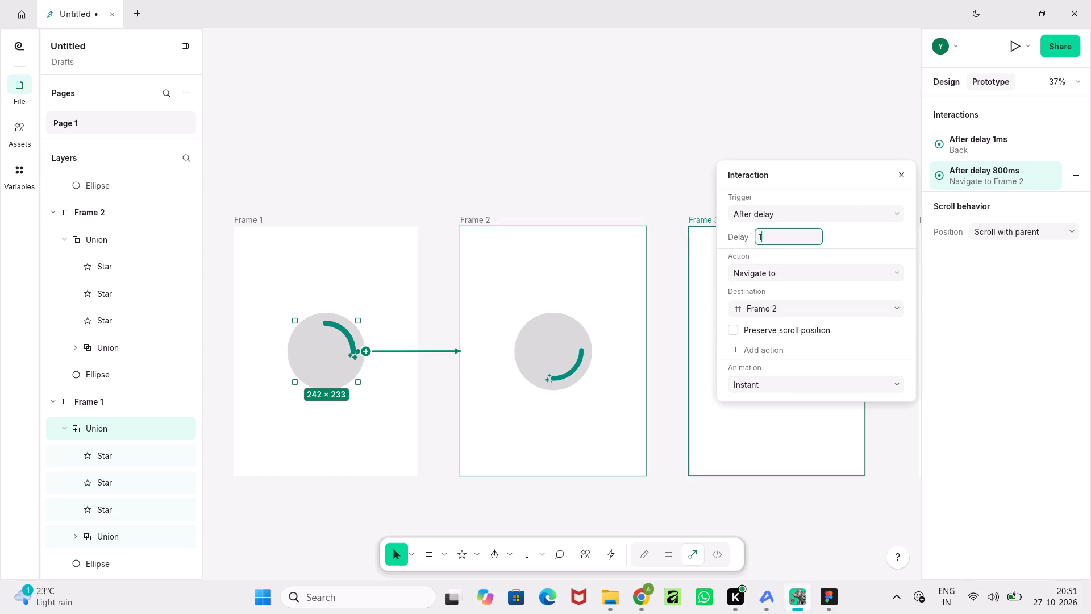
key(Return)
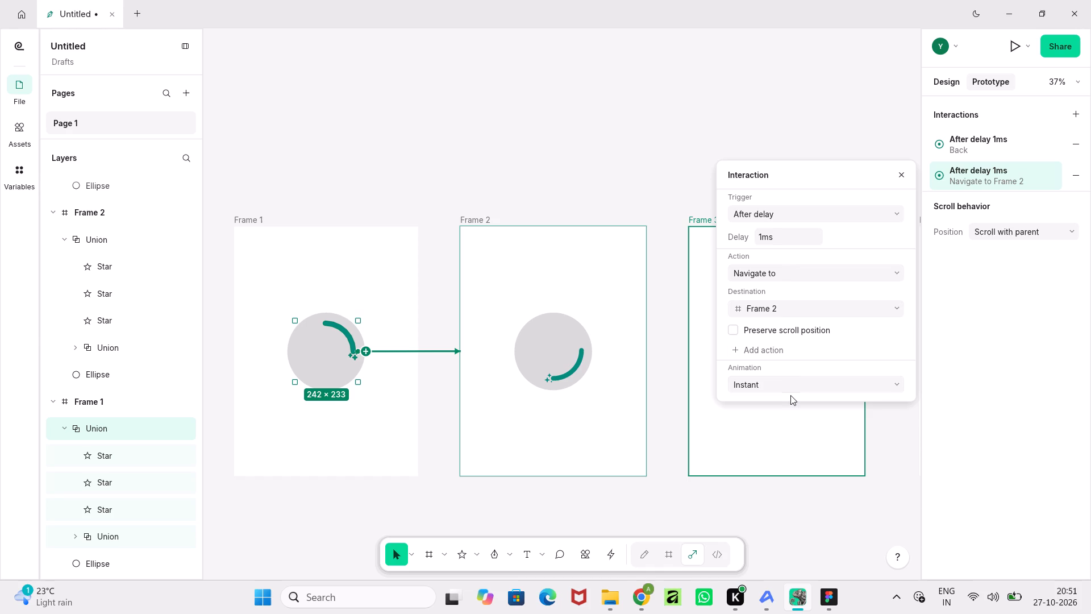
click(789, 381)
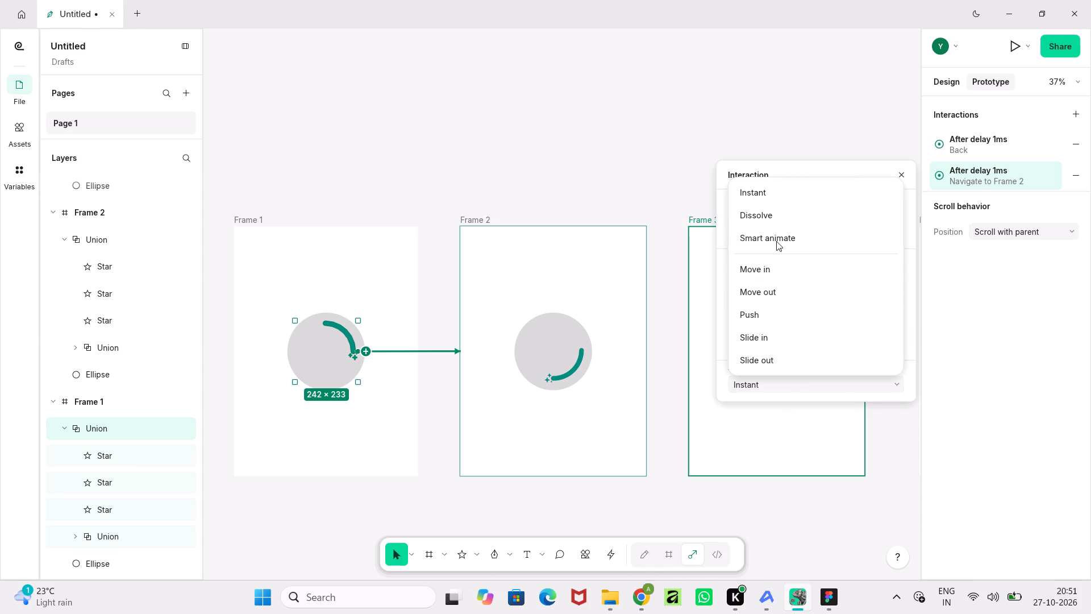
click(773, 195)
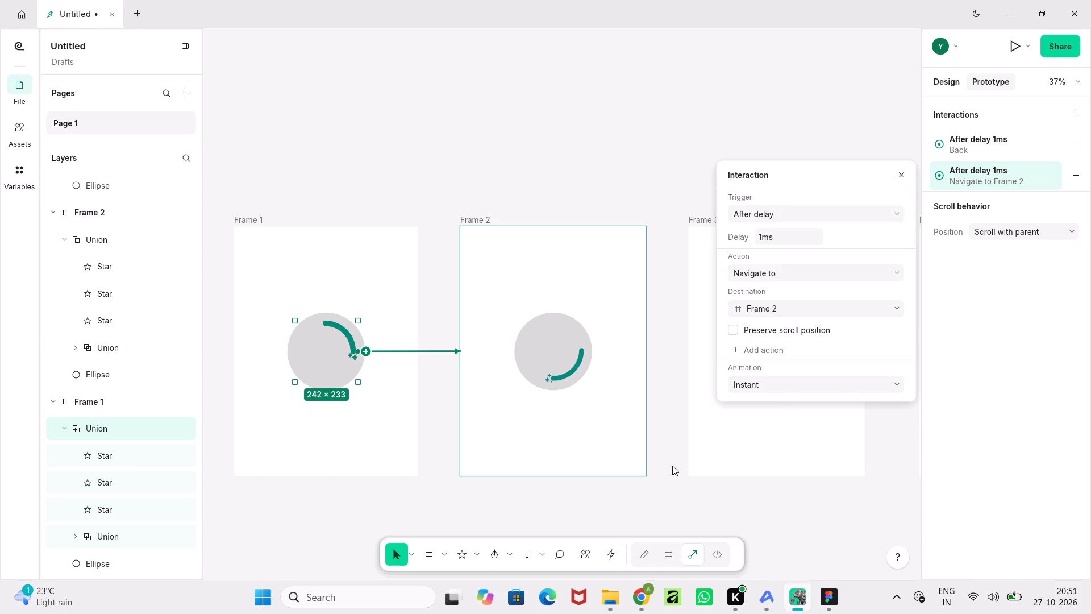
Link Frame 2's arc Union to Frame 3 with an After delay trigger of 1 ms.
middle_drag(672, 466, 501, 492)
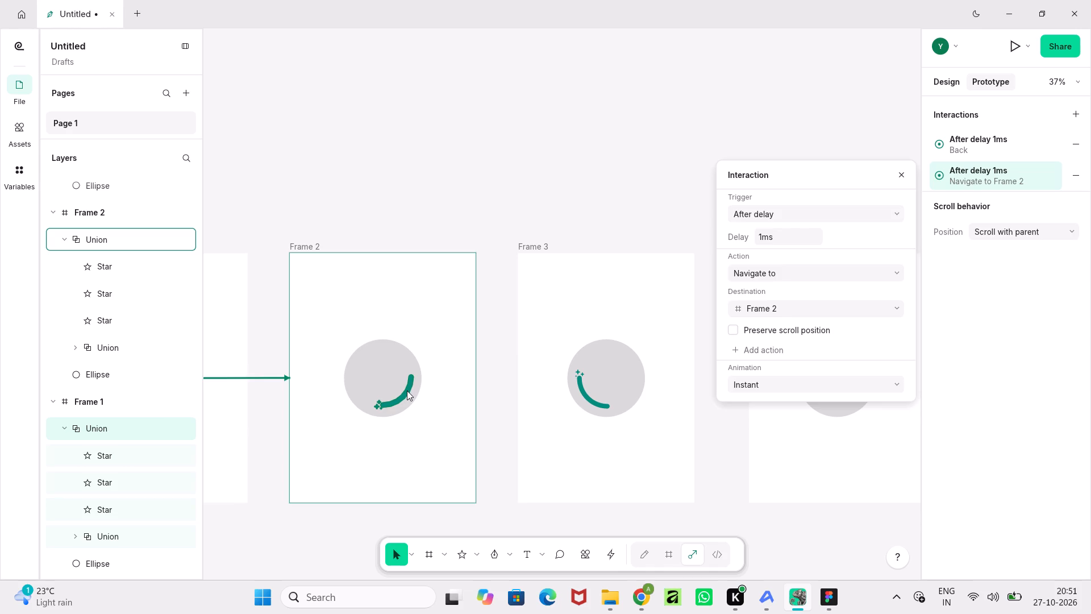
click(407, 391)
click(422, 376)
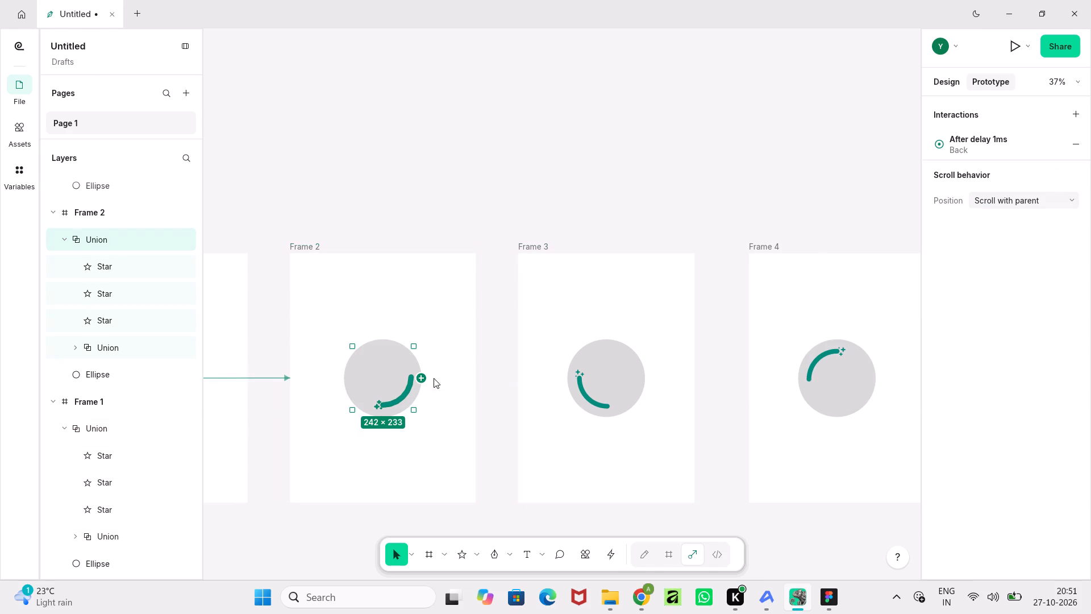
drag(423, 377, 464, 374)
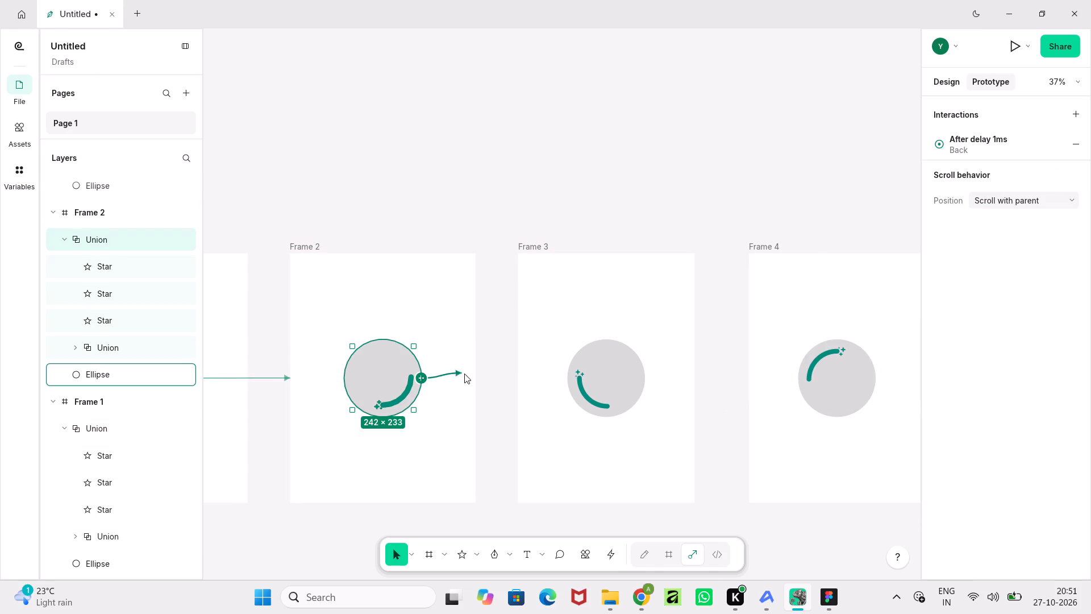
drag(464, 374, 520, 382)
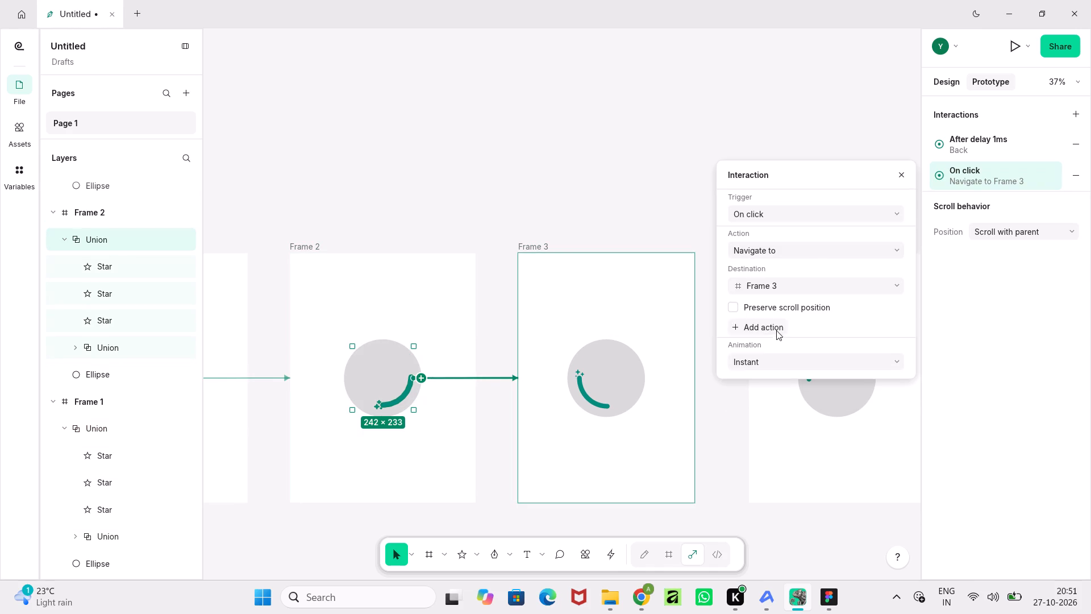
click(818, 215)
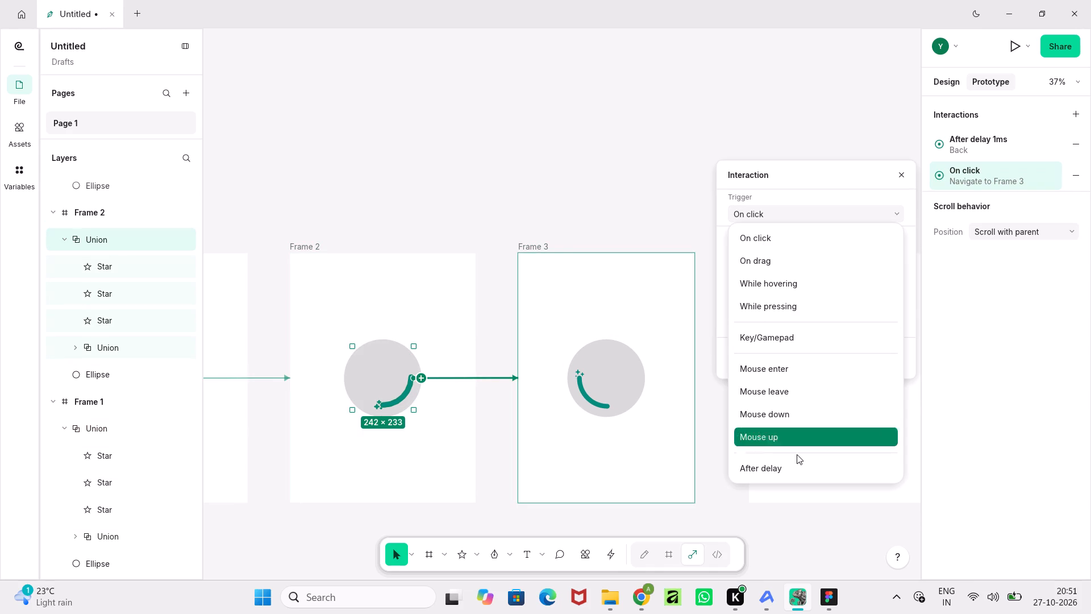
click(788, 464)
click(772, 239)
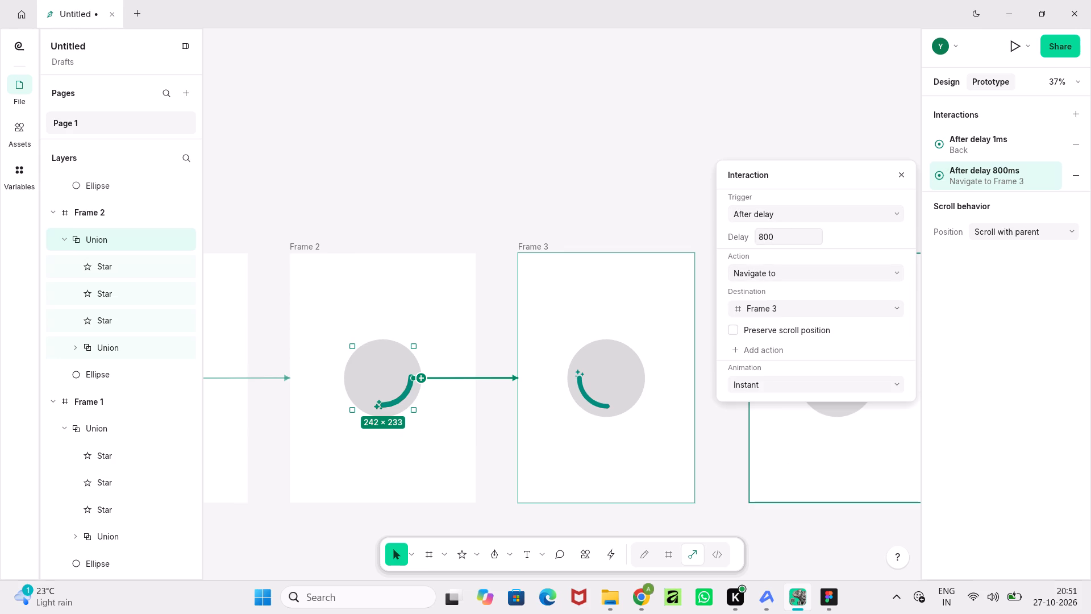
key(1)
key(Return)
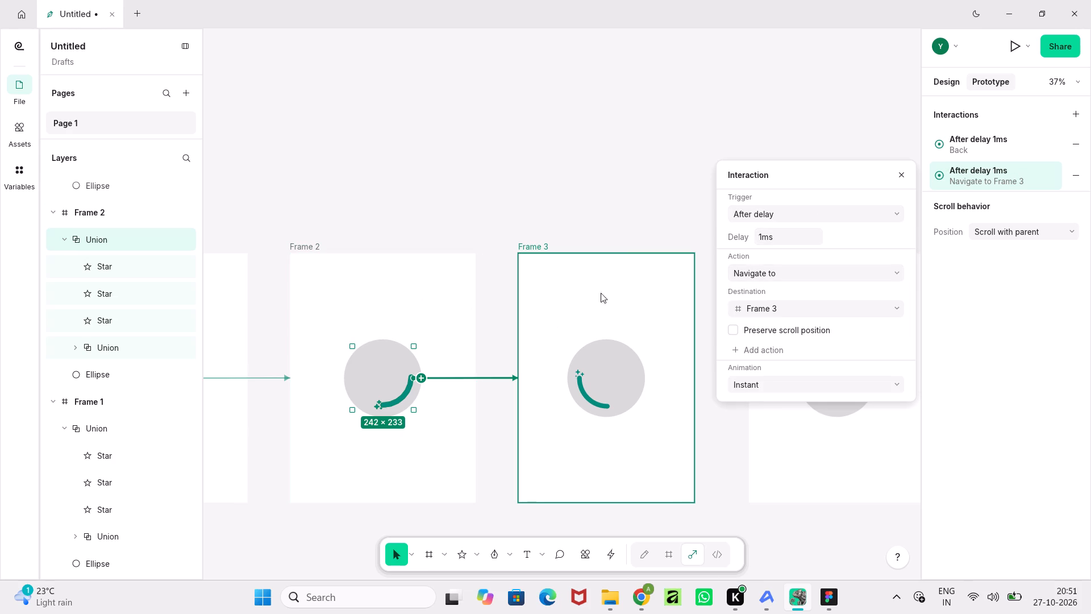
Link Frame 3's arc Union to Frame 4 with an After delay trigger of 1 ms.
middle_drag(663, 234, 383, 235)
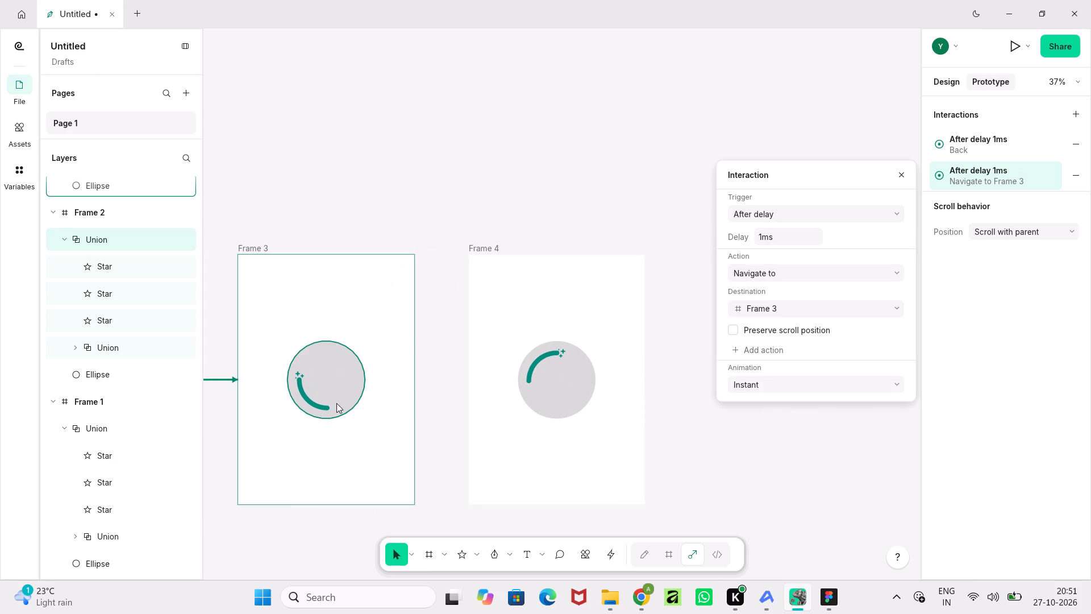
click(313, 404)
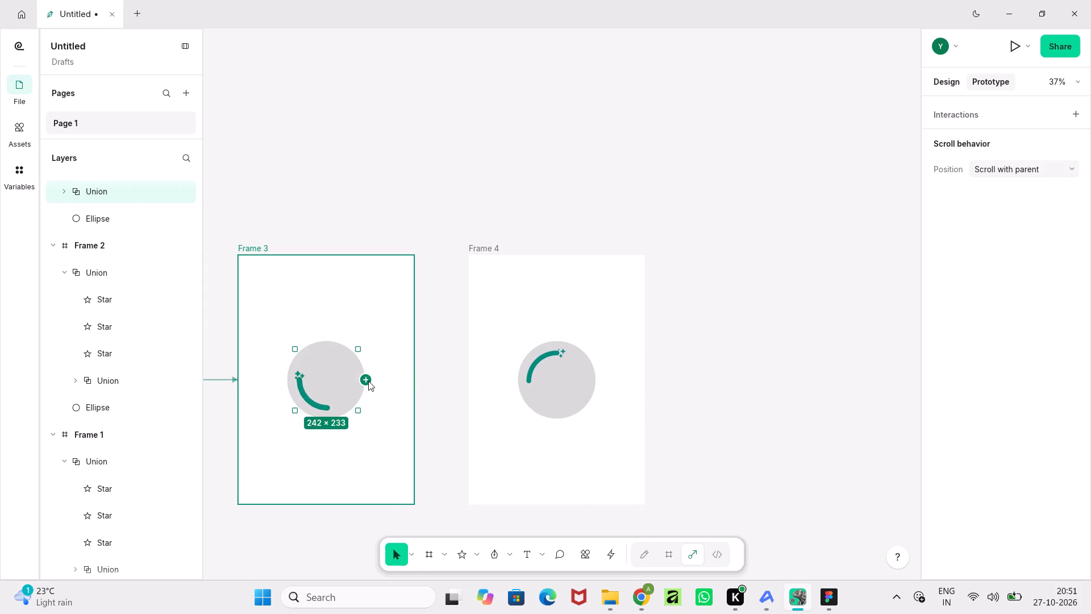
drag(368, 381, 472, 383)
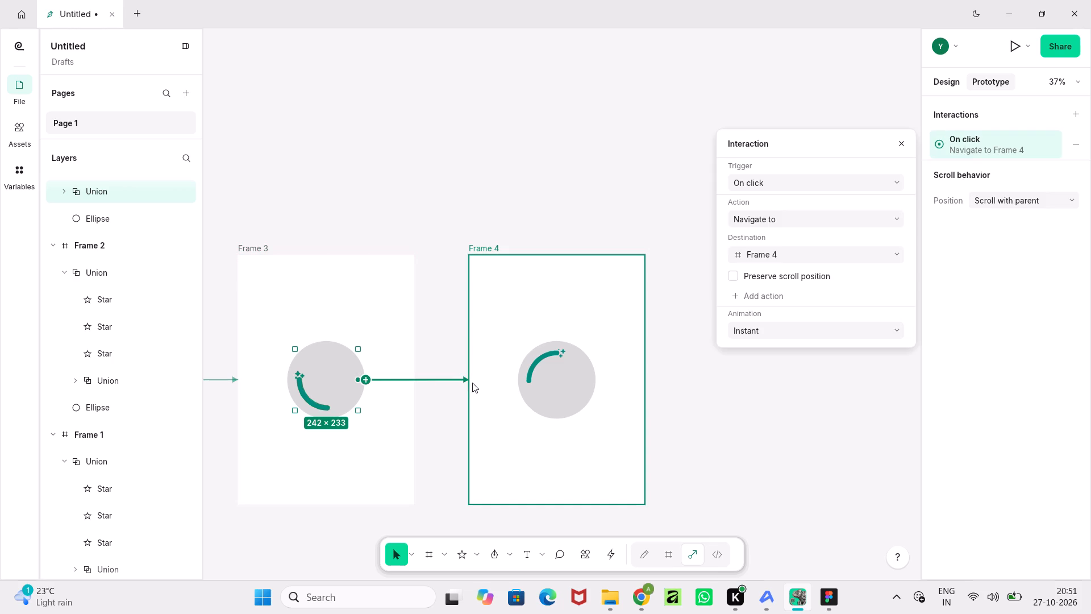
click(817, 186)
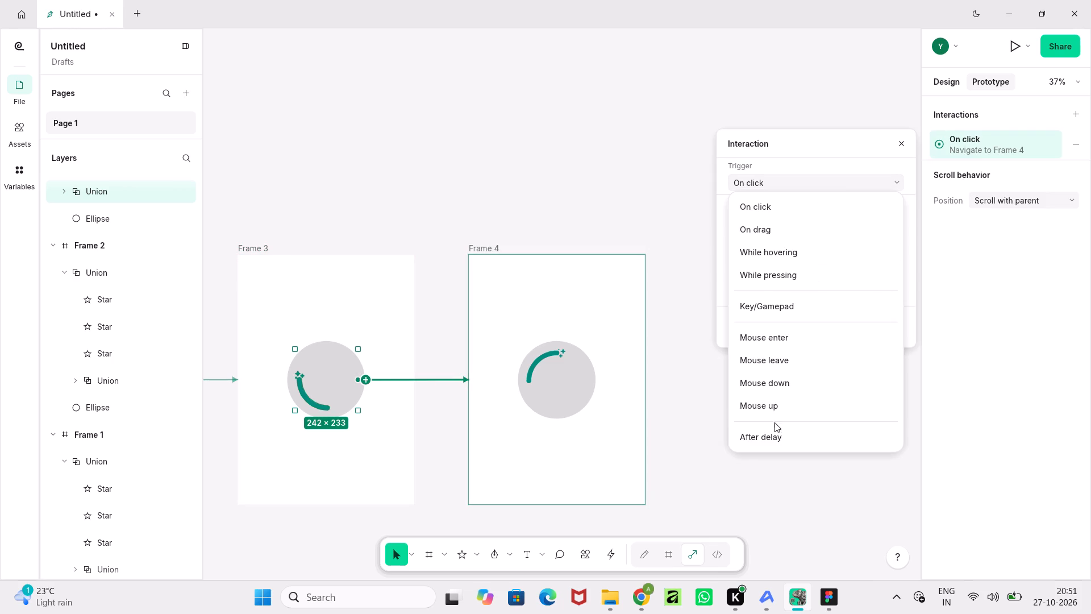
click(774, 430)
click(776, 205)
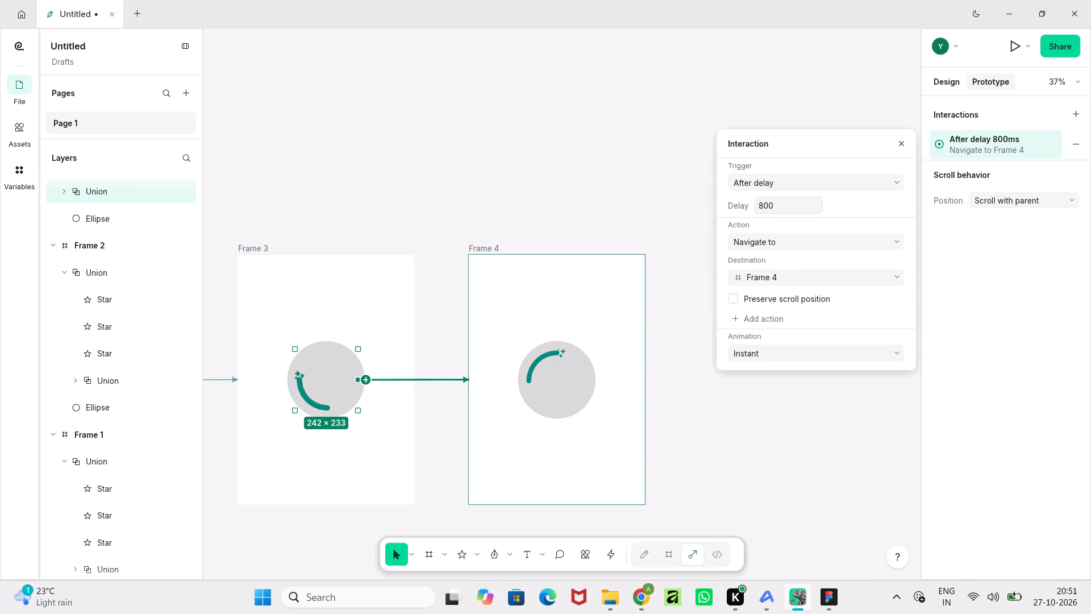
key(1)
key(Return)
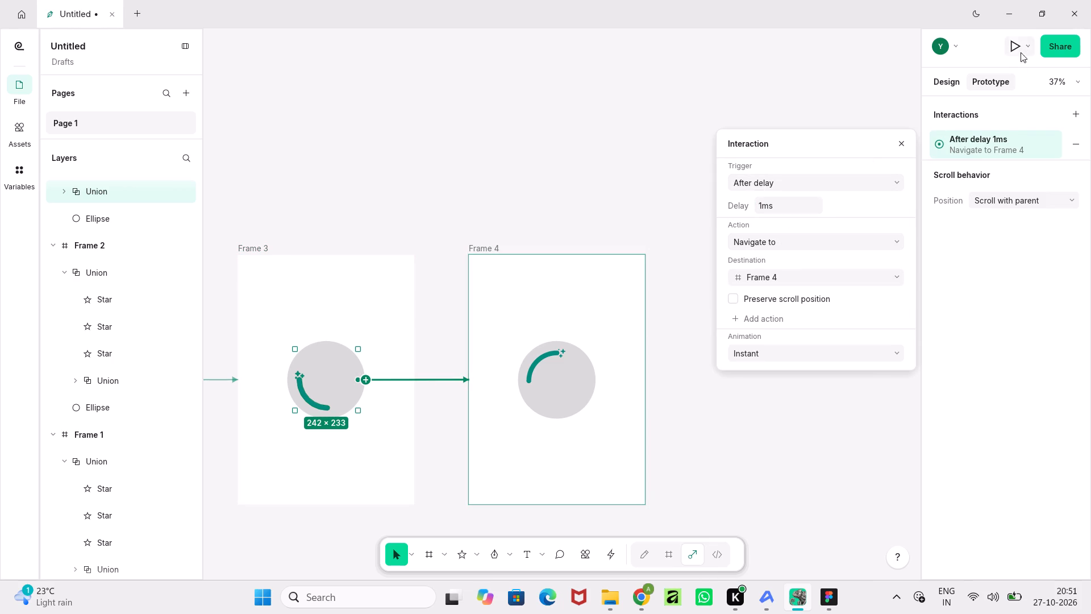
Preview the spinner prototype, view it in the full presentation, and close the presentation.
click(1028, 46)
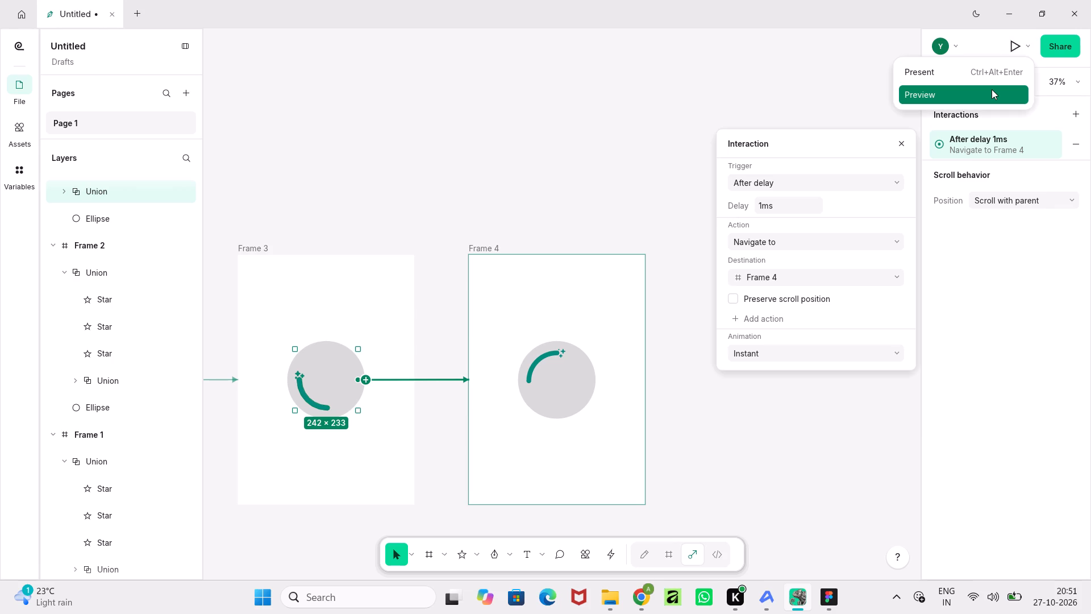
click(992, 89)
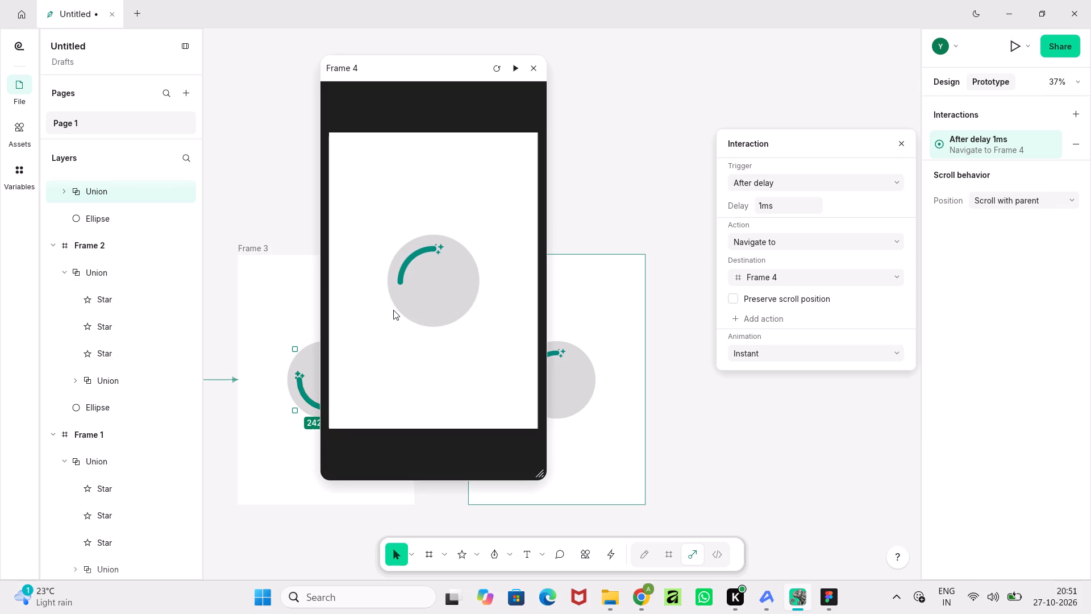
click(580, 200)
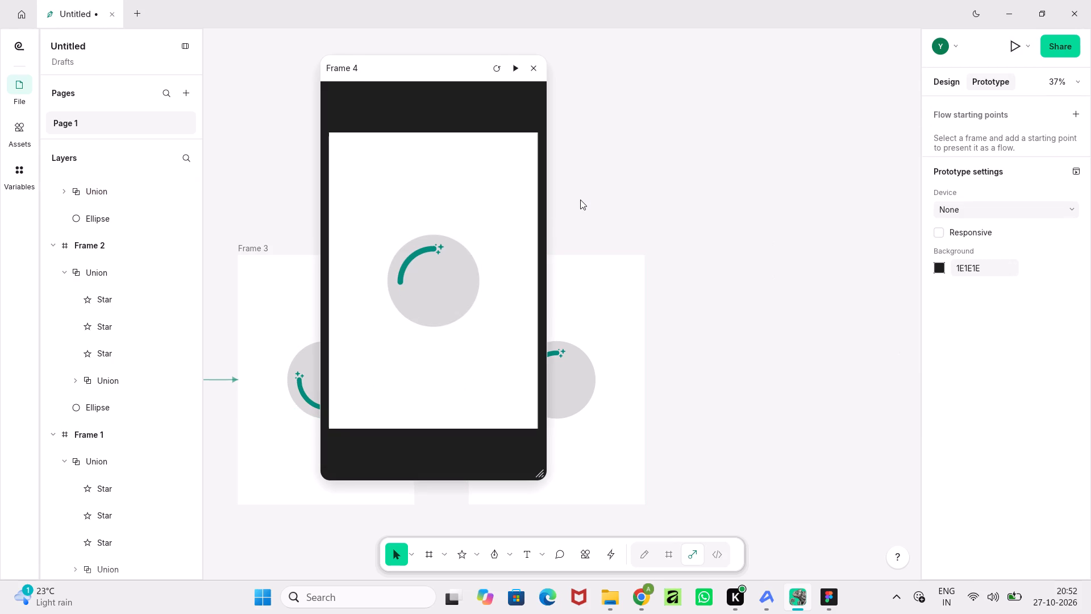
click(597, 206)
click(518, 72)
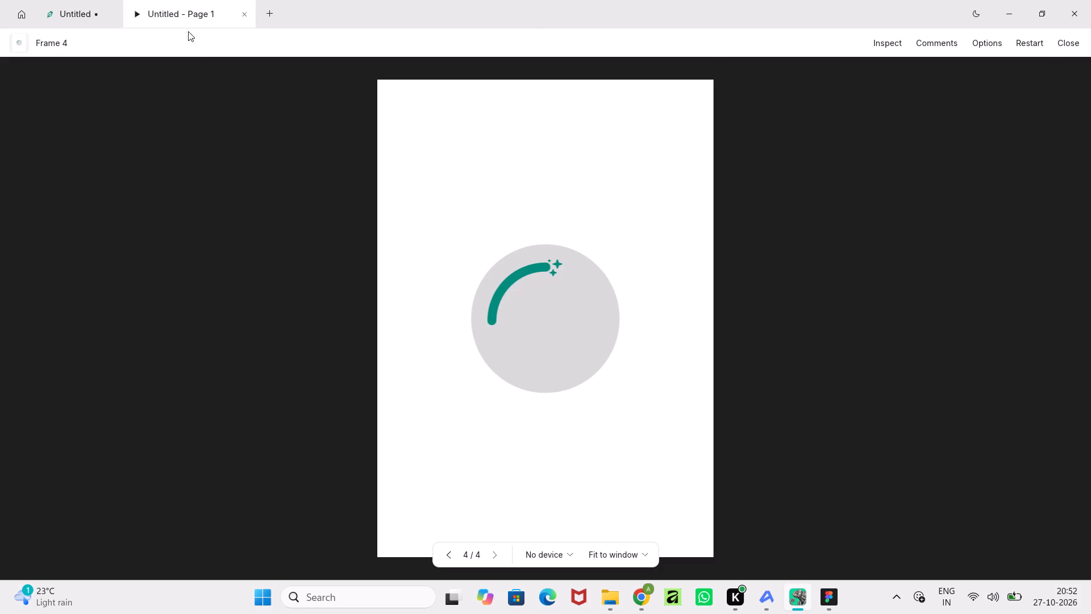
click(74, 13)
click(244, 9)
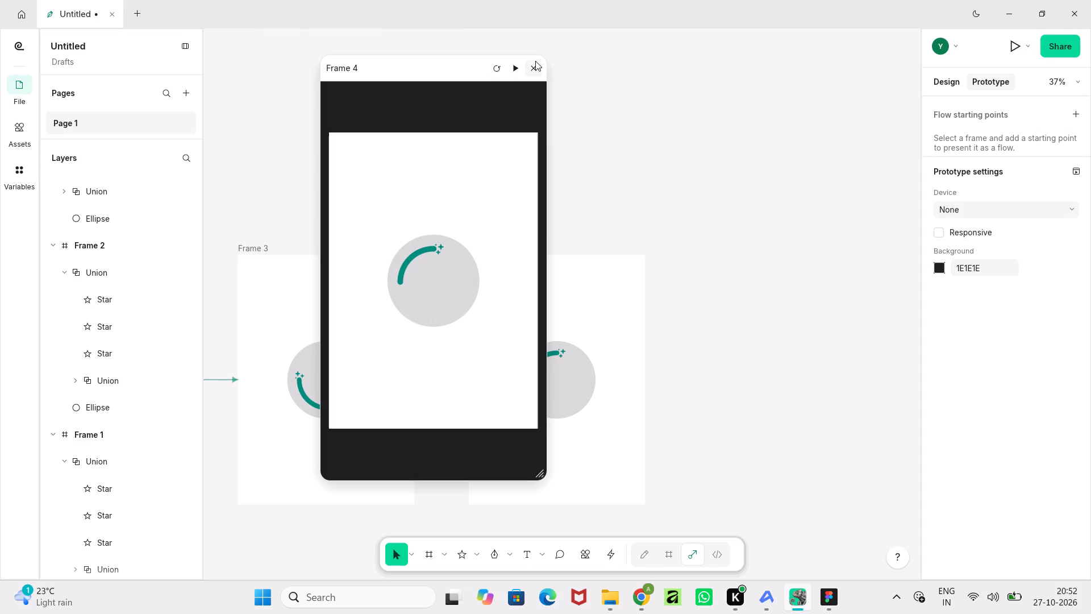
Replay the spinner prototype in the inline preview several times, and close the preview.
click(502, 69)
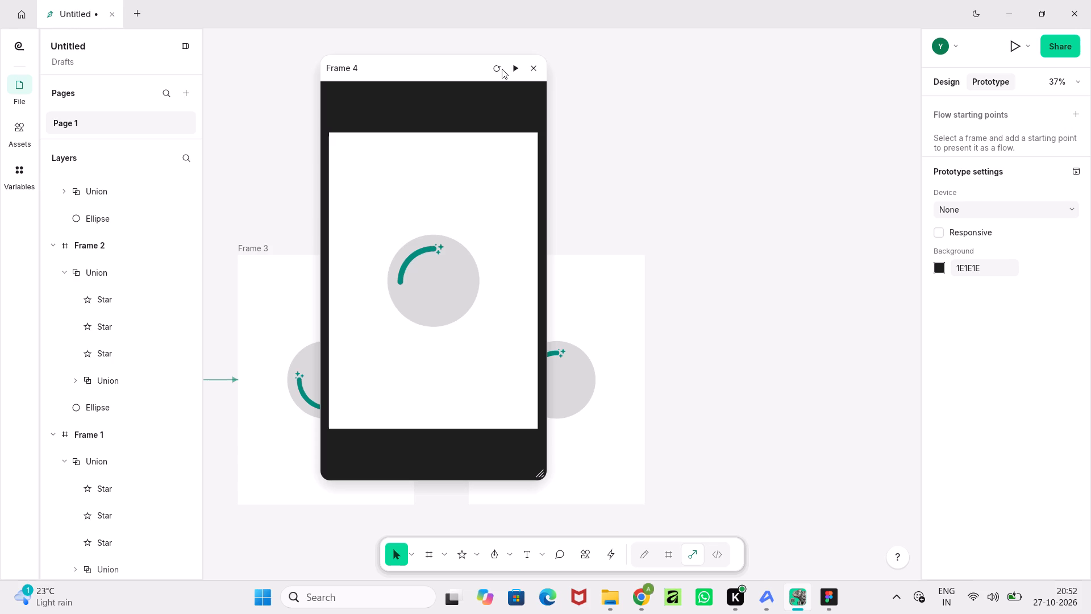
click(502, 69)
click(502, 69)
click(502, 69)
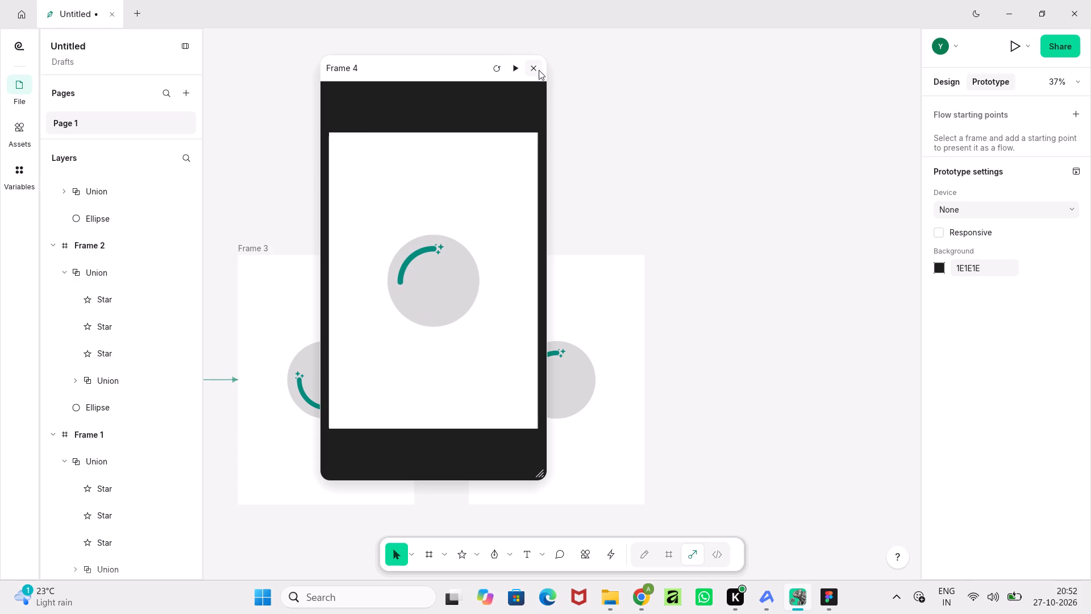
click(539, 70)
Set the After delay time of the link from Frame 1's arc Union to Frame 2 to 500 ms.
ctrl+scroll(435, 464, down, 4)
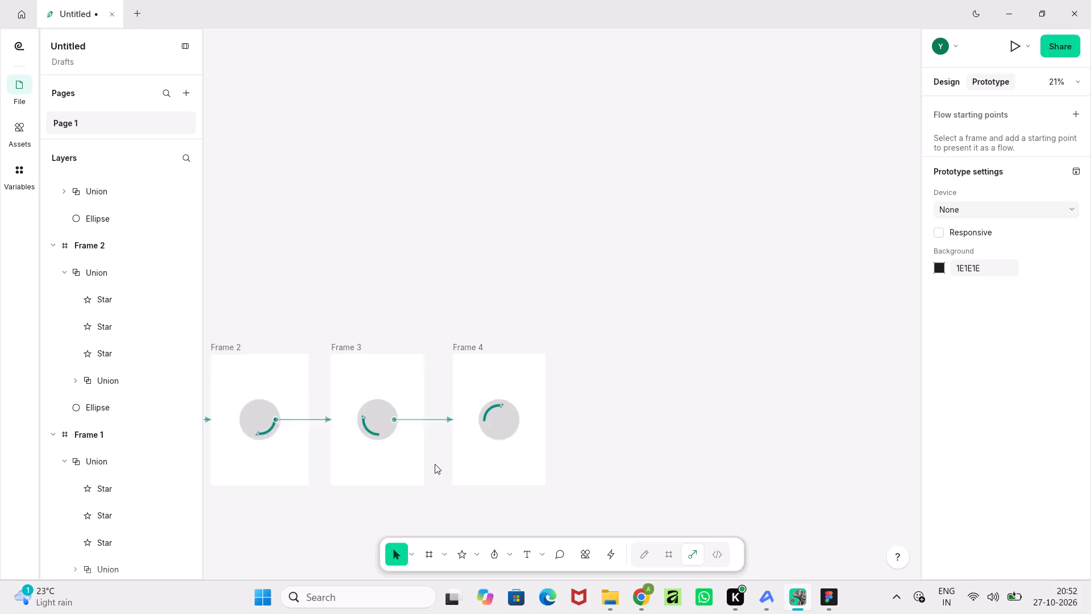
middle_drag(430, 466, 599, 436)
ctrl+scroll(351, 412, up, 7)
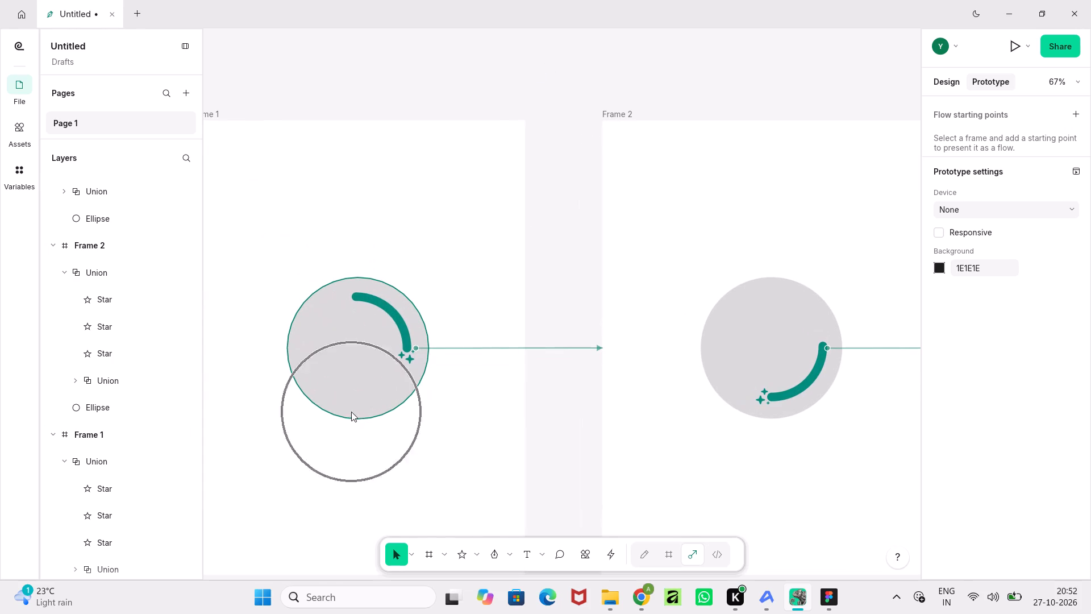
click(399, 334)
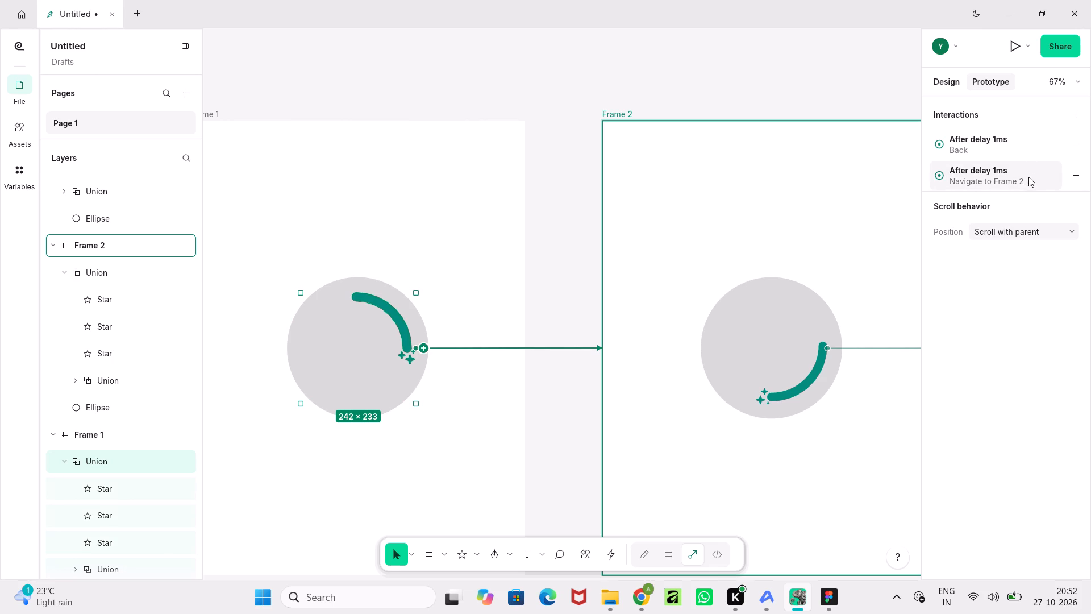
click(779, 367)
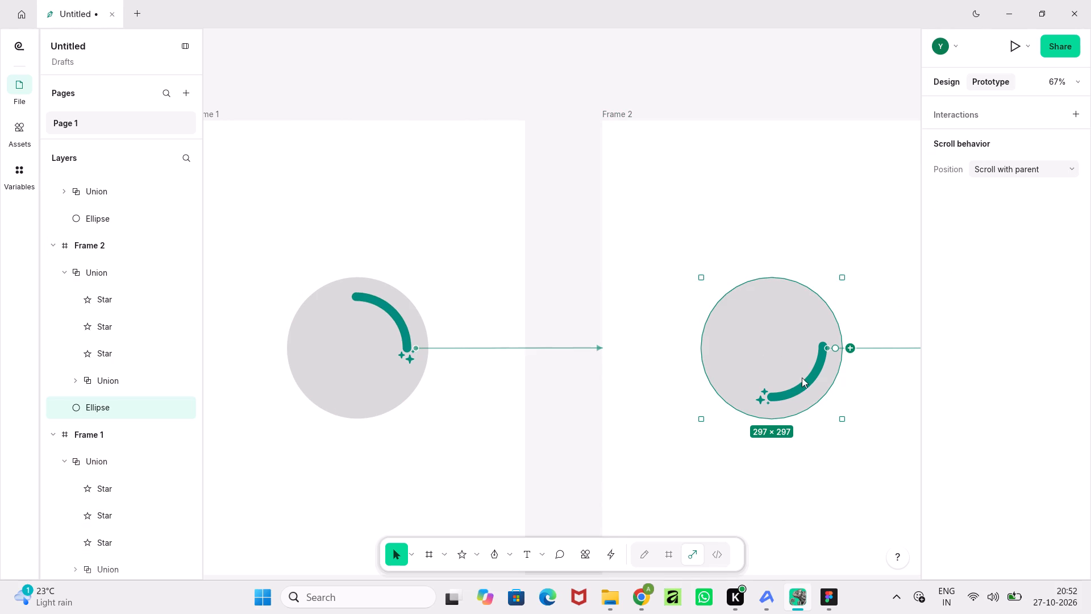
click(867, 348)
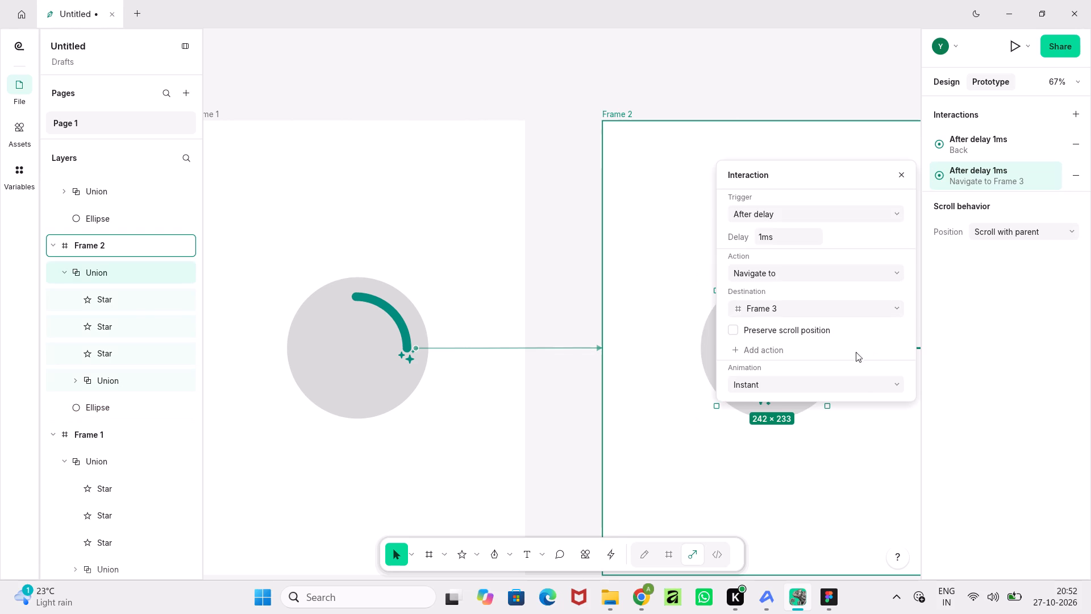
click(552, 349)
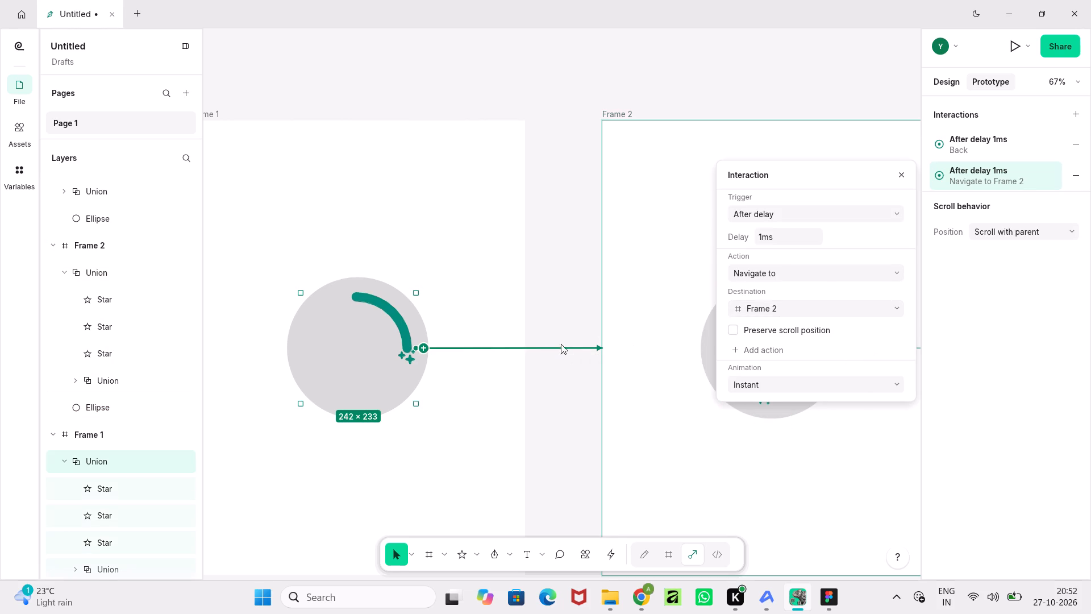
click(764, 238)
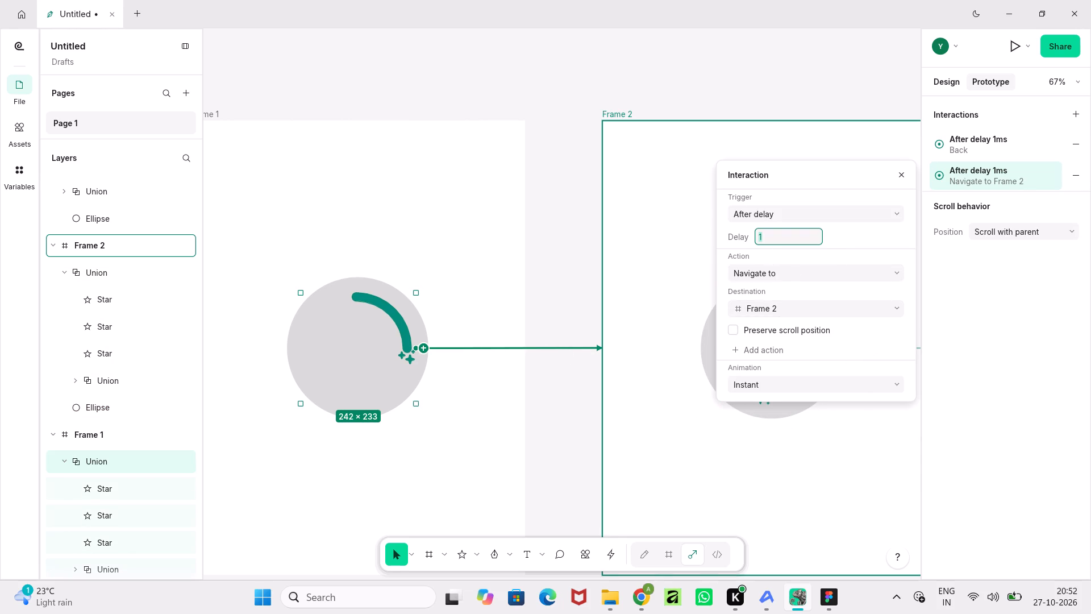
text(500)
key(Return)
Set the After delay time of the link from Frame 2's arc Union to Frame 3 to 500 ms.
middle_drag(690, 407, 344, 427)
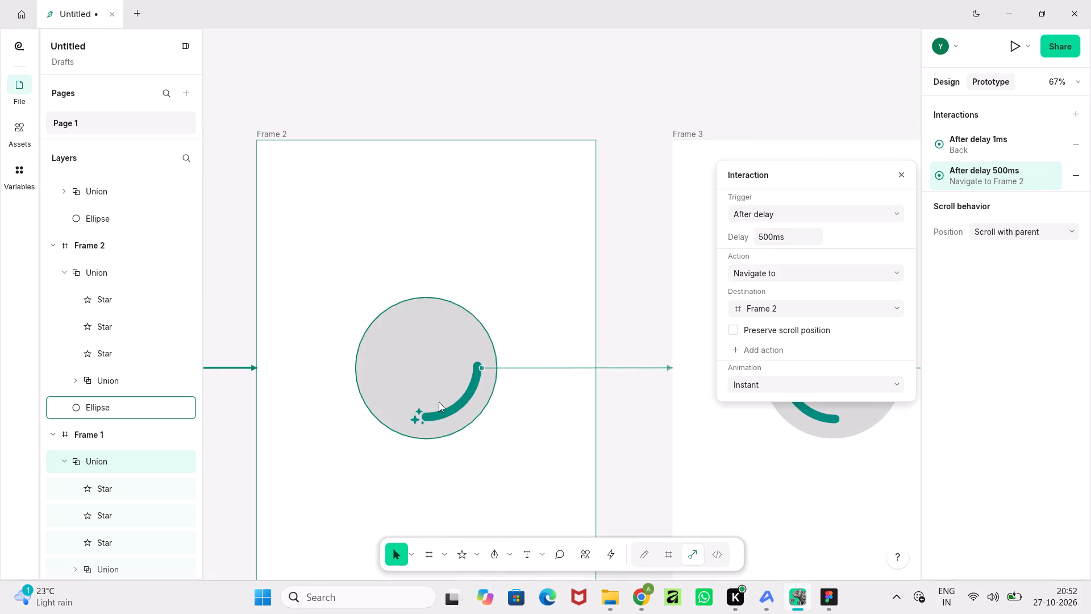
click(540, 370)
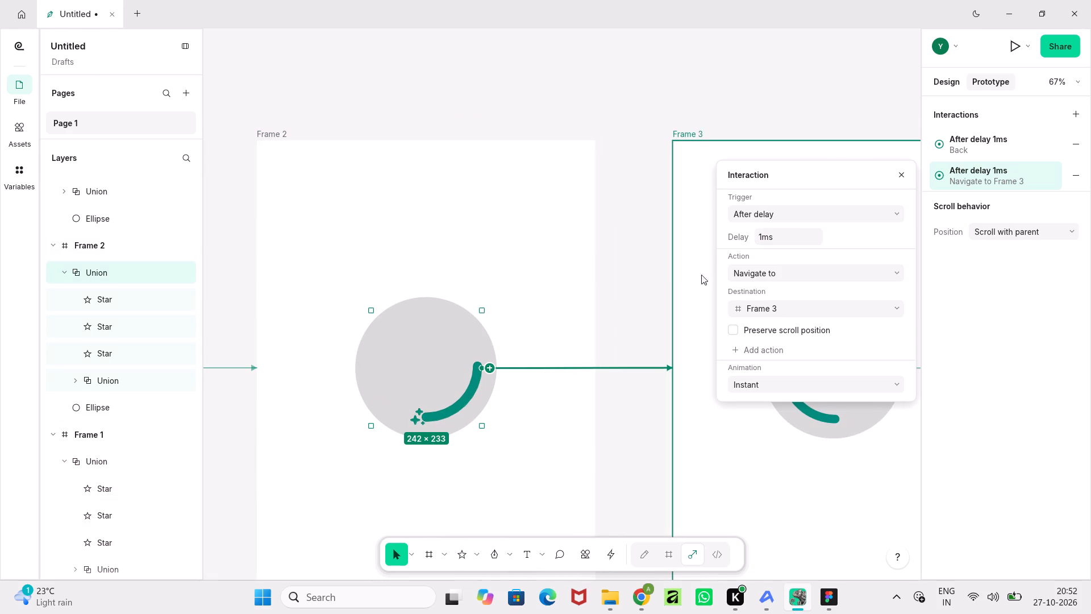
click(764, 237)
text(500)
key(Return)
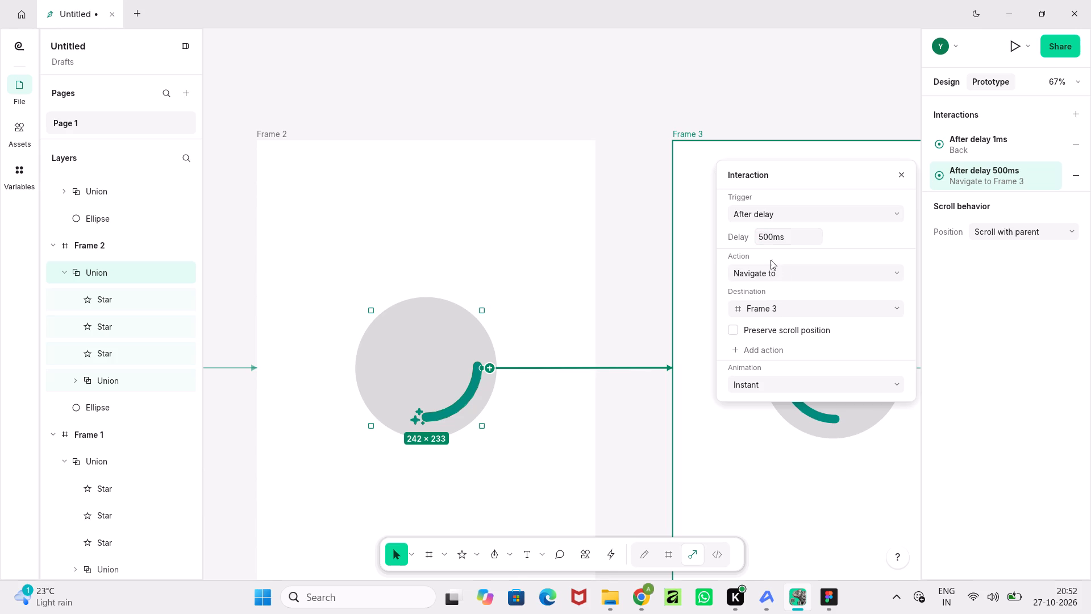
Set the After delay time of the link from Frame 3's arc Union to Frame 4 to 500 ms.
middle_drag(646, 413, 265, 415)
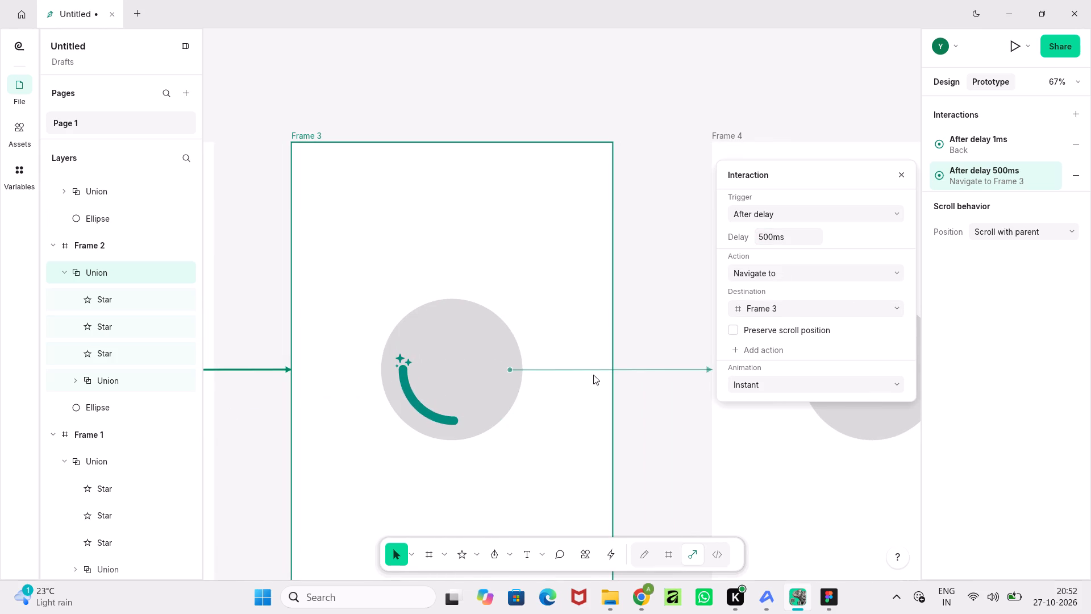
click(605, 368)
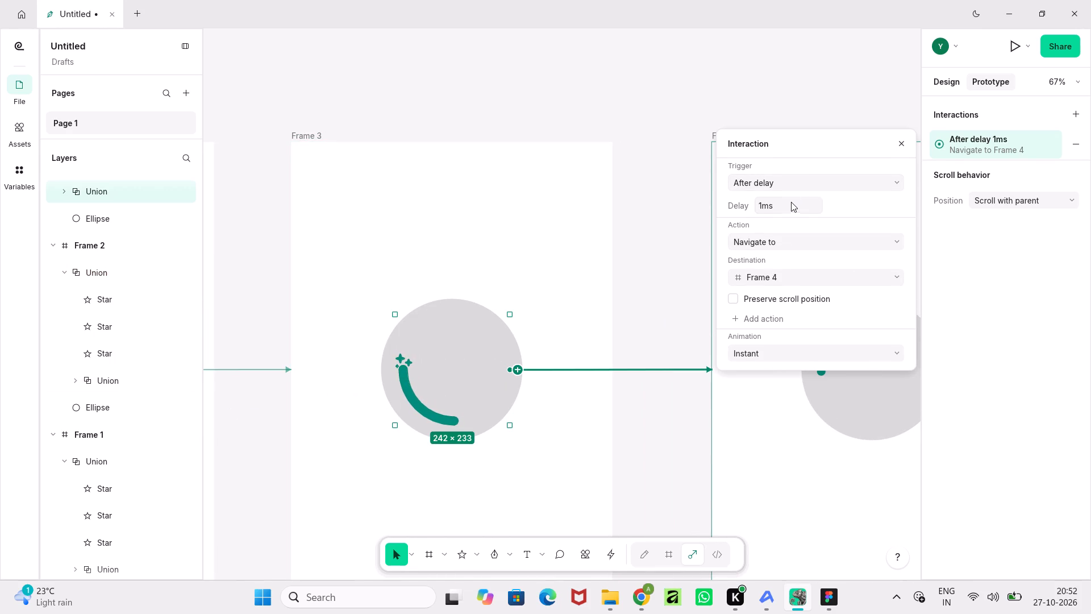
click(789, 203)
text(500)
key(Return)
middle_drag(666, 410, 274, 425)
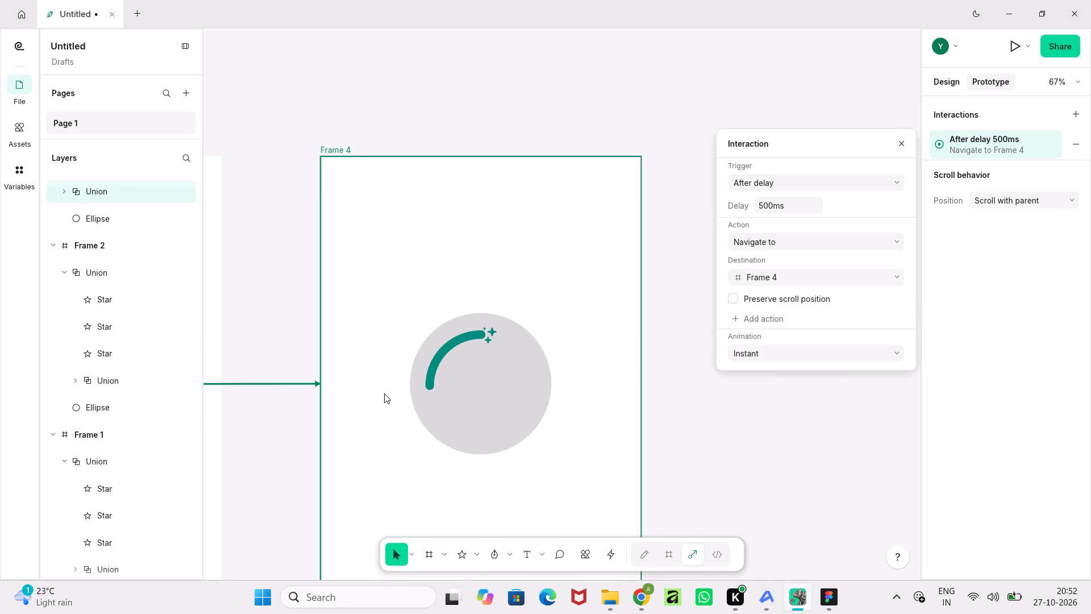
click(659, 401)
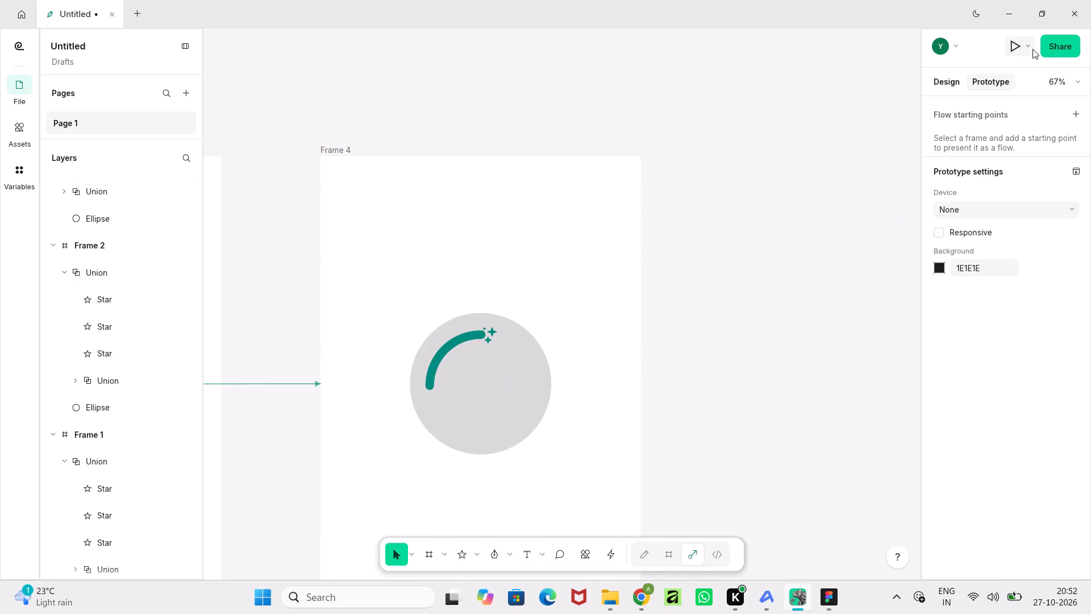
Preview the spinner's frame sequence with the new delays, and close the preview.
click(1033, 47)
click(1000, 93)
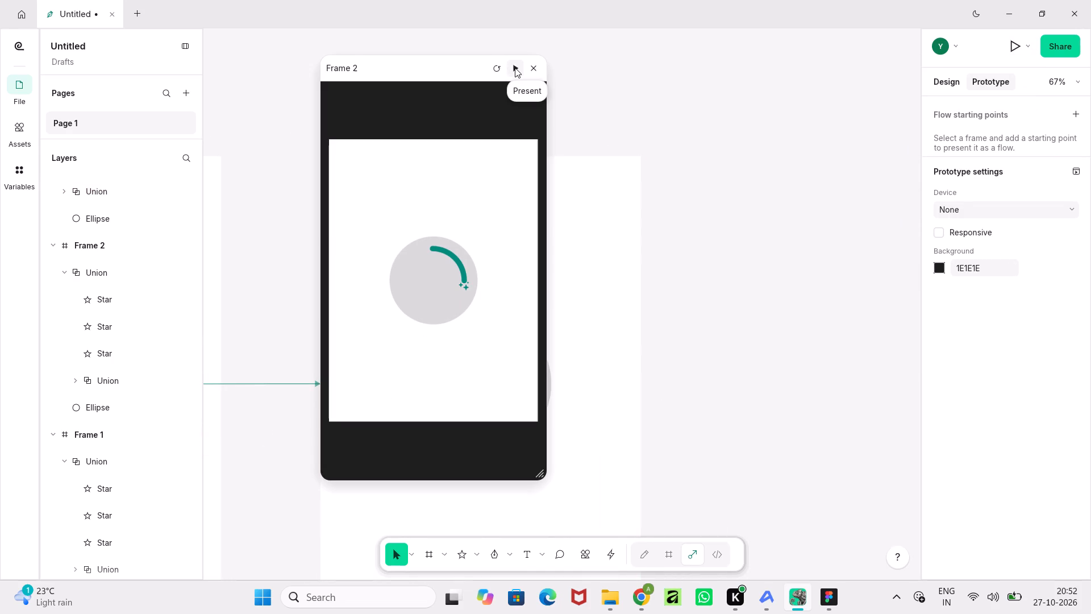
click(536, 66)
Link Frame 4's arc Union back to Frame 1 with an After delay trigger of 500 ms.
shift+scroll(564, 371, down, 5)
ctrl+scroll(564, 371, down, 8)
middle_drag(564, 371, 661, 371)
click(609, 366)
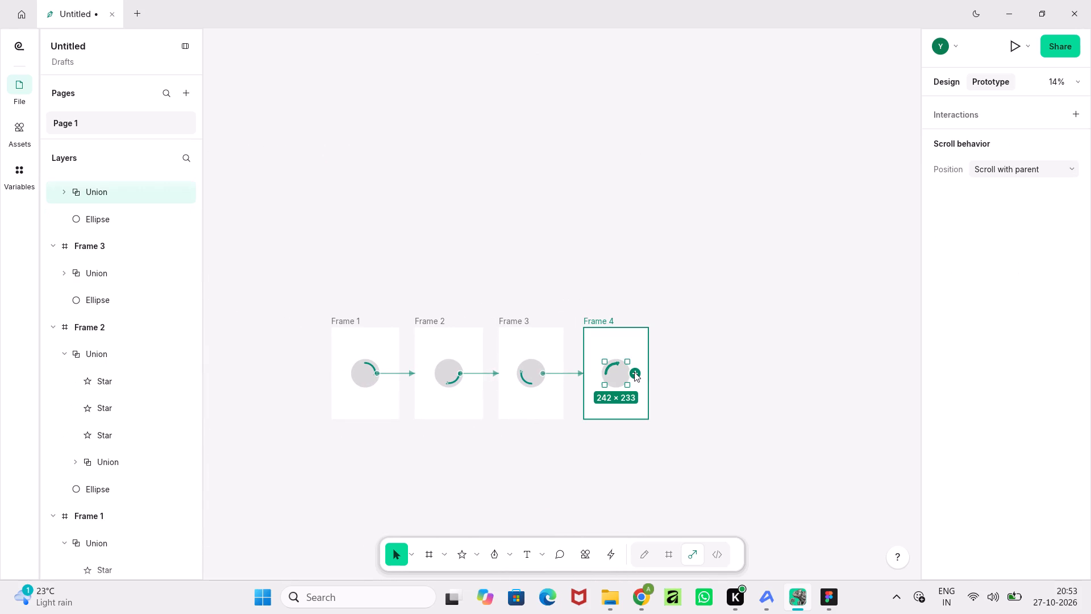
click(634, 372)
drag(634, 372, 331, 476)
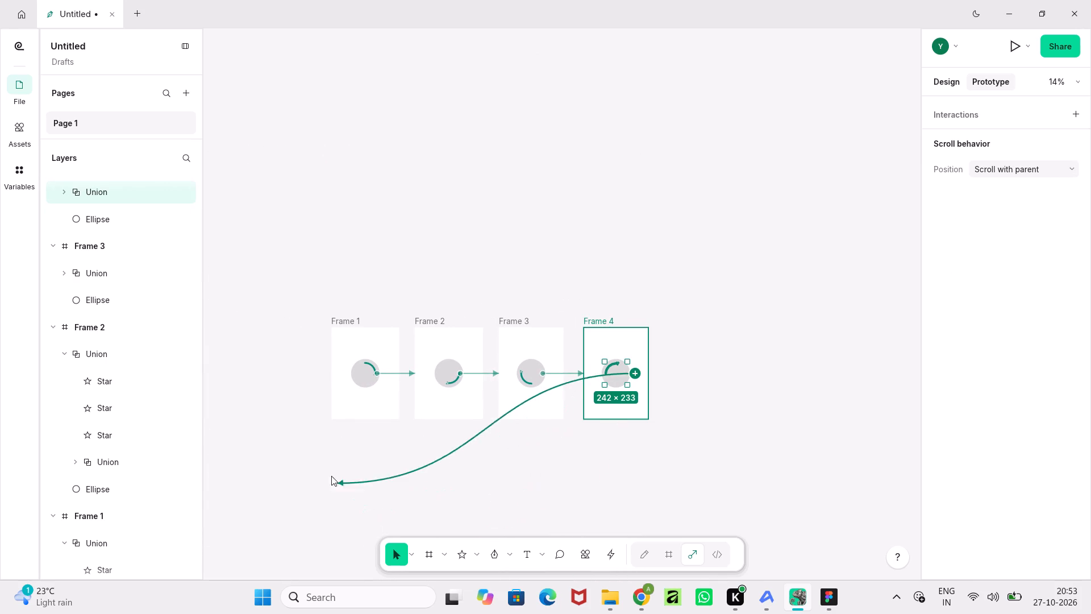
drag(331, 476, 380, 405)
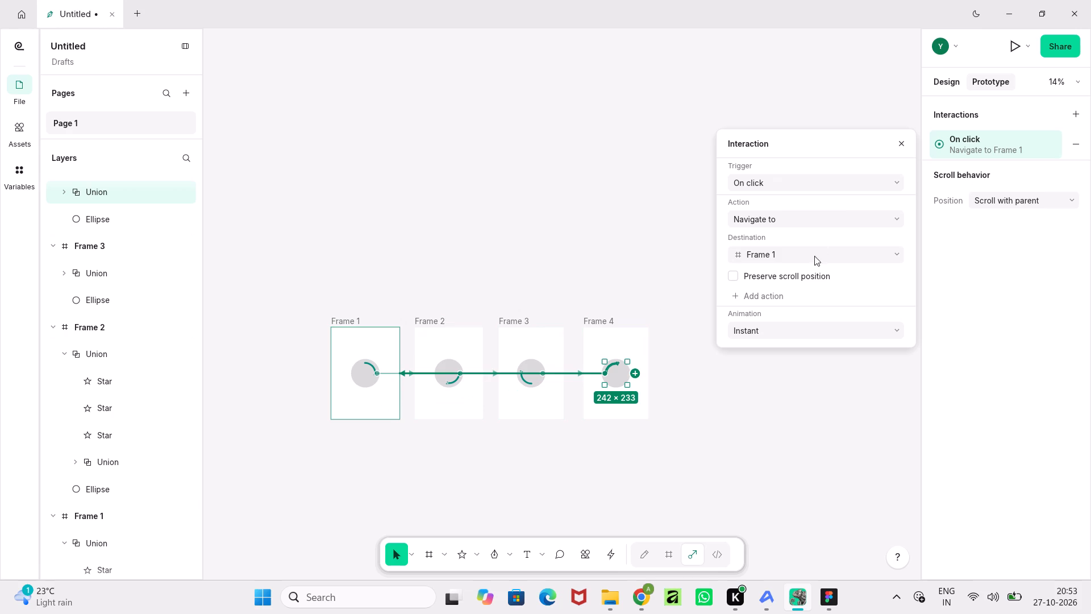
click(890, 177)
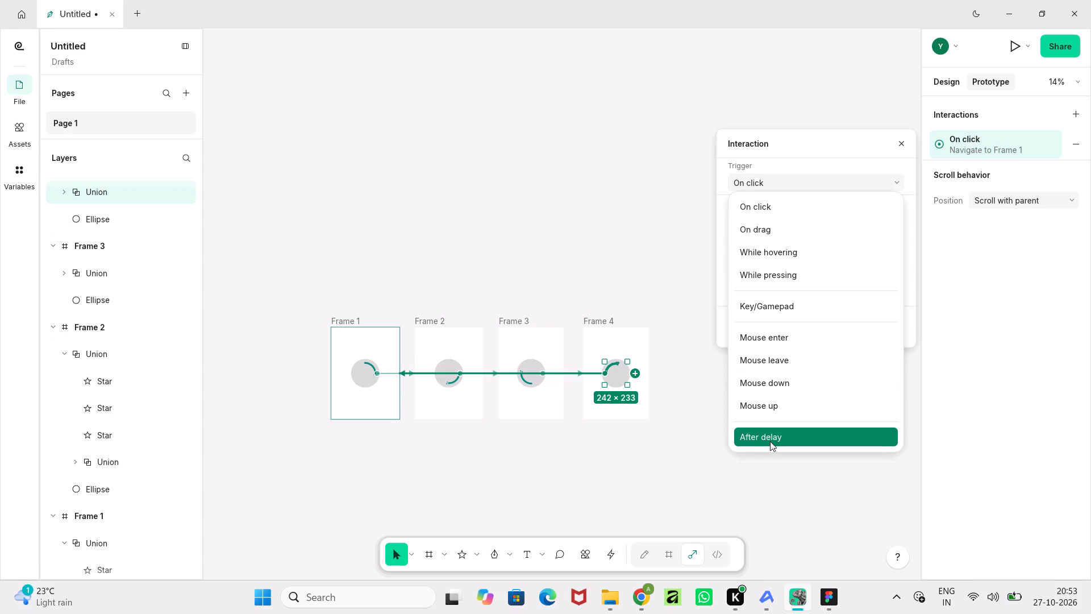
click(770, 441)
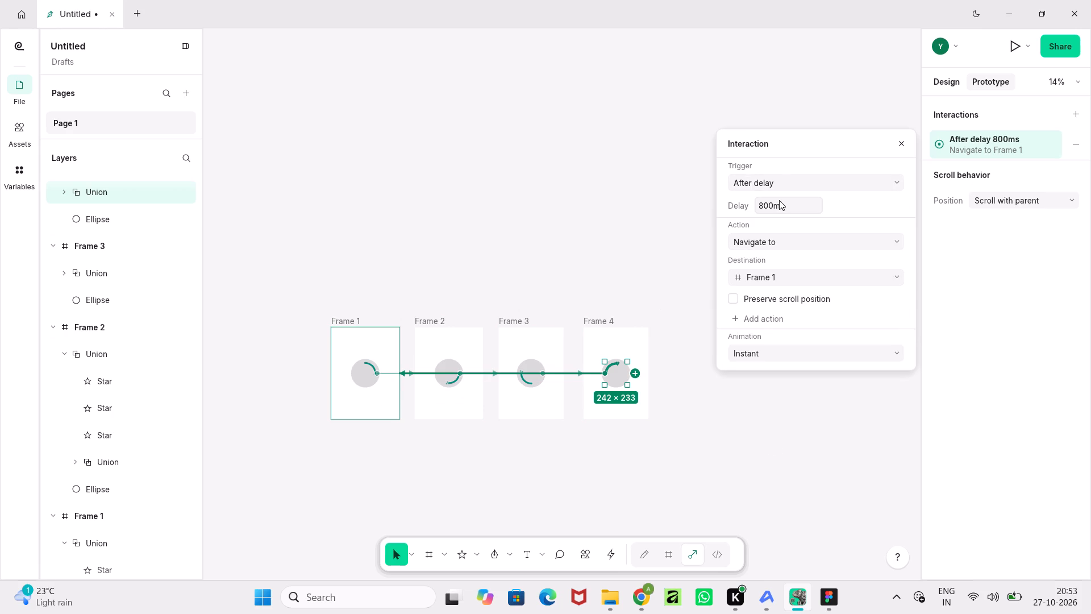
click(779, 200)
text(500)
key(Return)
click(831, 442)
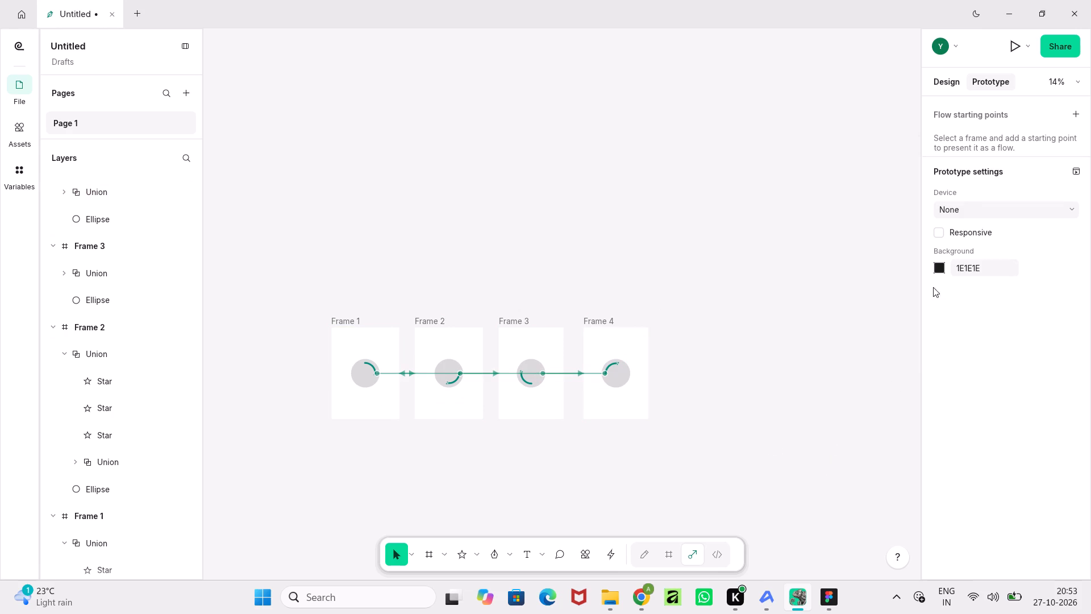
Preview the looping spinner prototype, and close the preview.
click(1030, 47)
click(971, 92)
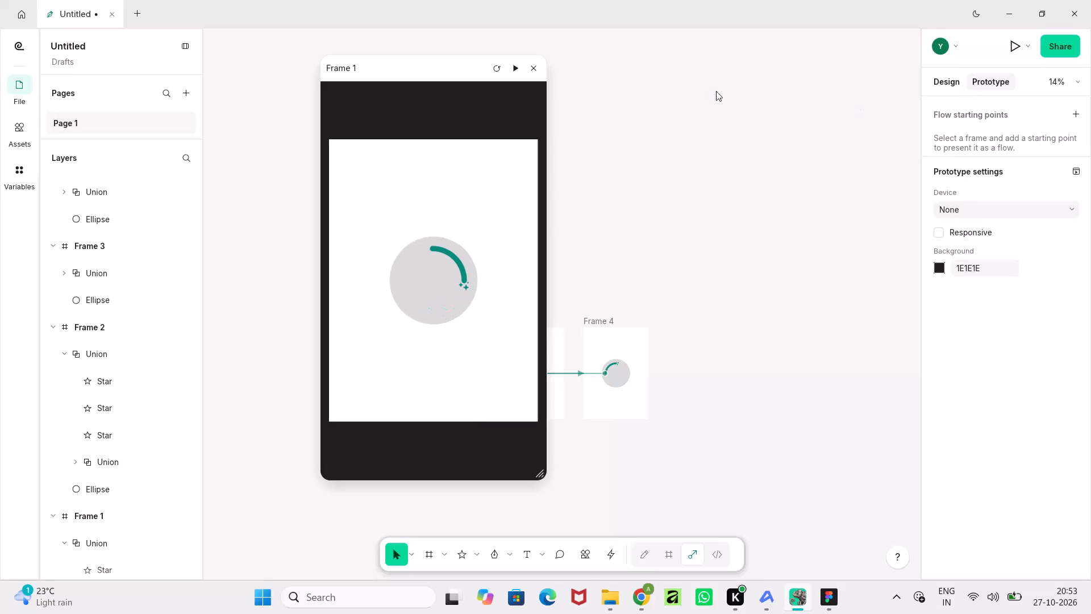
click(528, 60)
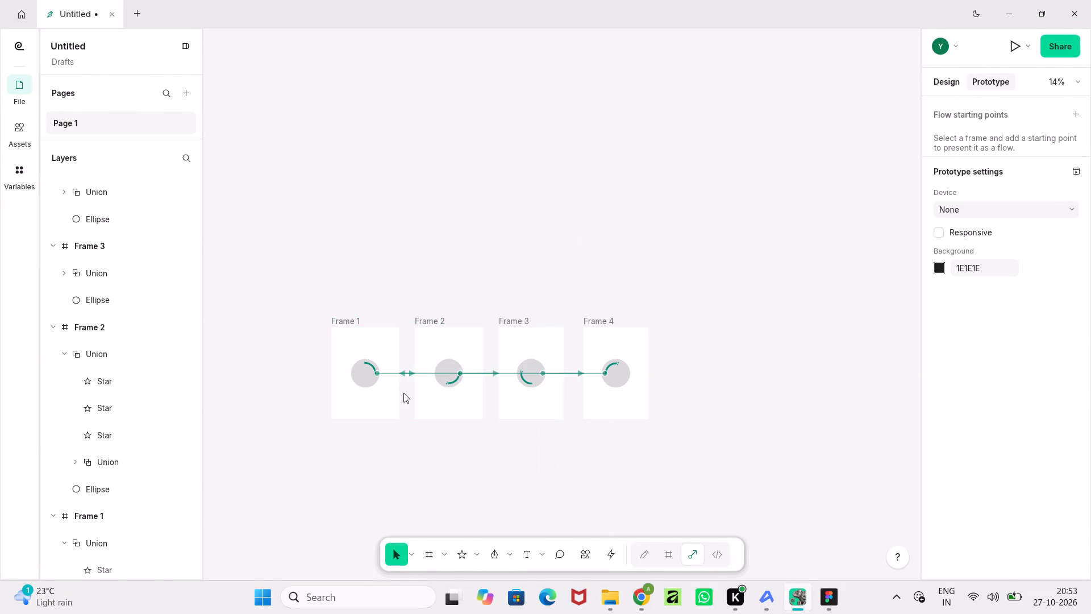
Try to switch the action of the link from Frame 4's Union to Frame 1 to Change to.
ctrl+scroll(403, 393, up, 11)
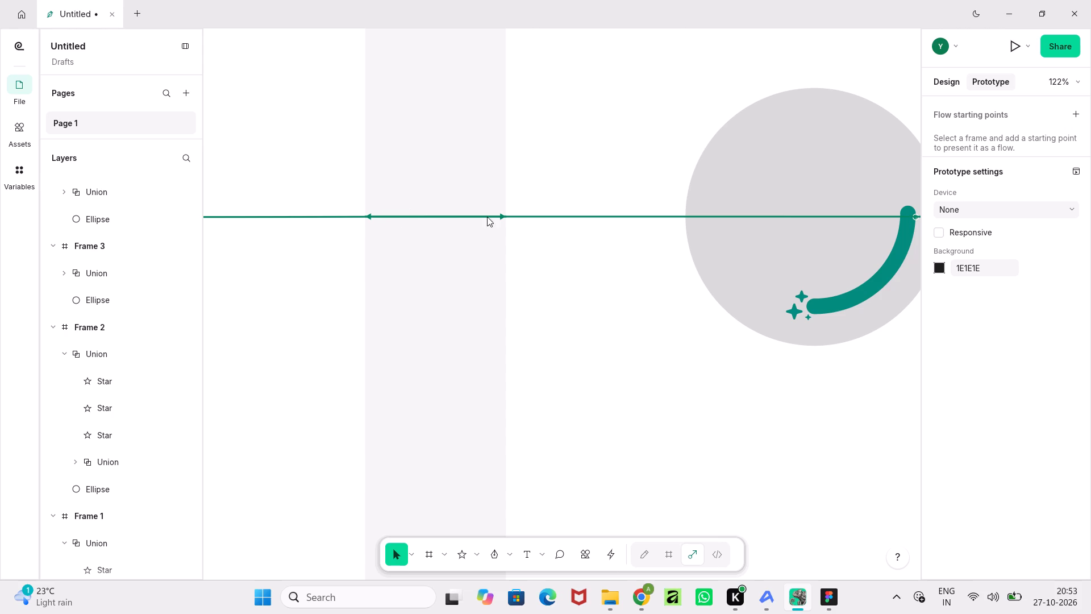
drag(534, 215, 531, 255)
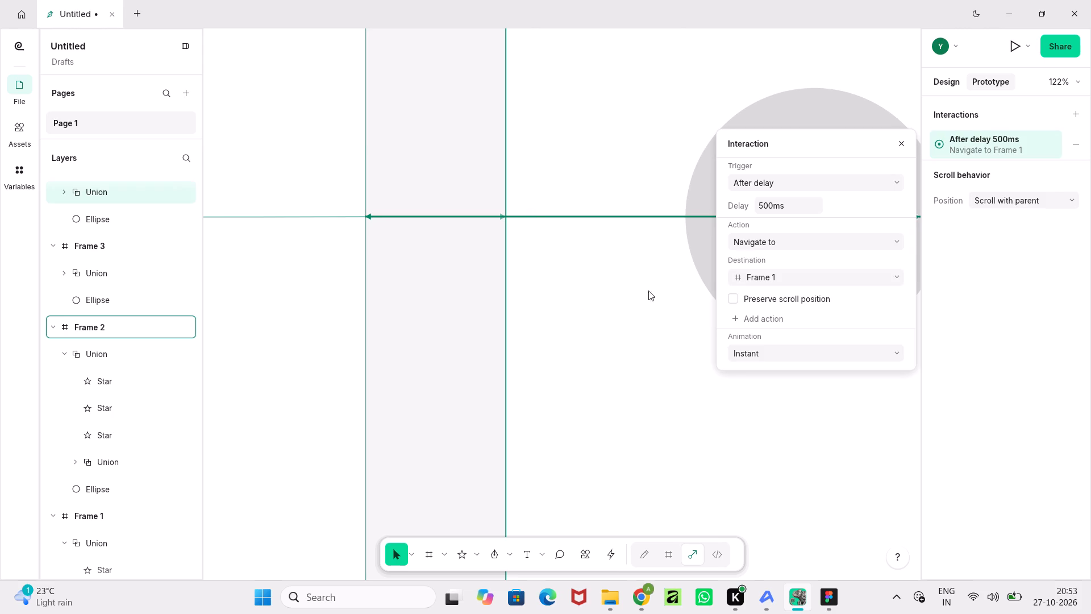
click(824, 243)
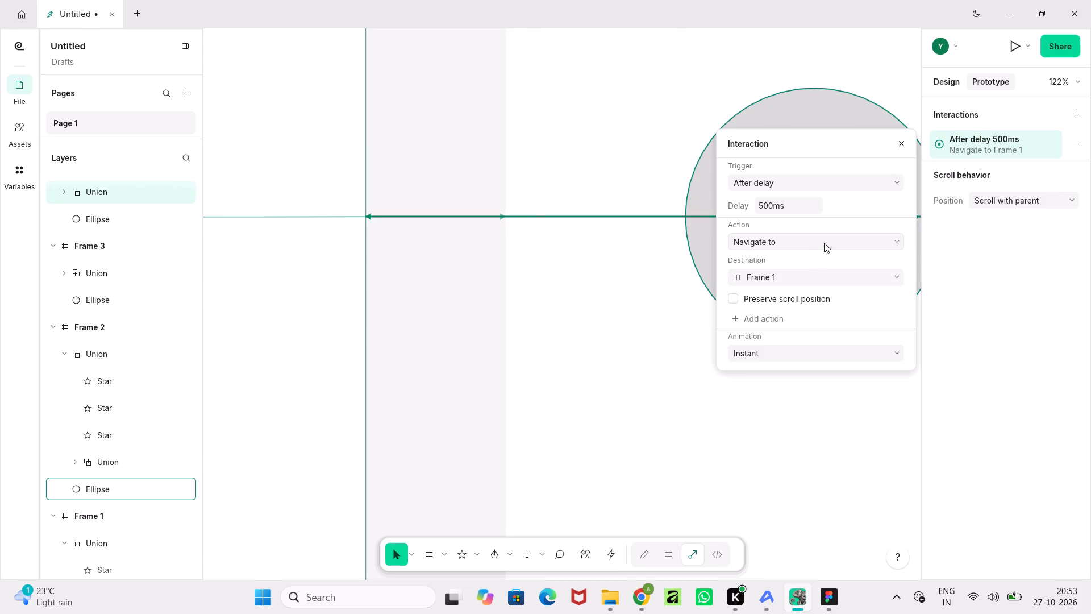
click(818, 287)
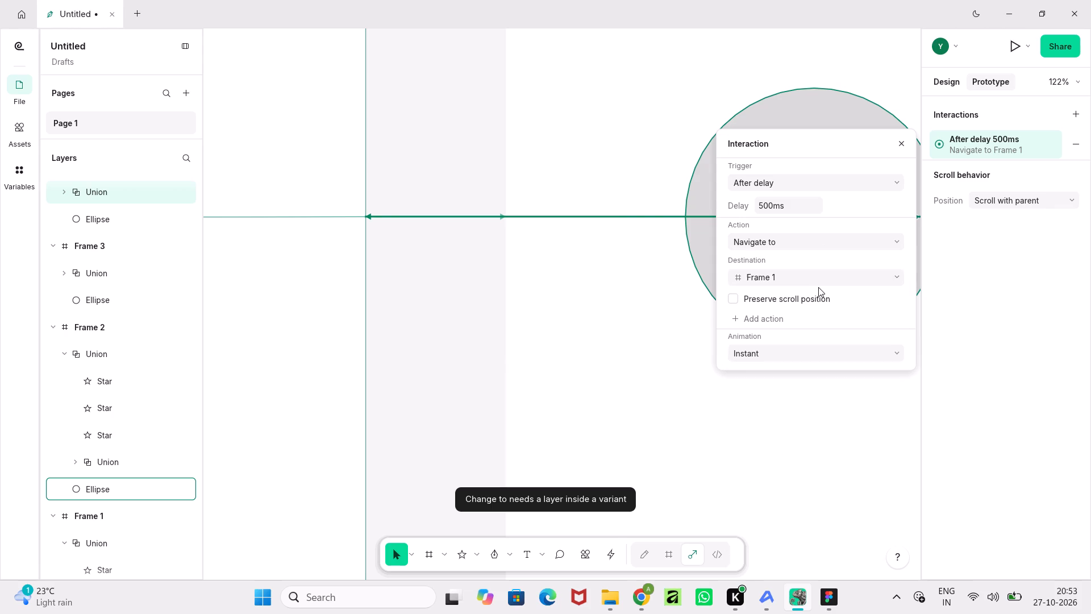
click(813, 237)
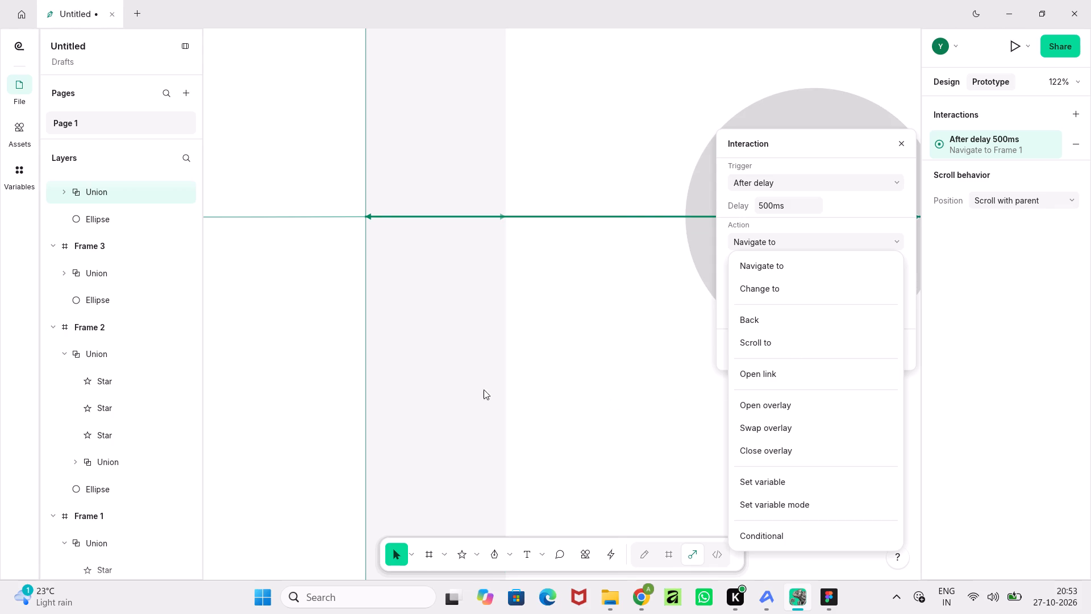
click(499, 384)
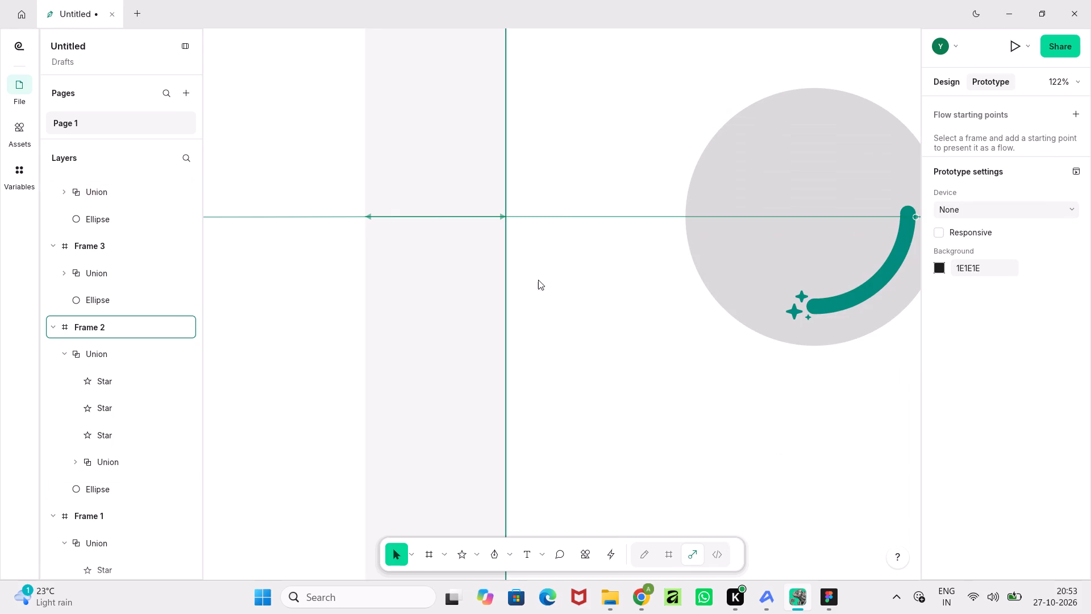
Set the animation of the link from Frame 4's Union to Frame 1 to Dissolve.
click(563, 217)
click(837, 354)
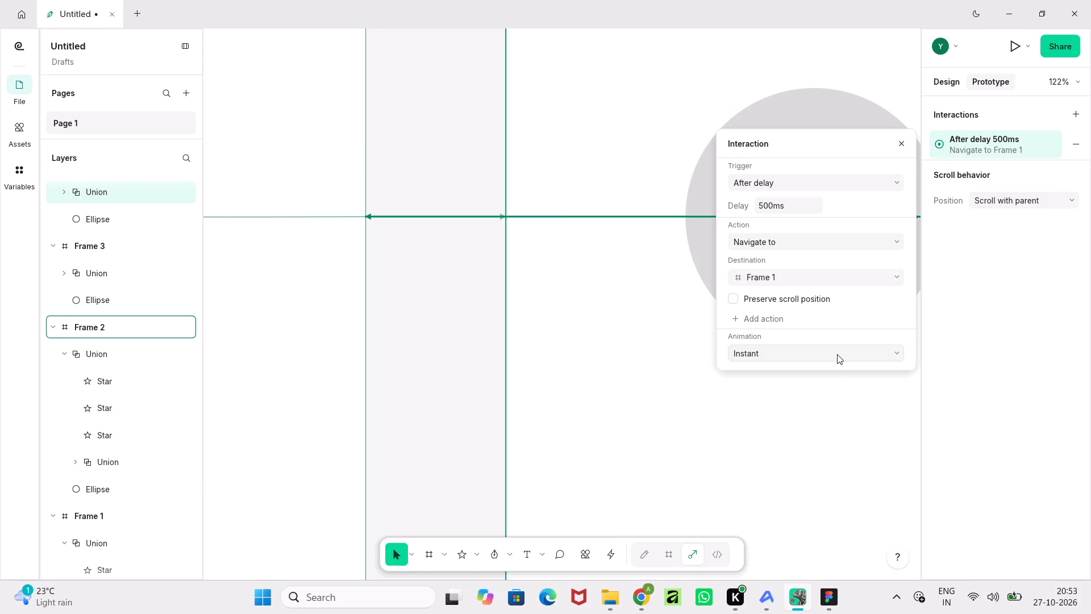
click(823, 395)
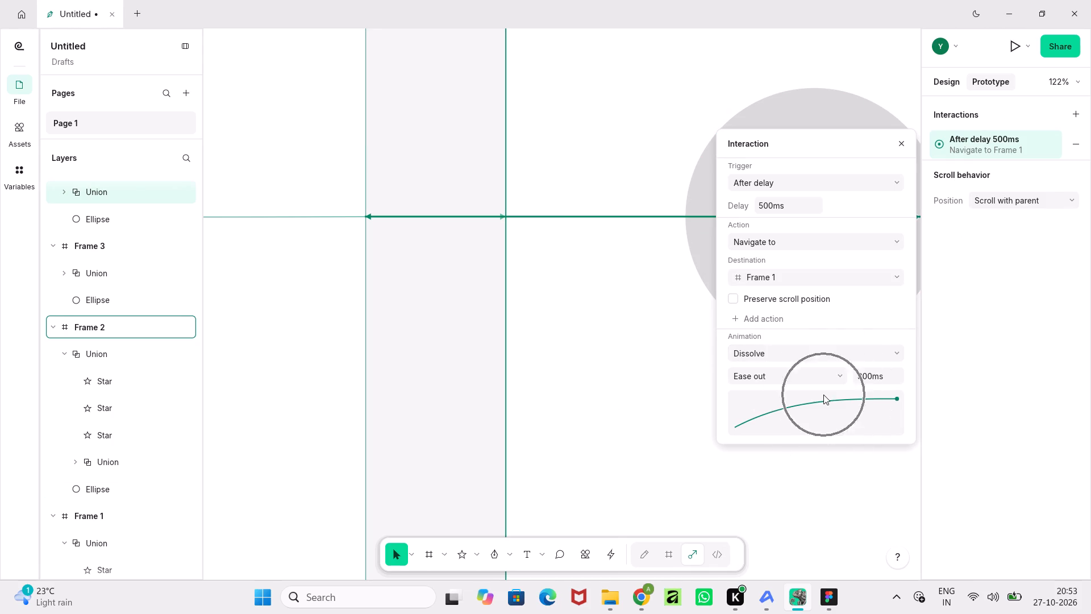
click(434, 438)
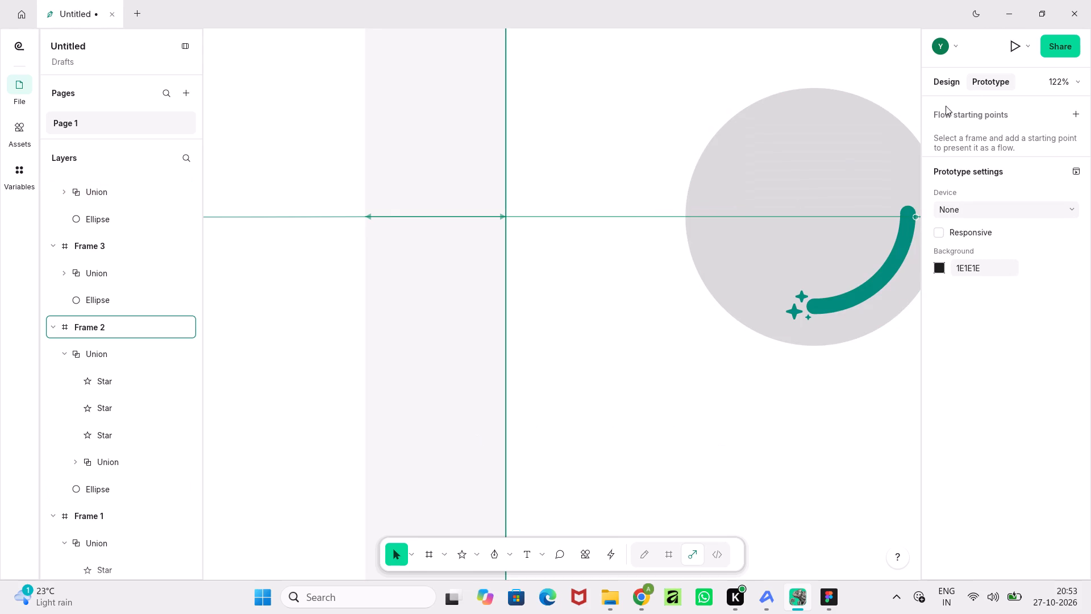
Present the spinner prototype to check its loop playback, and close the presentation while keeping the file open.
click(1019, 42)
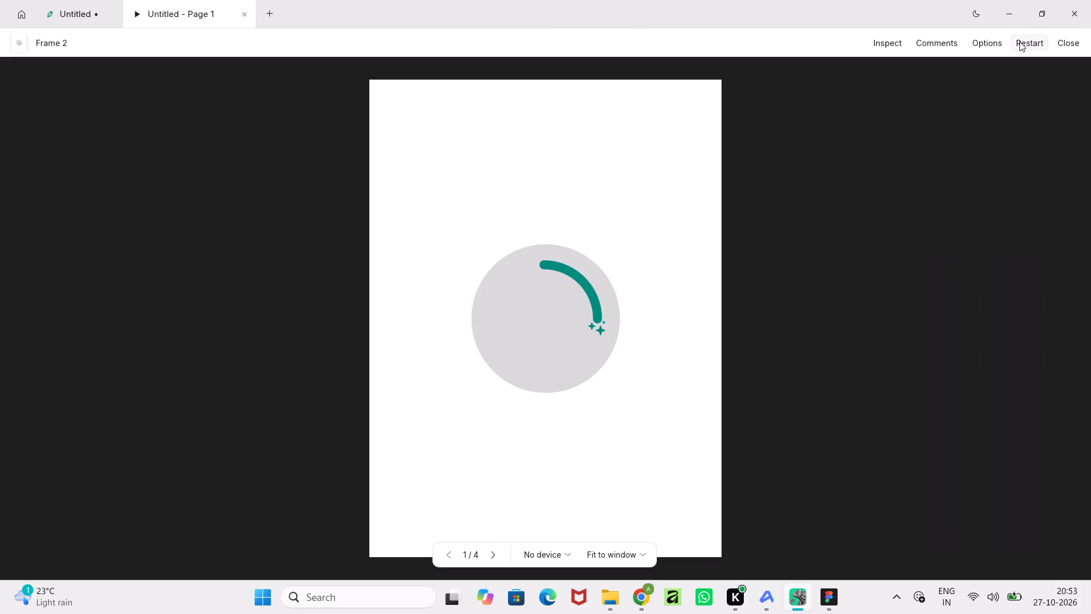
click(1071, 22)
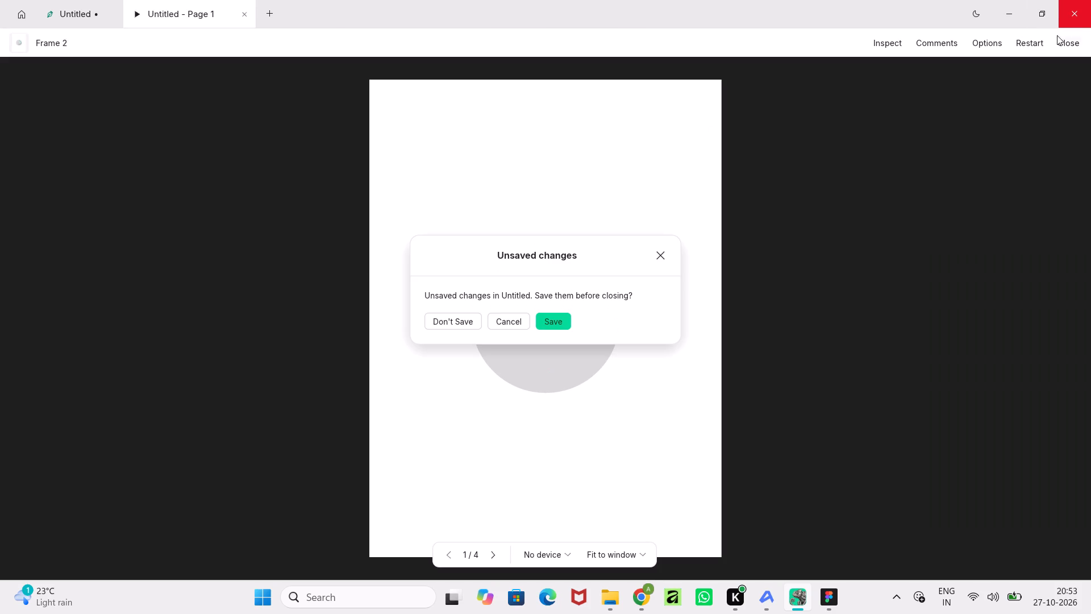
click(659, 254)
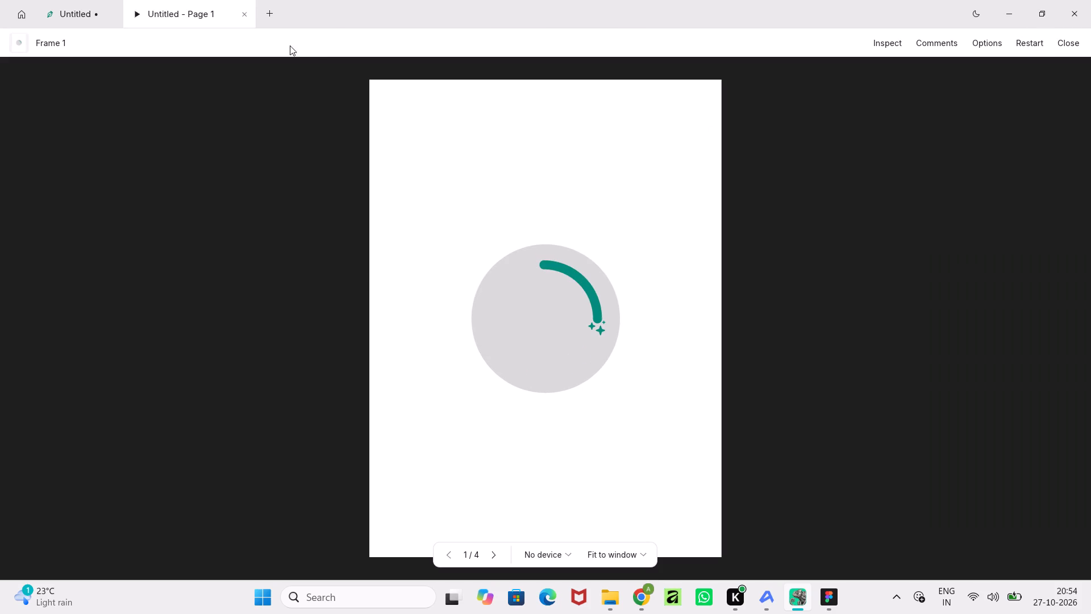
click(249, 14)
Delete the interaction link from Frame 4's Union to Frame 1.
ctrl+scroll(365, 418, down, 4)
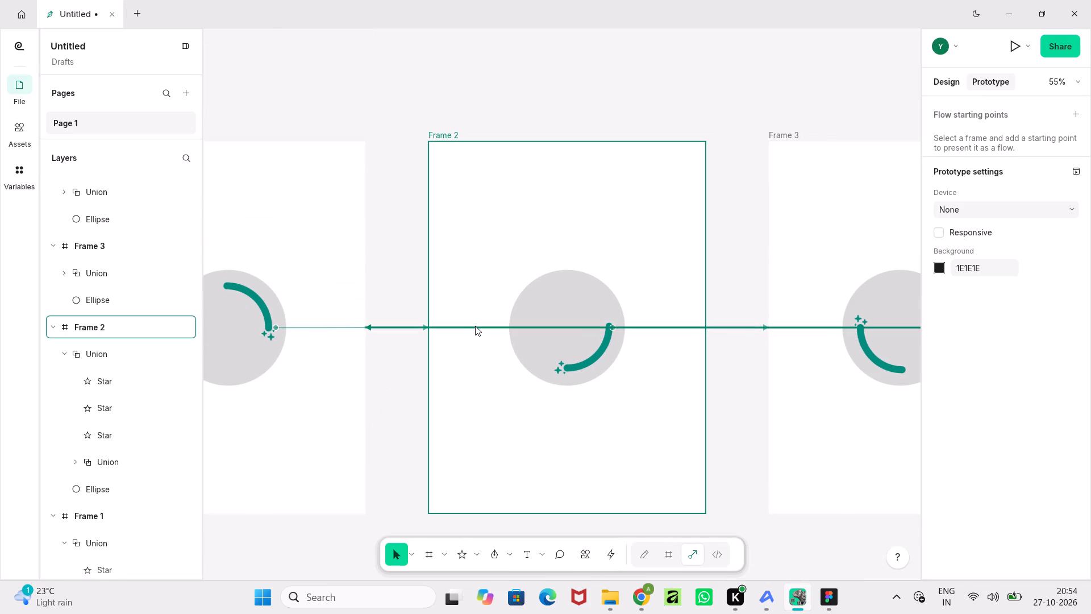
click(475, 326)
key(Delete)
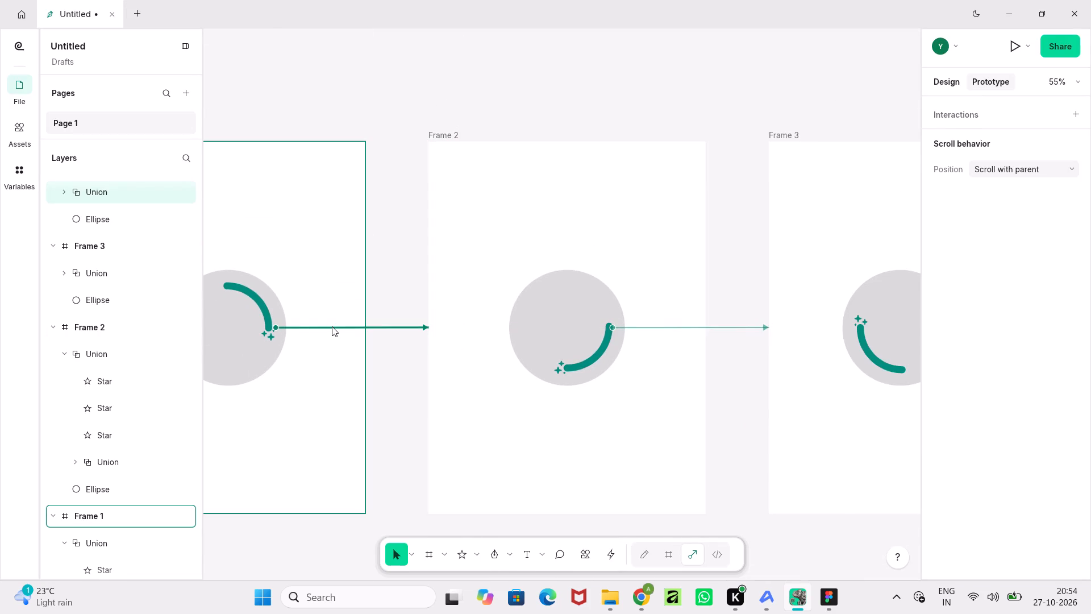
Set the animation to Dissolve on the Union links from Frame 1 to 2, Frame 2 to 3 and Frame 3 to 4.
click(332, 326)
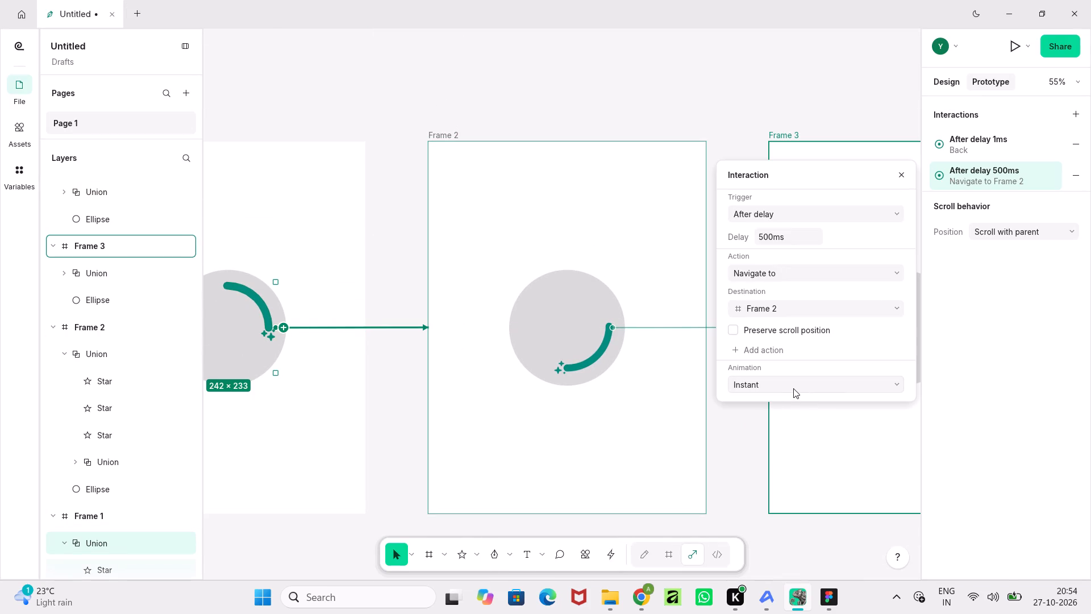
click(796, 384)
click(776, 223)
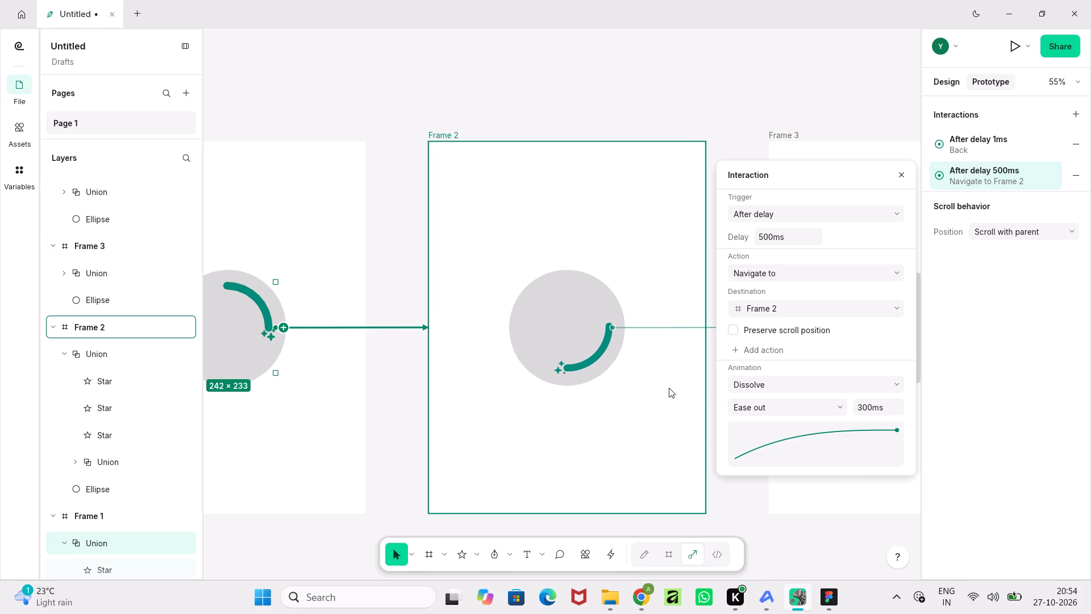
click(693, 324)
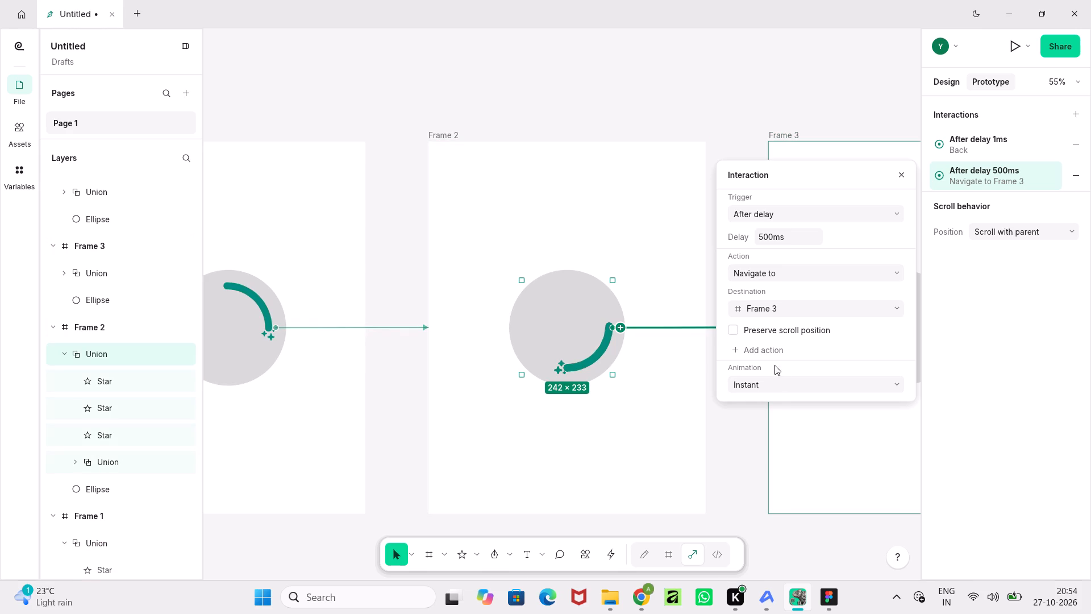
click(784, 384)
click(759, 217)
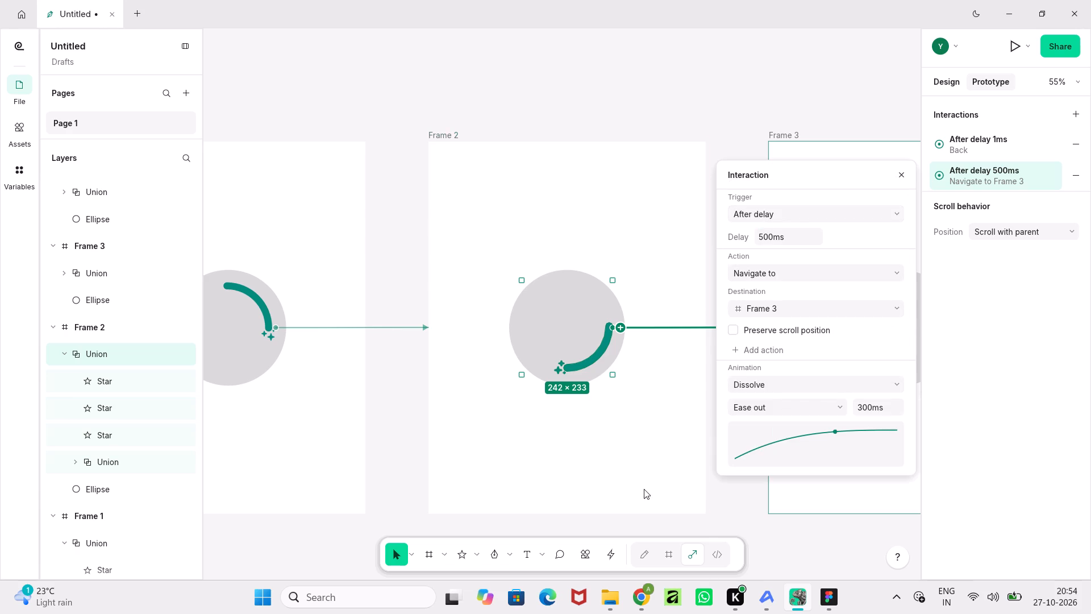
middle_drag(685, 433, 60, 442)
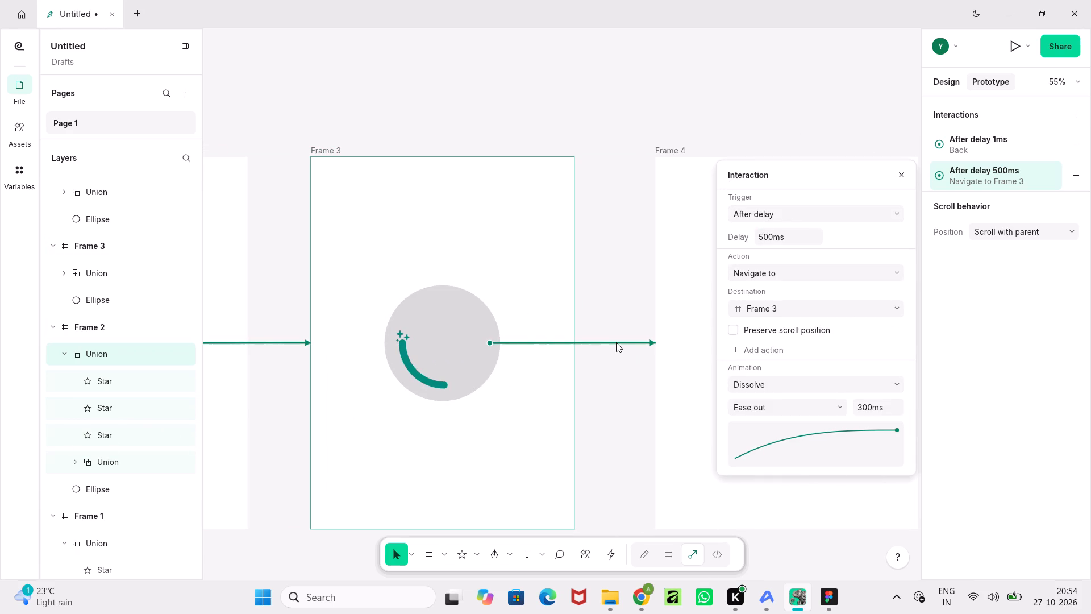
click(616, 342)
click(804, 351)
click(768, 399)
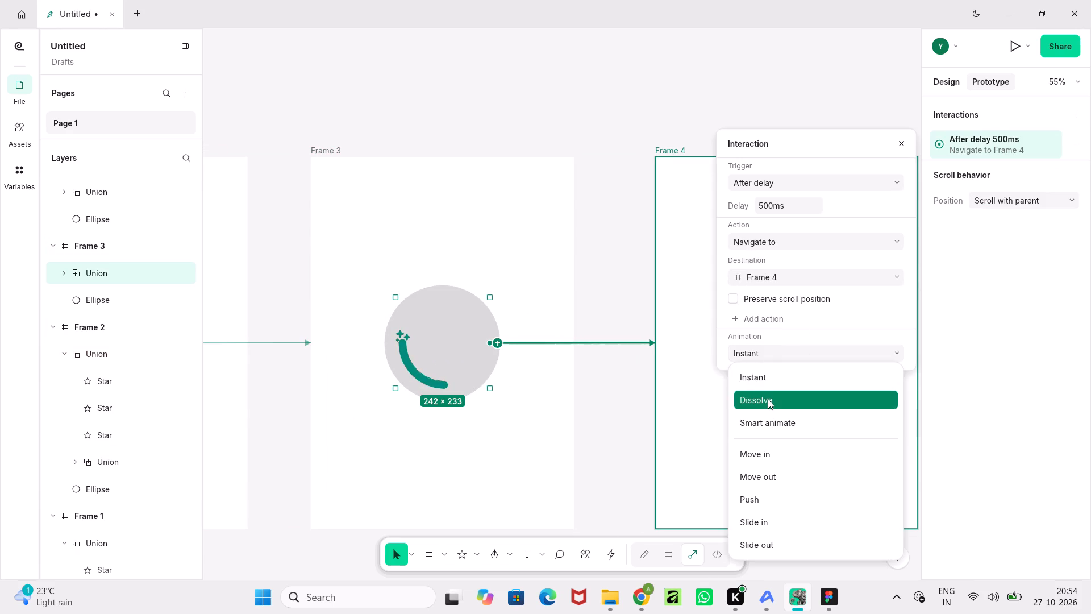
Preview the spinner's frame transitions in the inline preview, and open the prototype in full presentation view.
middle_drag(594, 405, 226, 445)
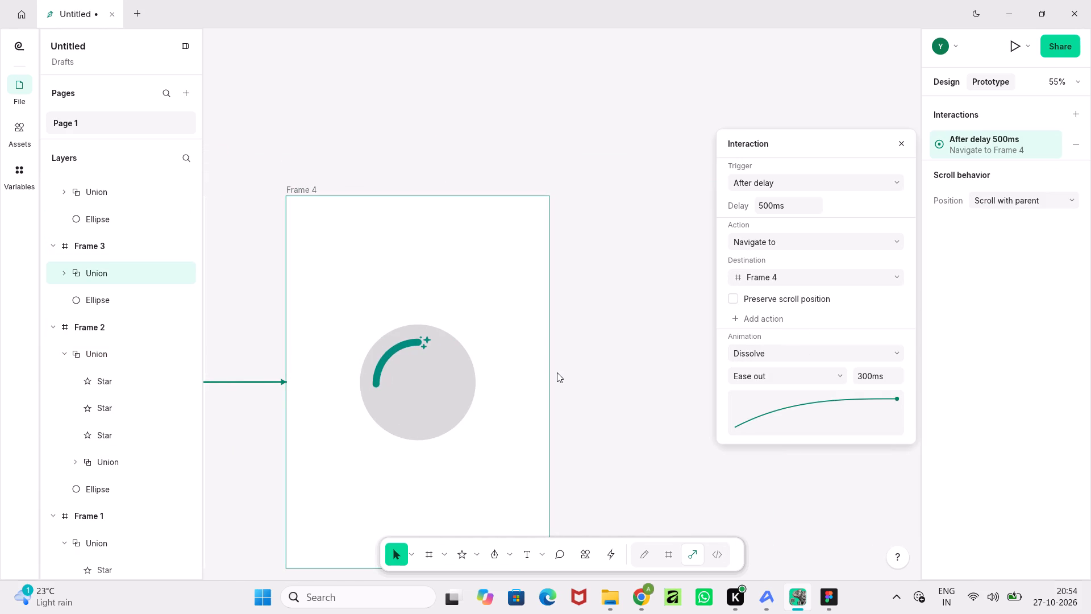
ctrl+scroll(557, 372, down, 7)
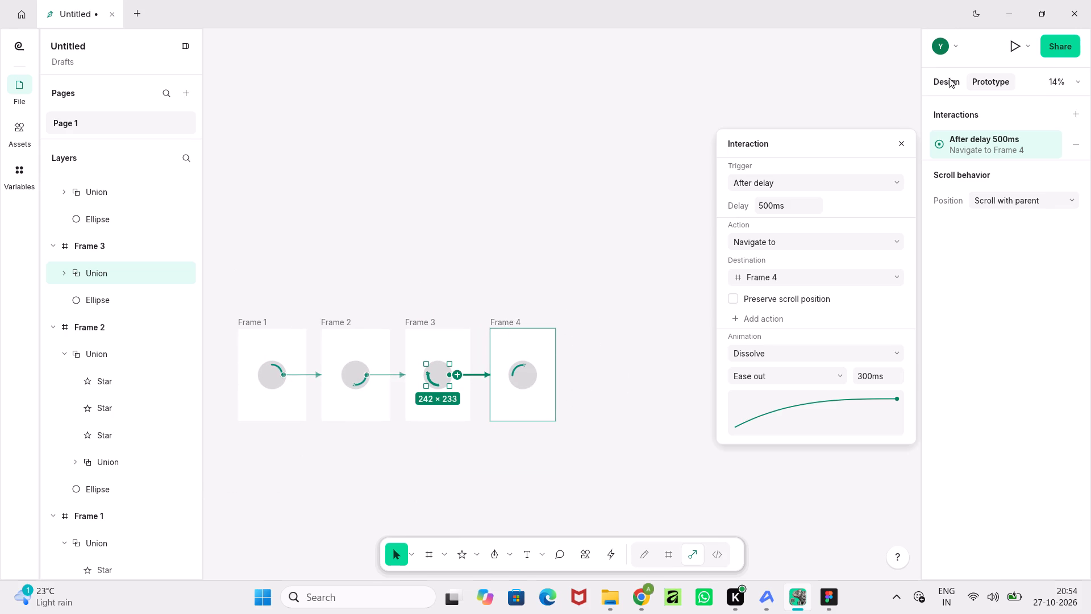
click(1028, 47)
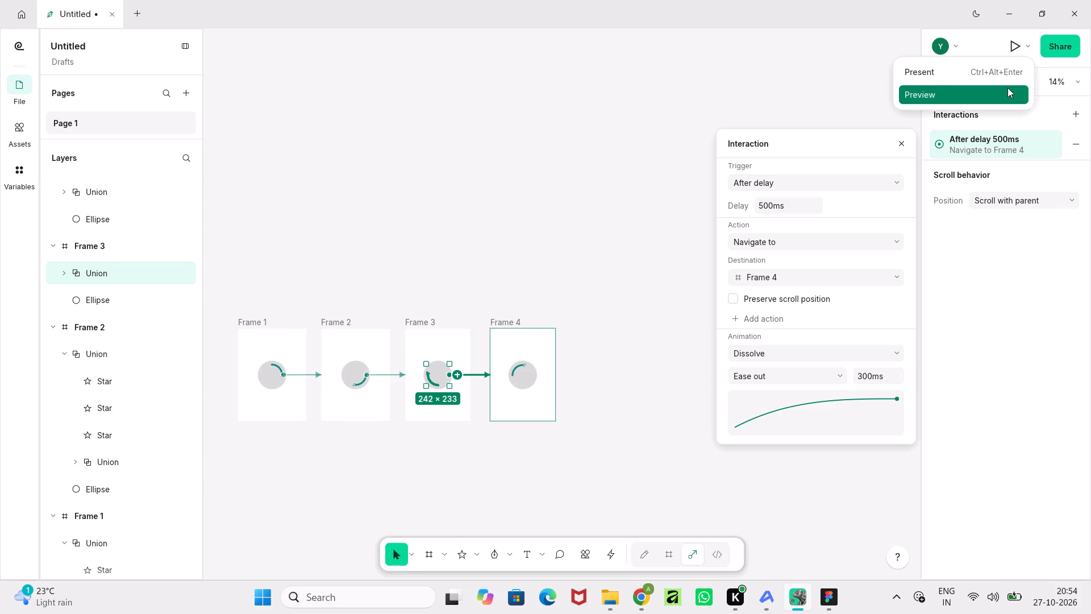
click(1007, 88)
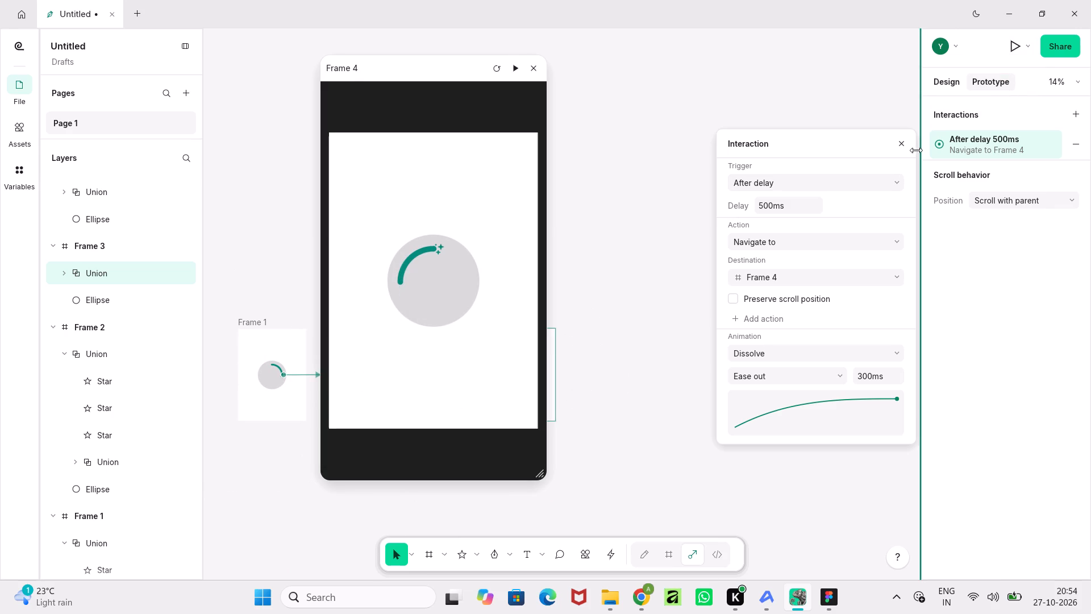
click(688, 317)
click(654, 365)
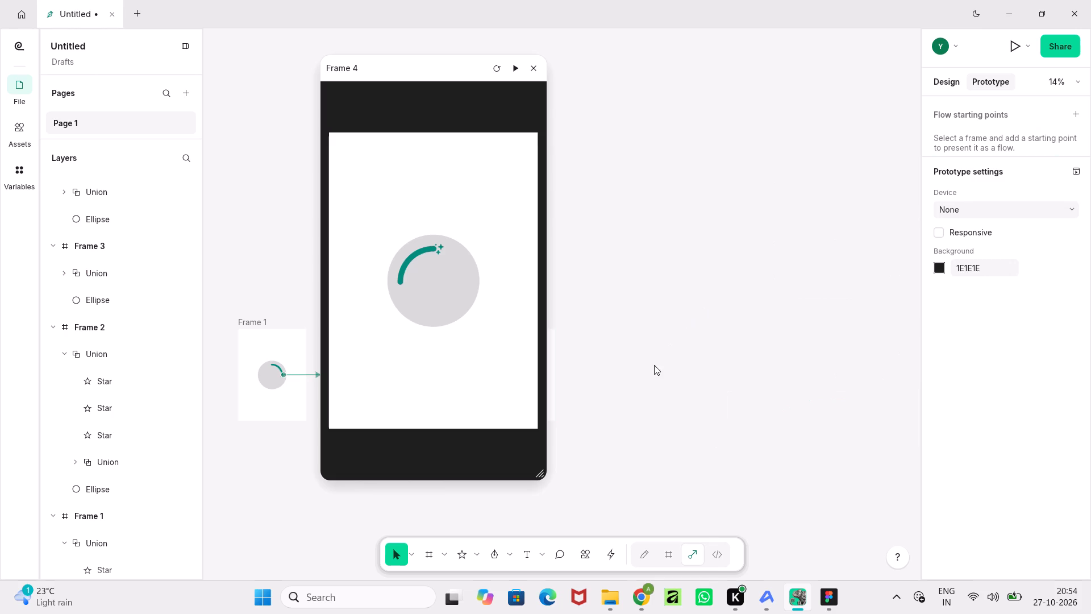
click(513, 67)
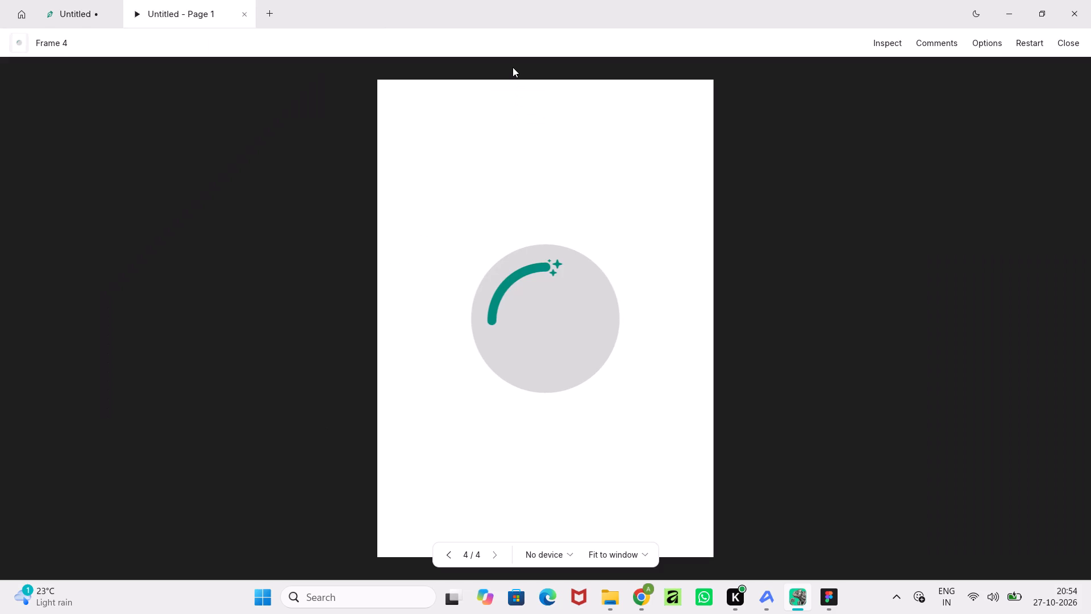
drag(502, 290, 465, 371)
Close FigCraft without saving the changes to the Untitled file.
click(1083, 14)
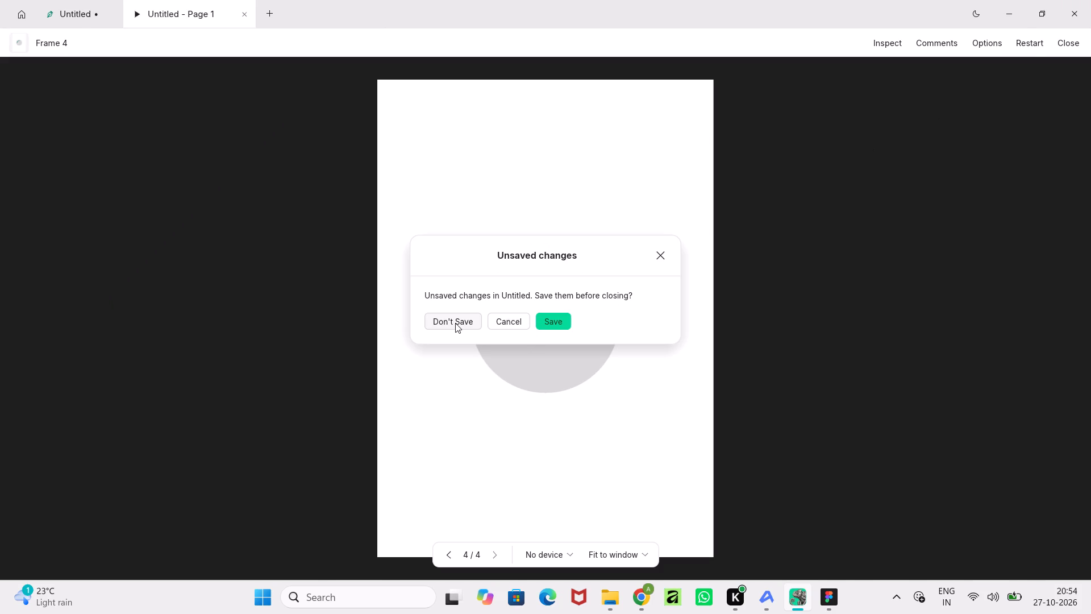
click(455, 323)
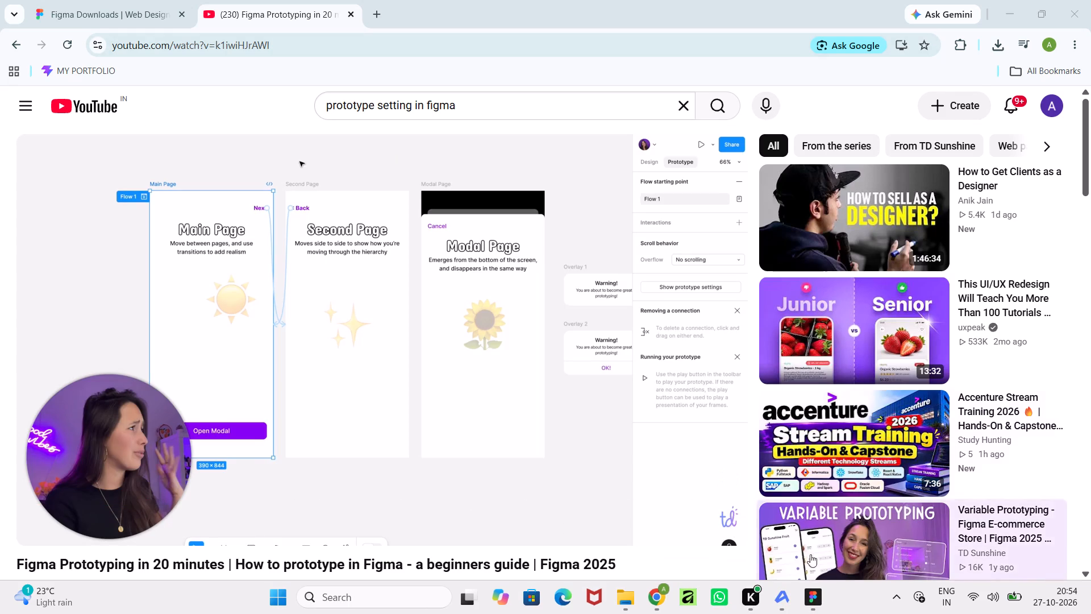
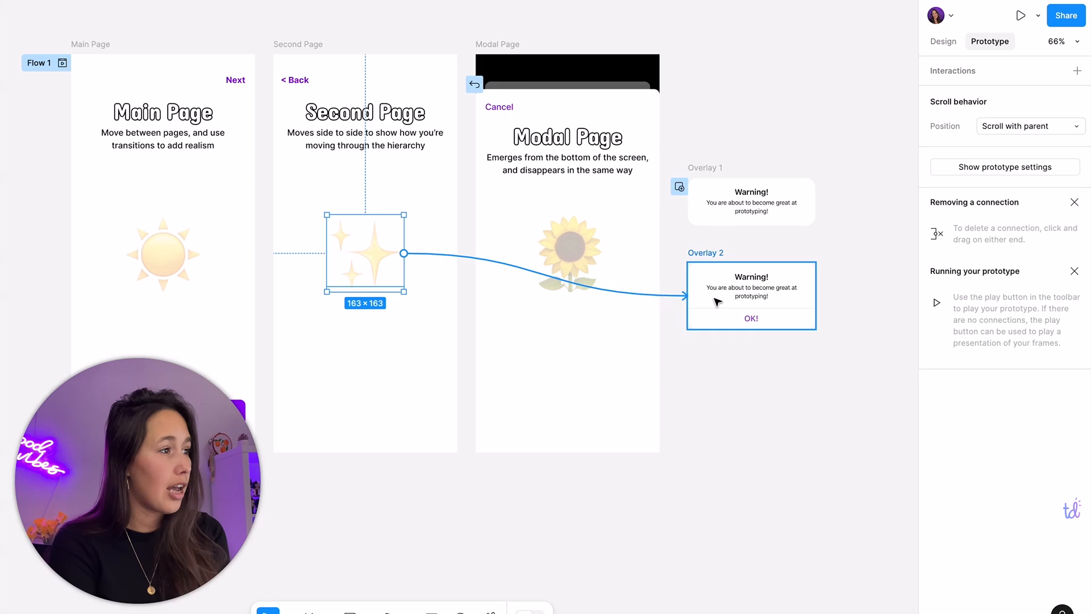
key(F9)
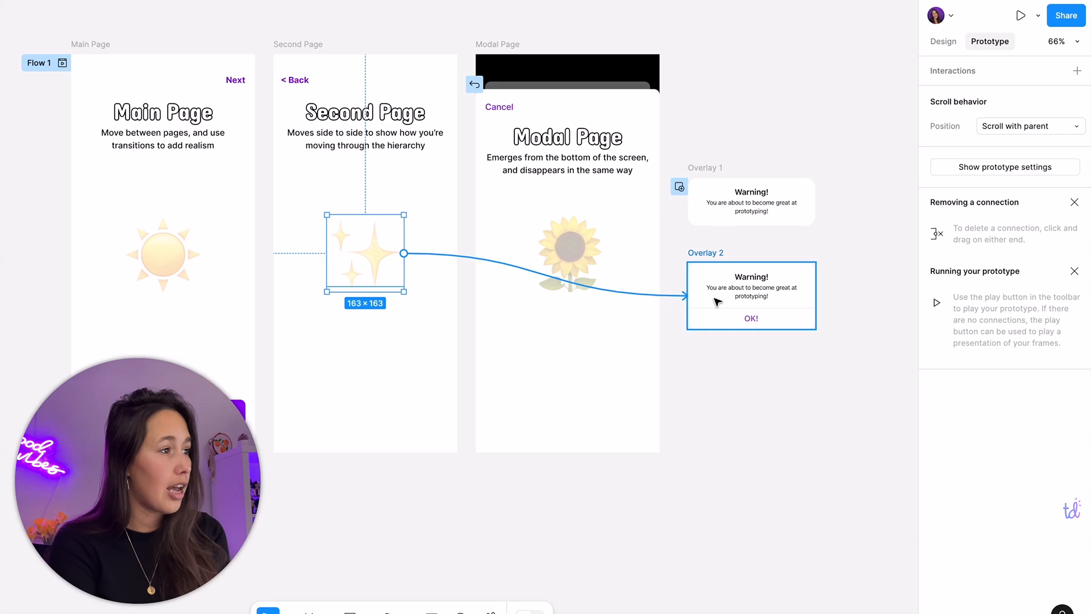